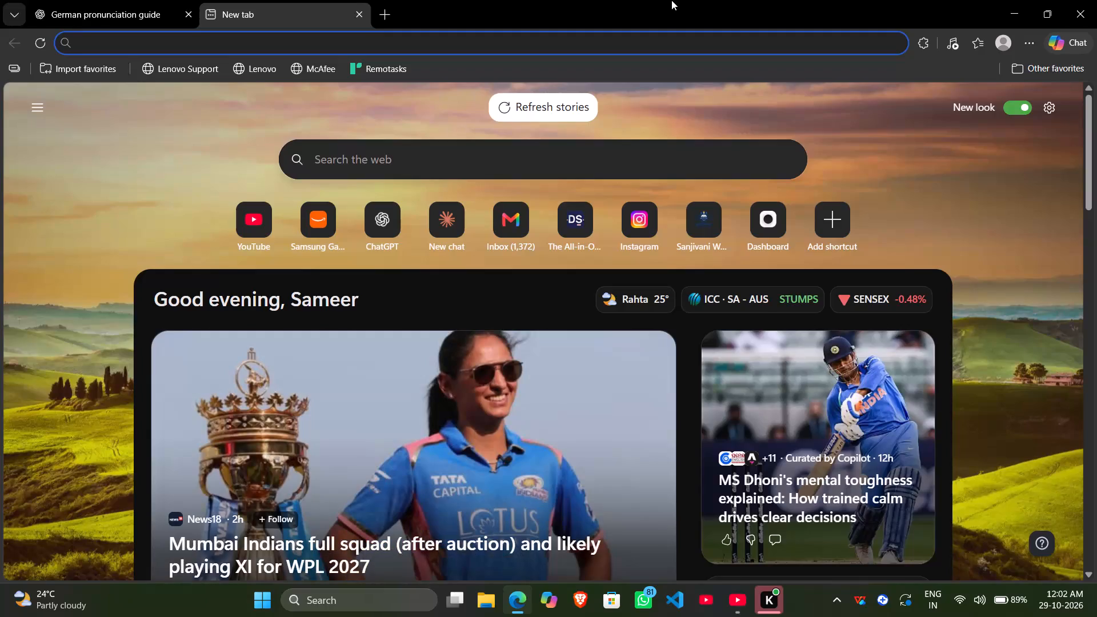
Examine the expanded key takeaways of the Mumbai Indians WPL 2027 squad article from the news feed, closing the article when done.
scroll(322, 123, down, 1)
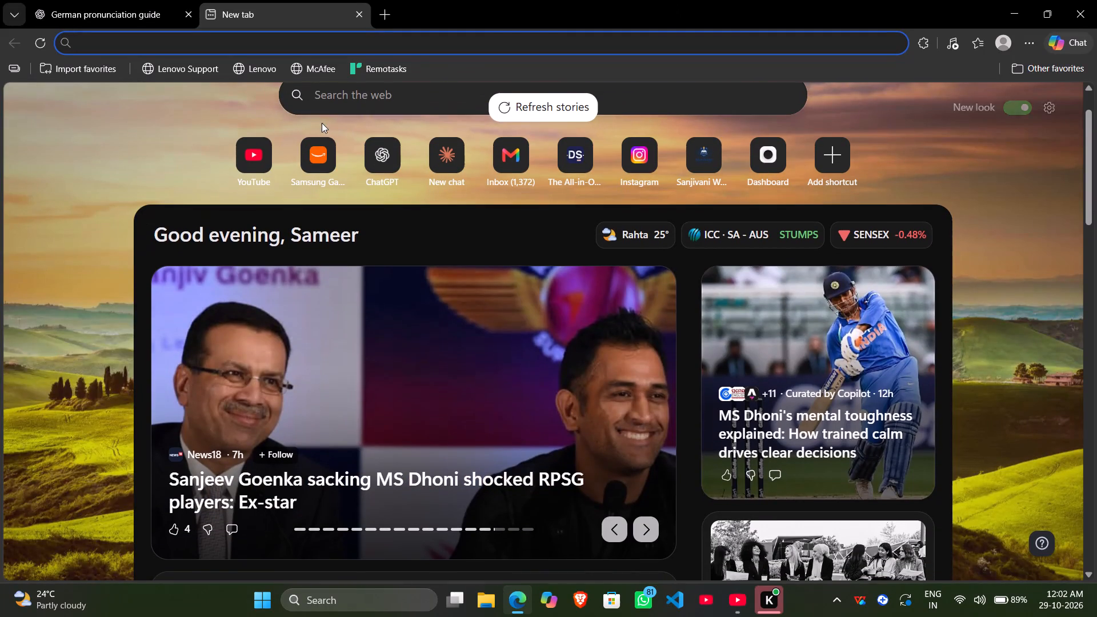
click(618, 530)
click(525, 424)
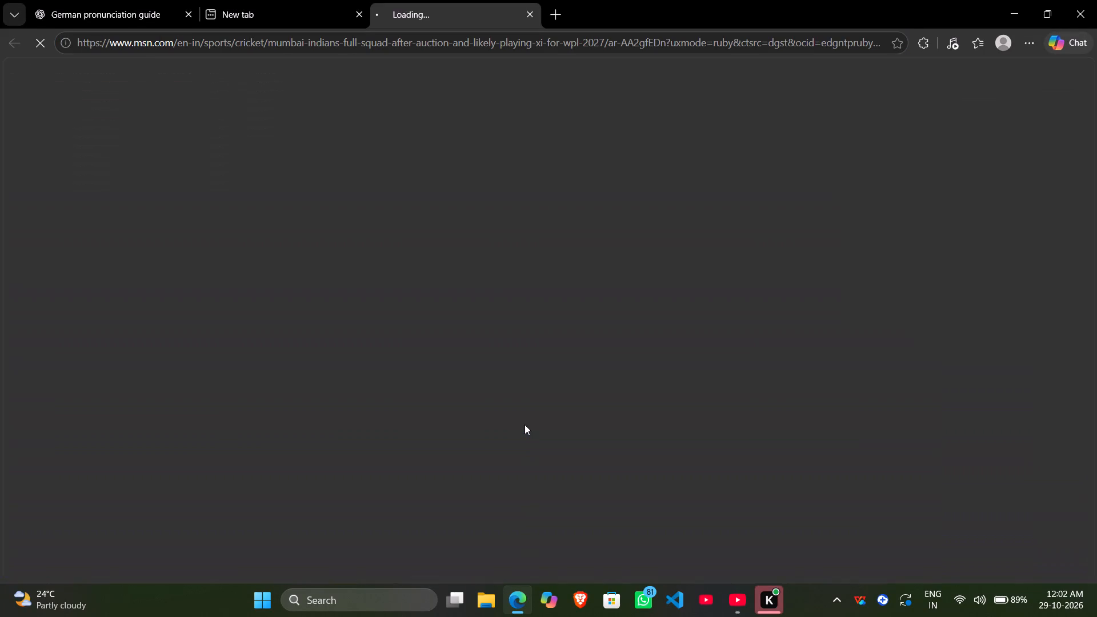
scroll(525, 424, down, 1)
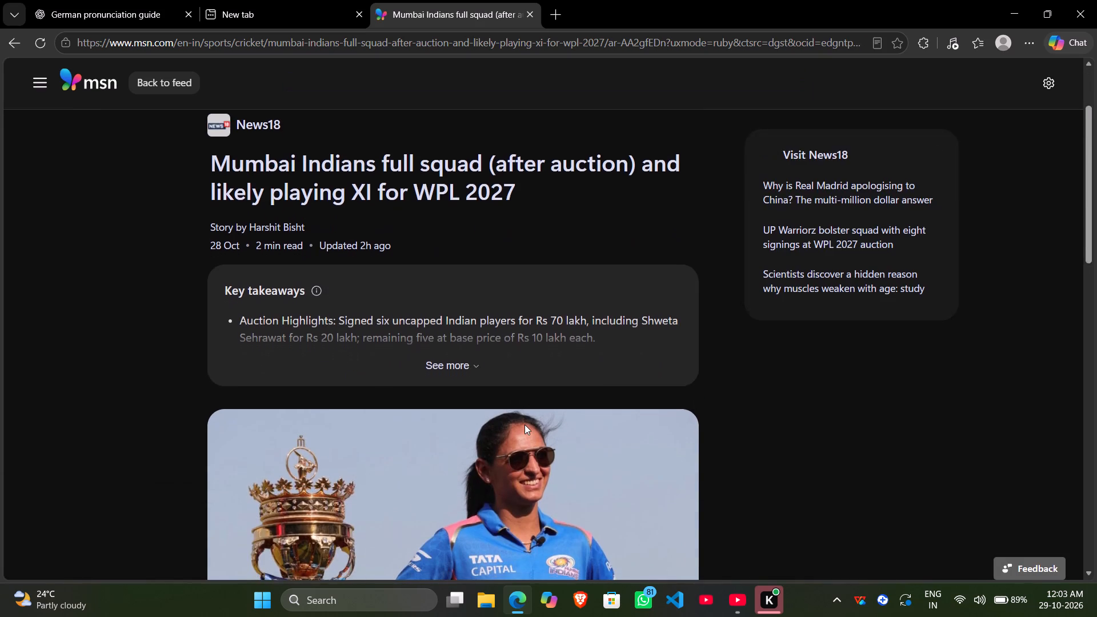
click(466, 269)
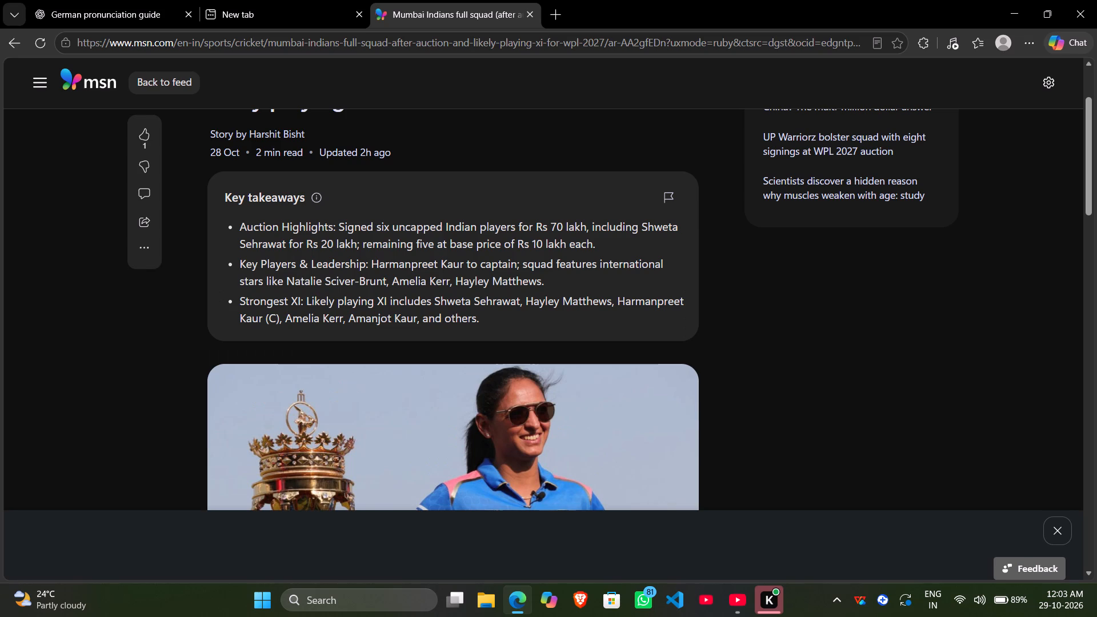
scroll(466, 269, down, 5)
click(527, 12)
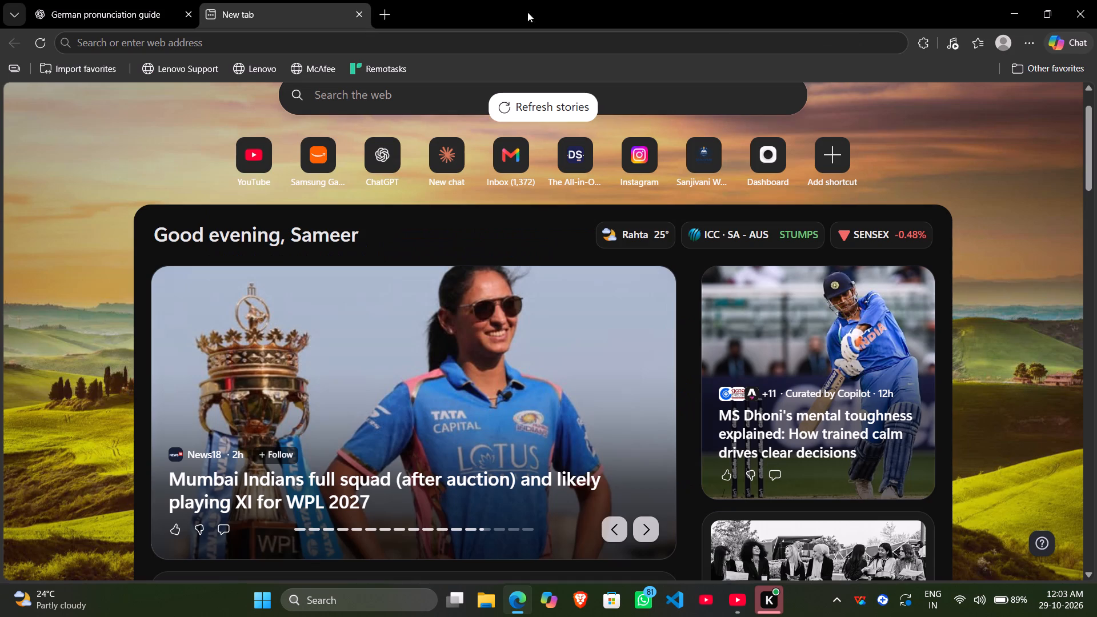
Open the Canva home page at canva.com in the current browser tab.
scroll(394, 160, up, 3)
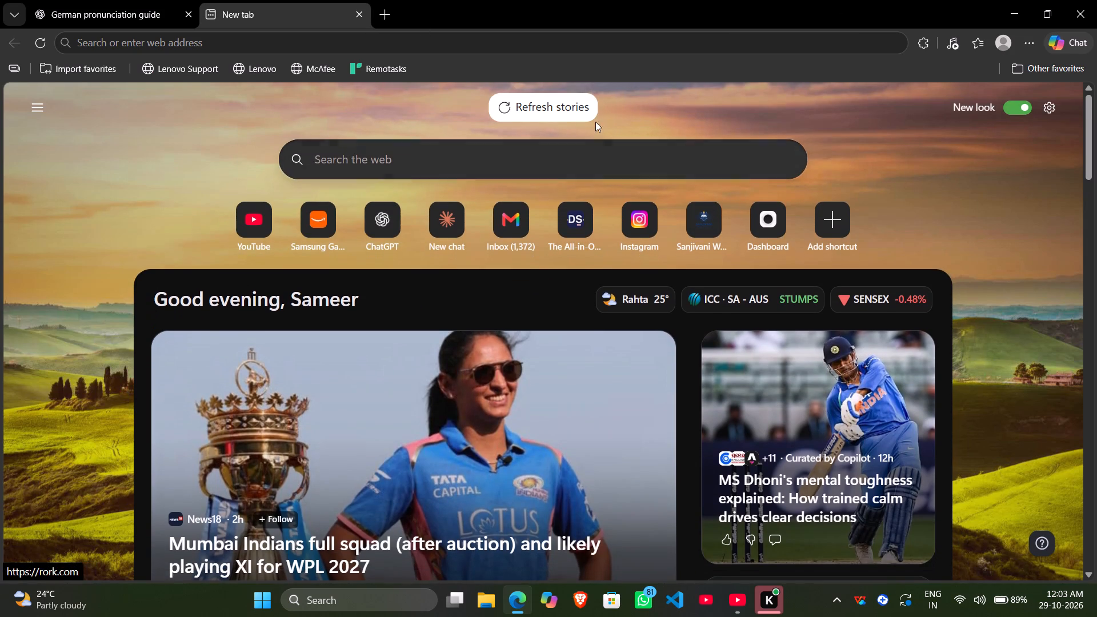
click(451, 45)
text(canva)
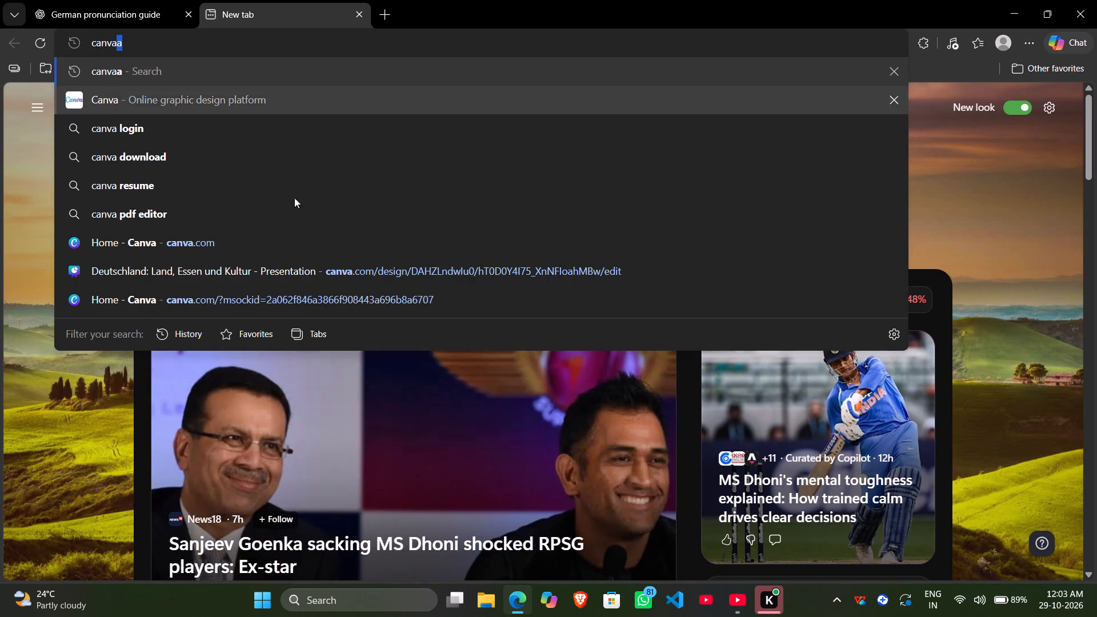
click(223, 242)
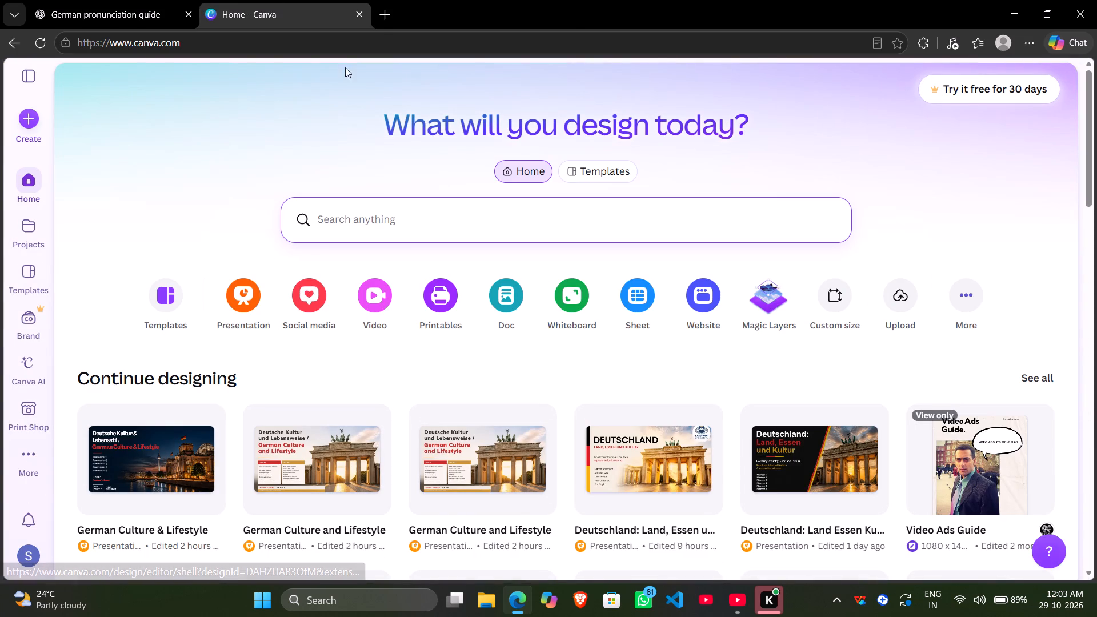
Switch to WhatsApp.
click(640, 599)
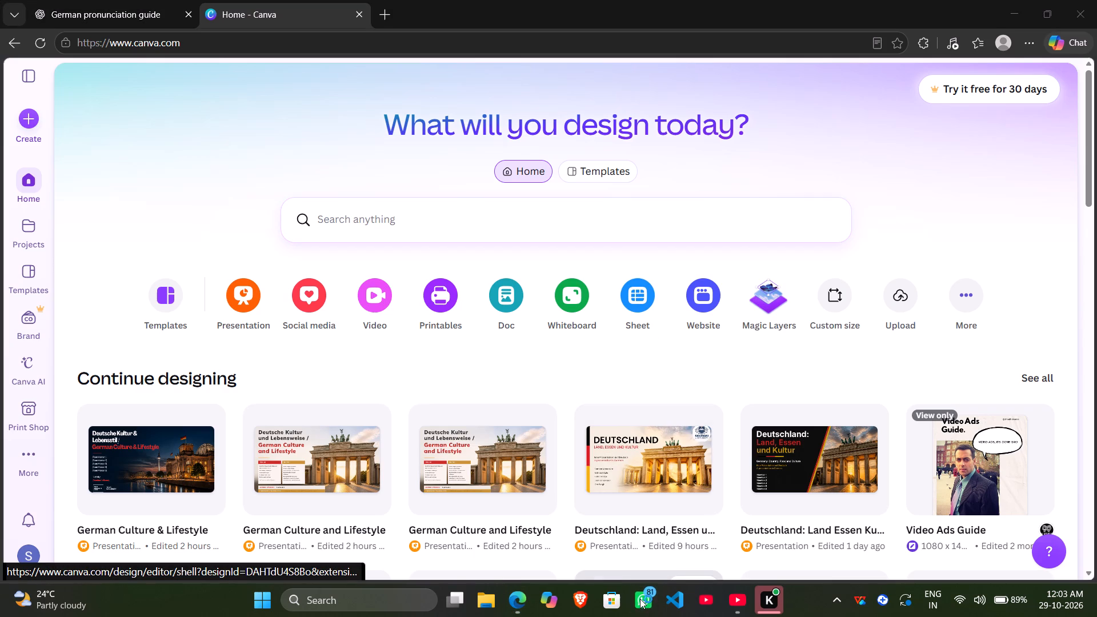
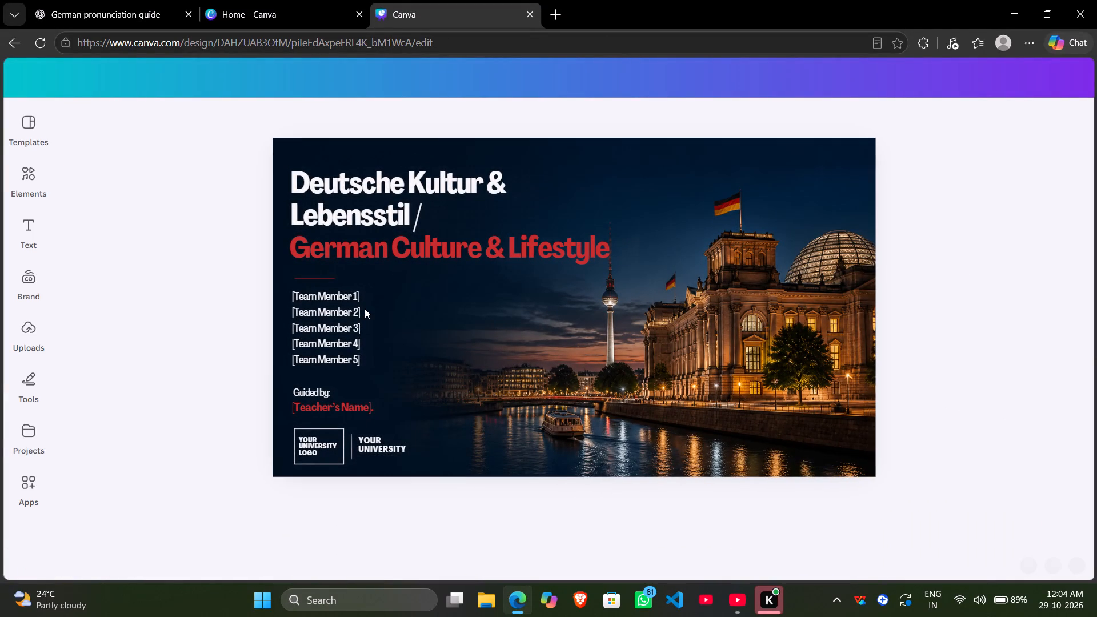
Look through the second and third slides of the German Culture & Lifestyle presentation.
key(Right)
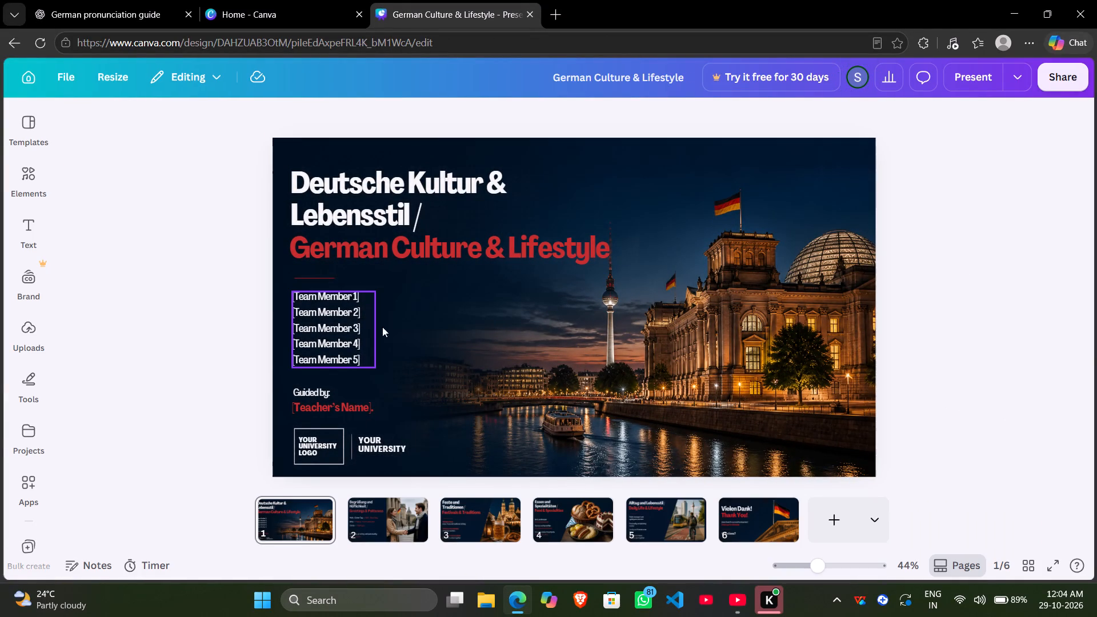
click(377, 528)
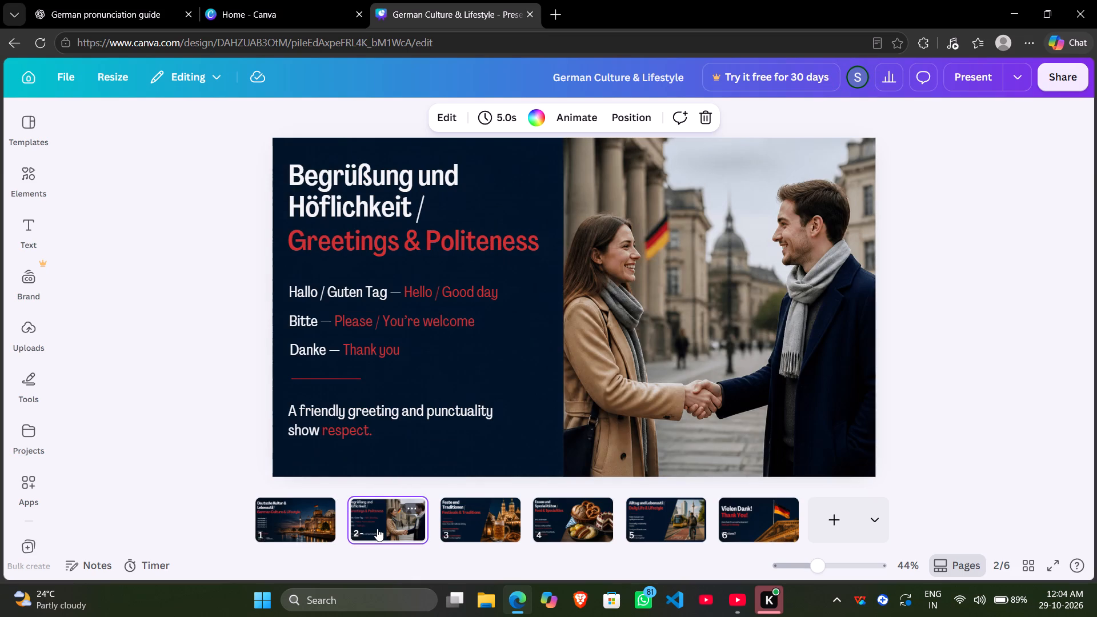
click(505, 516)
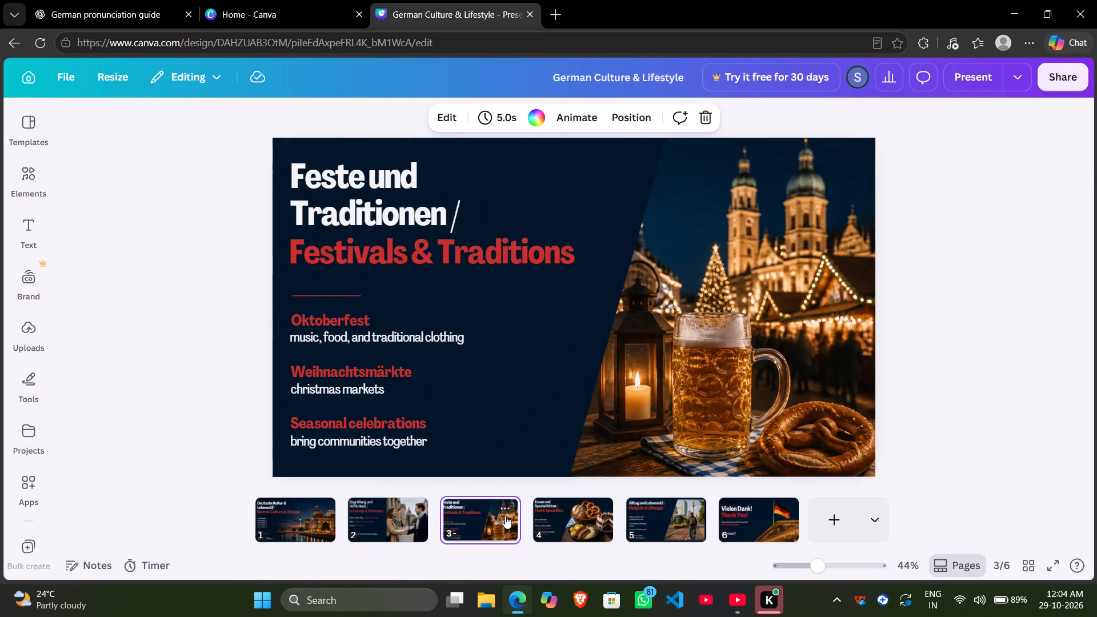
Open the other presentation, German Culture and Lifestyle, from the Canva home page.
click(282, 0)
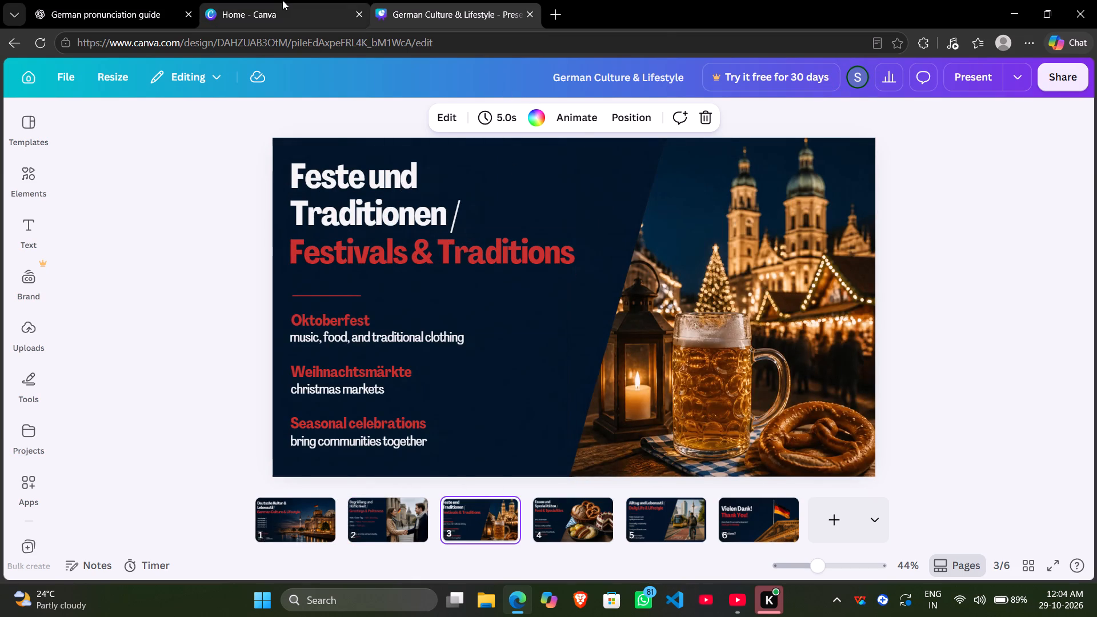
click(335, 463)
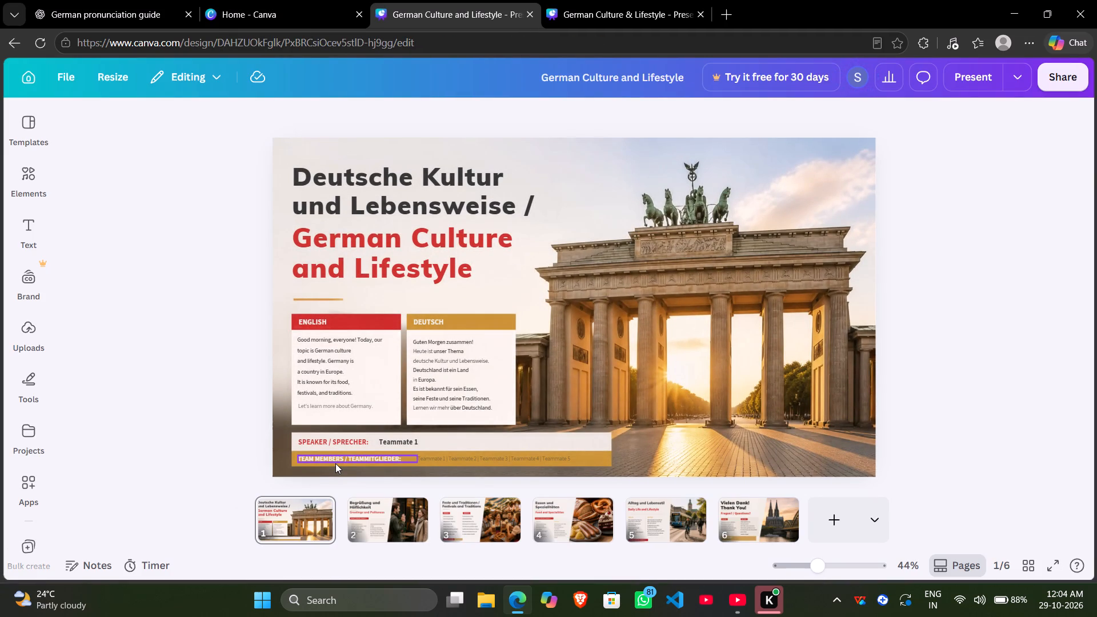
Examine the first three slides of the German Culture and Lifestyle presentation, ending back on the title slide.
key(Right)
key(Right)
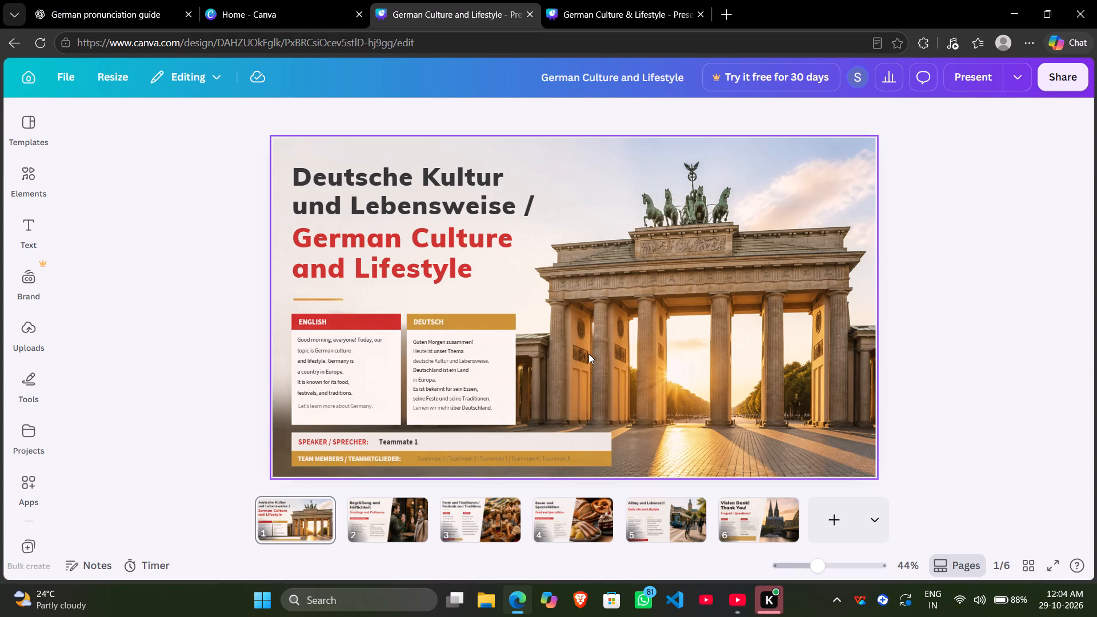
click(747, 306)
key(Right)
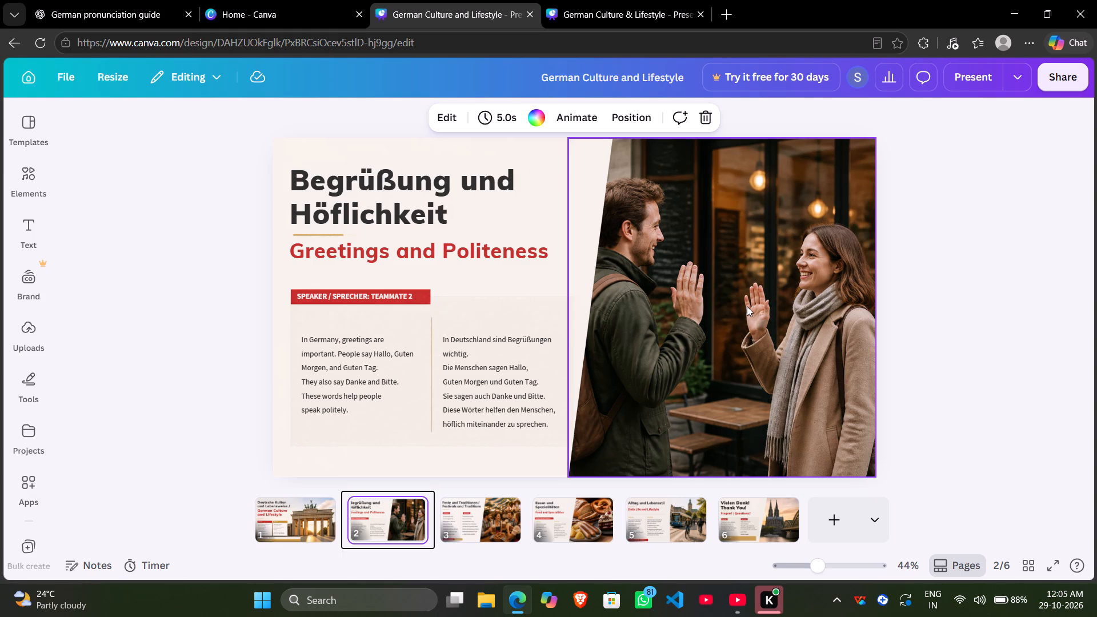
key(Right)
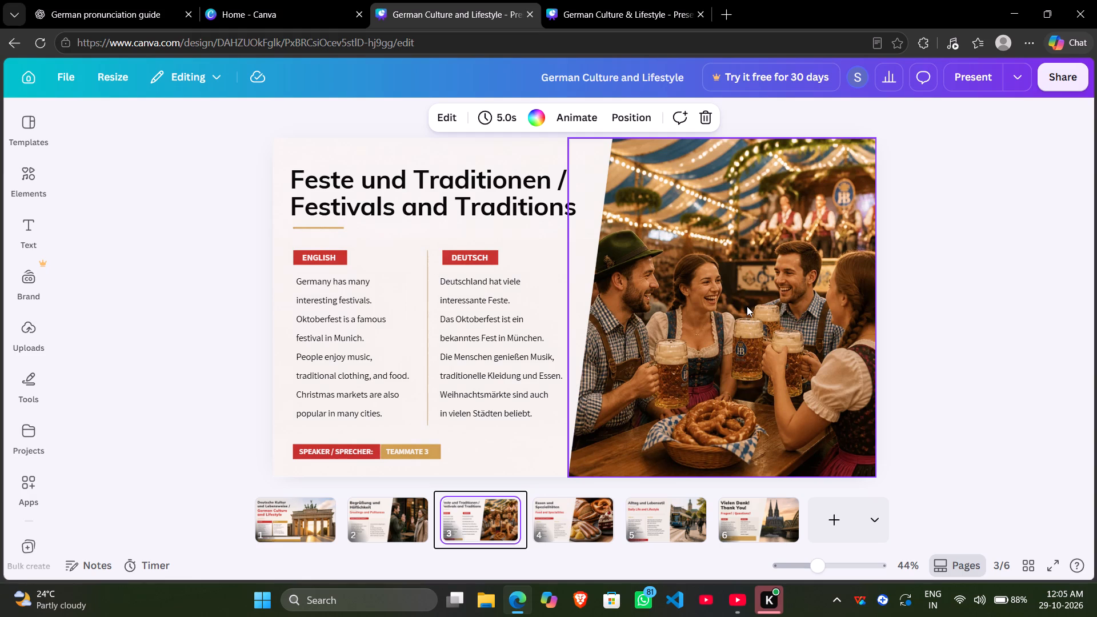
key(Left)
key(Right)
key(Left)
key(Left)
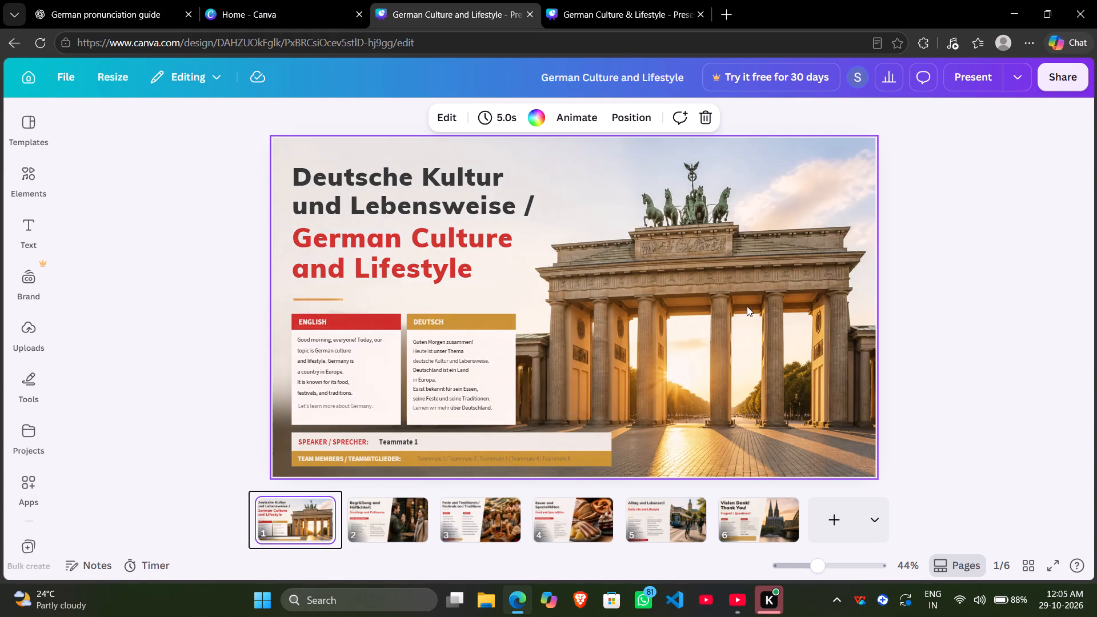
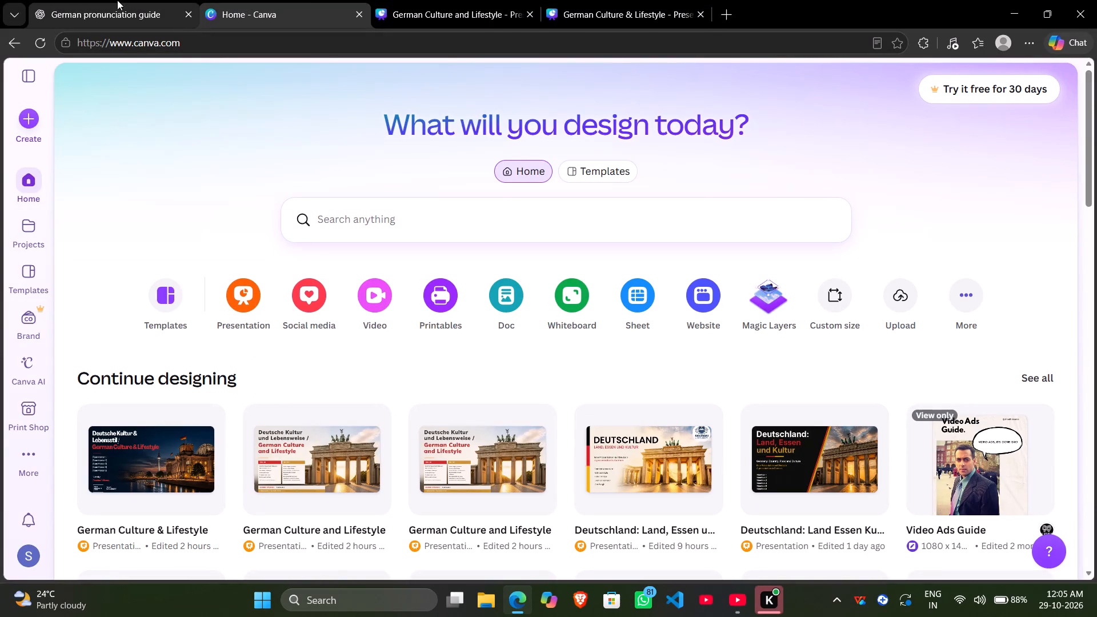
click(723, 17)
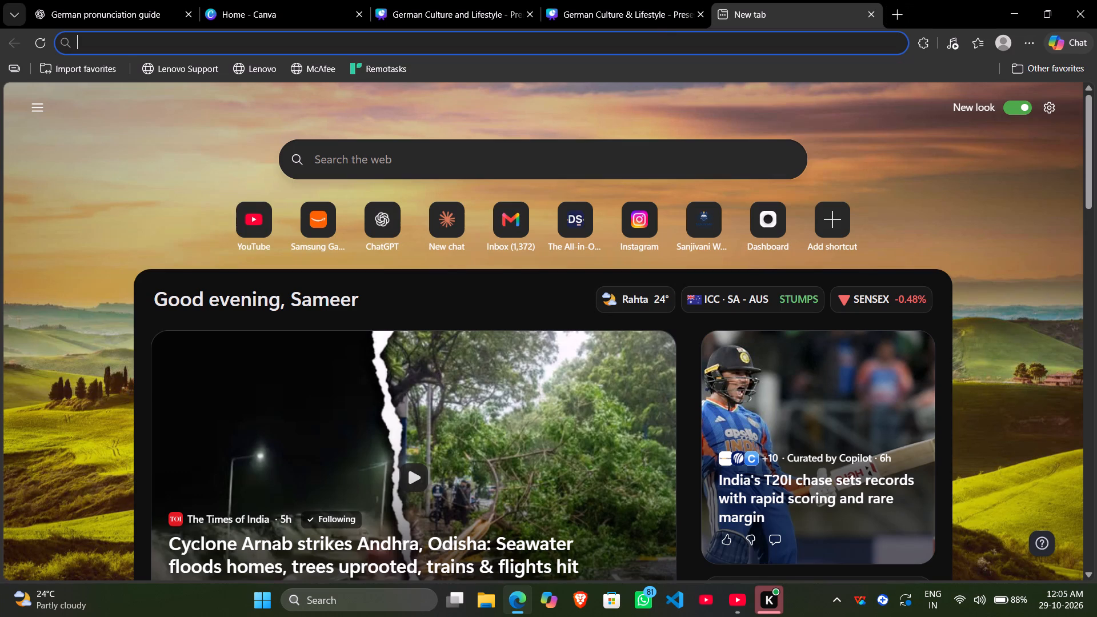
click(0, 0)
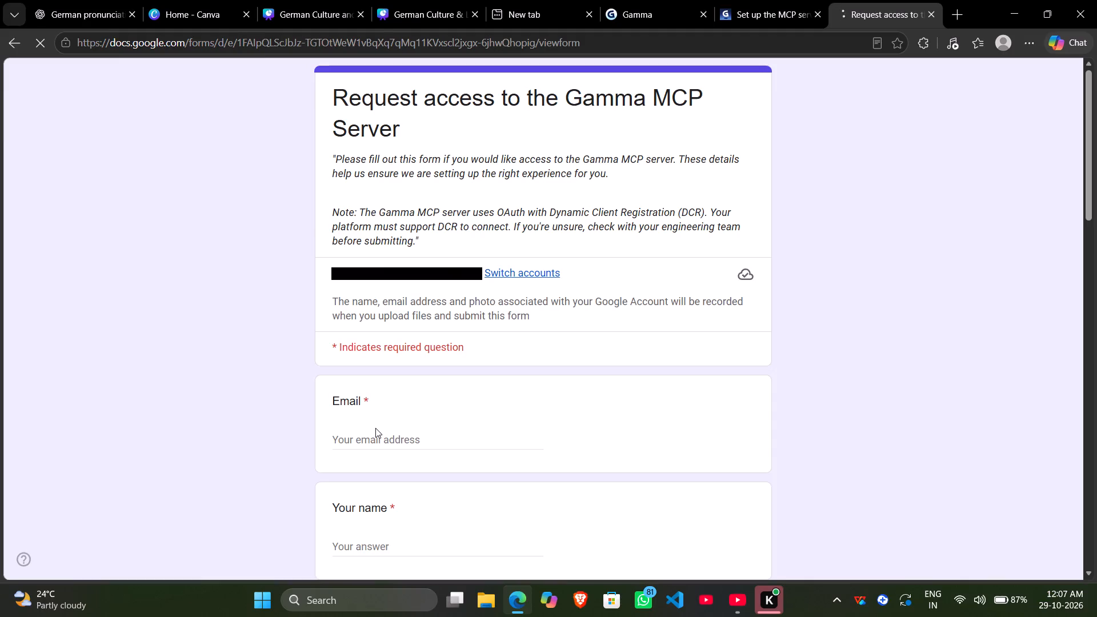
scroll(611, 285, down, 3)
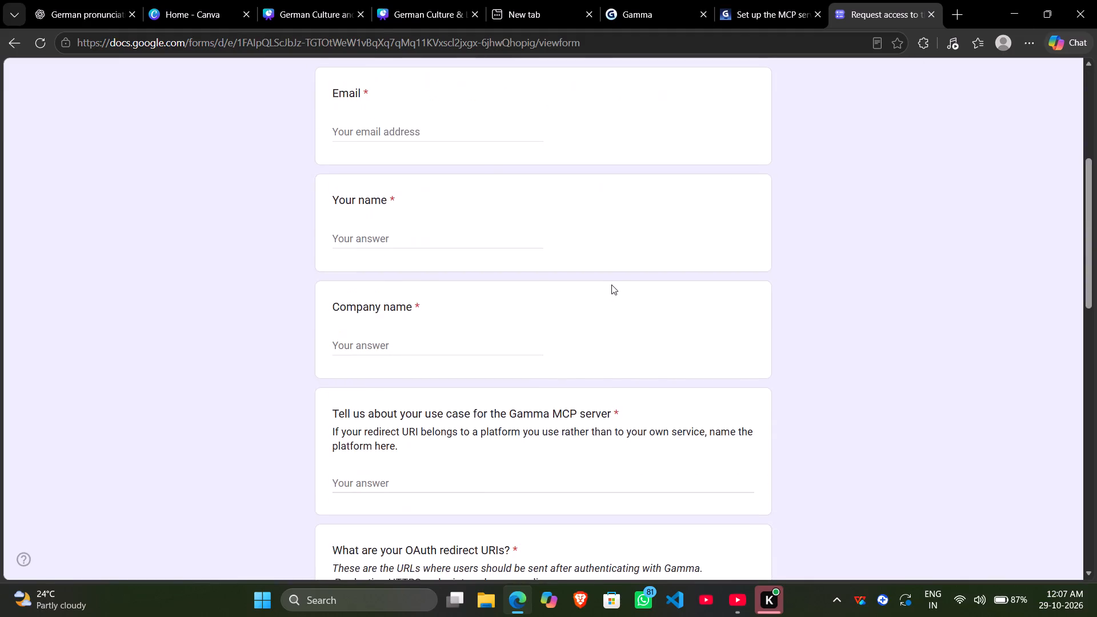
scroll(611, 285, down, 14)
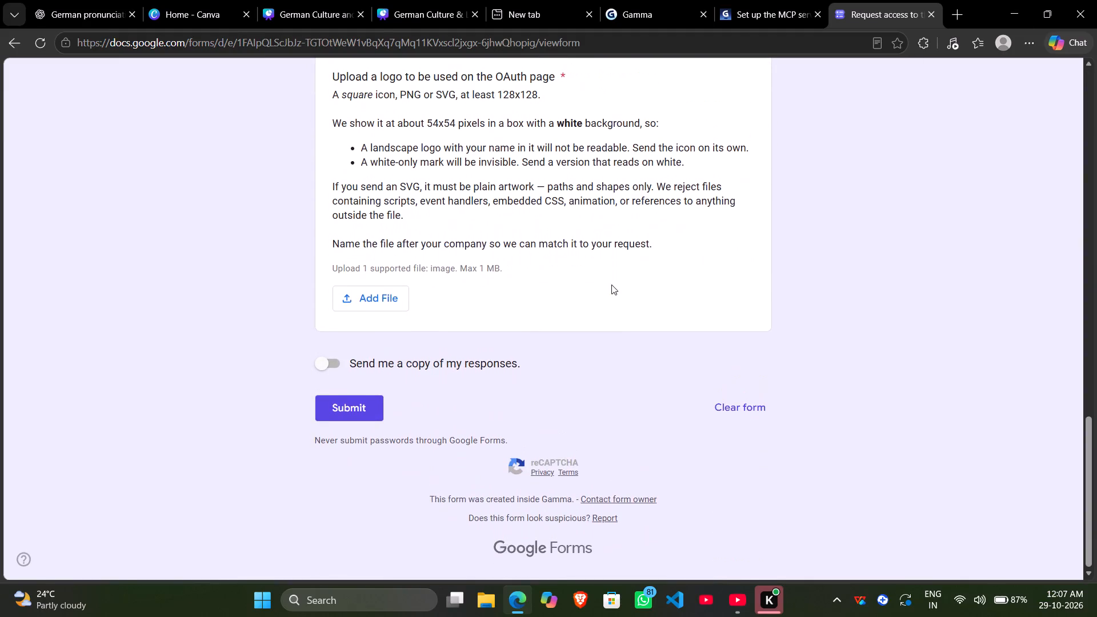
click(934, 15)
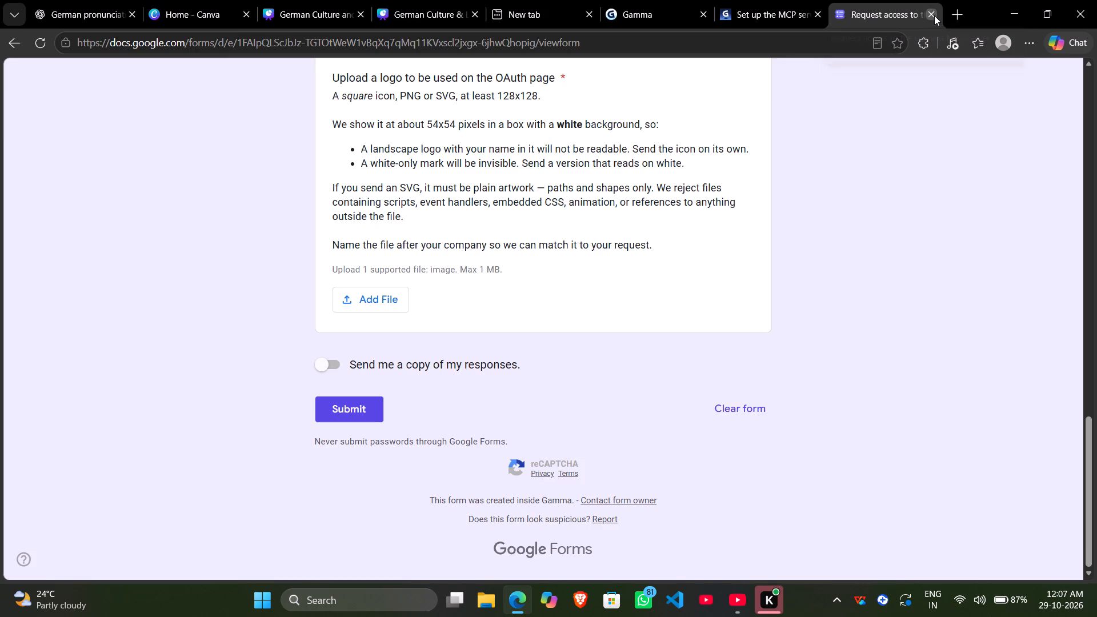
click(928, 14)
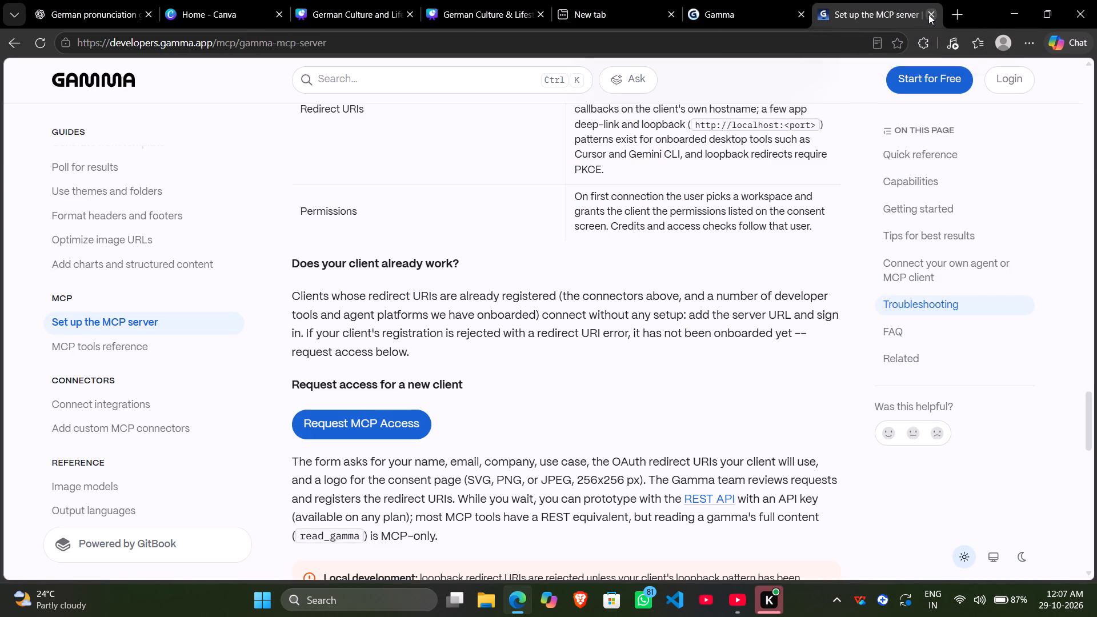
Return to the German Culture and Lifestyle presentation in Canva and insert the uploaded Sanjivani University logo on slide 1.
click(693, 0)
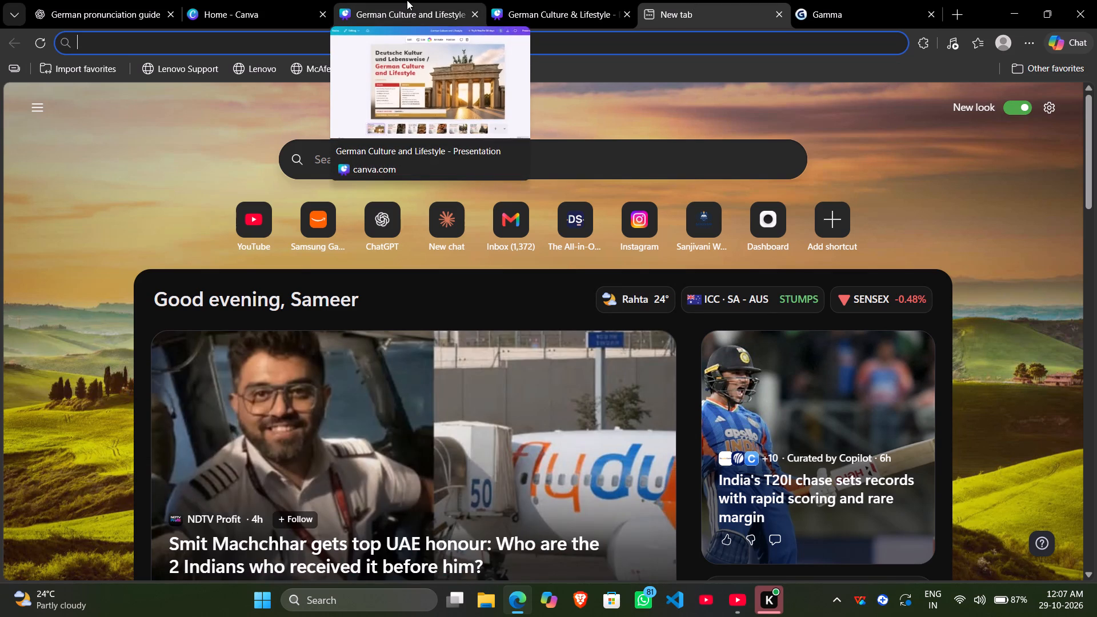
click(407, 0)
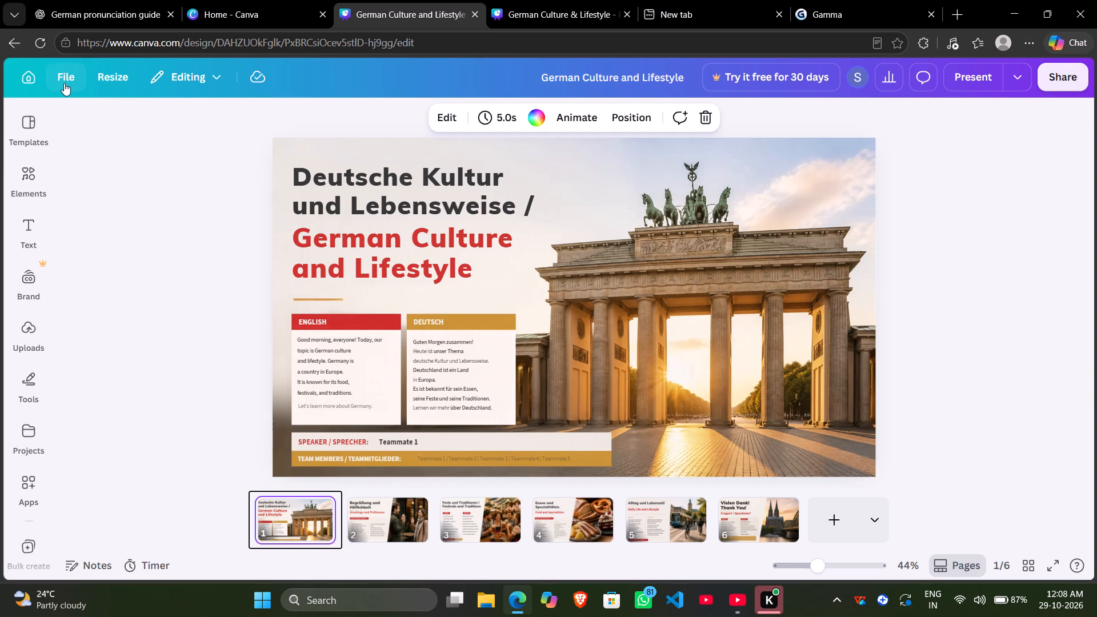
click(27, 337)
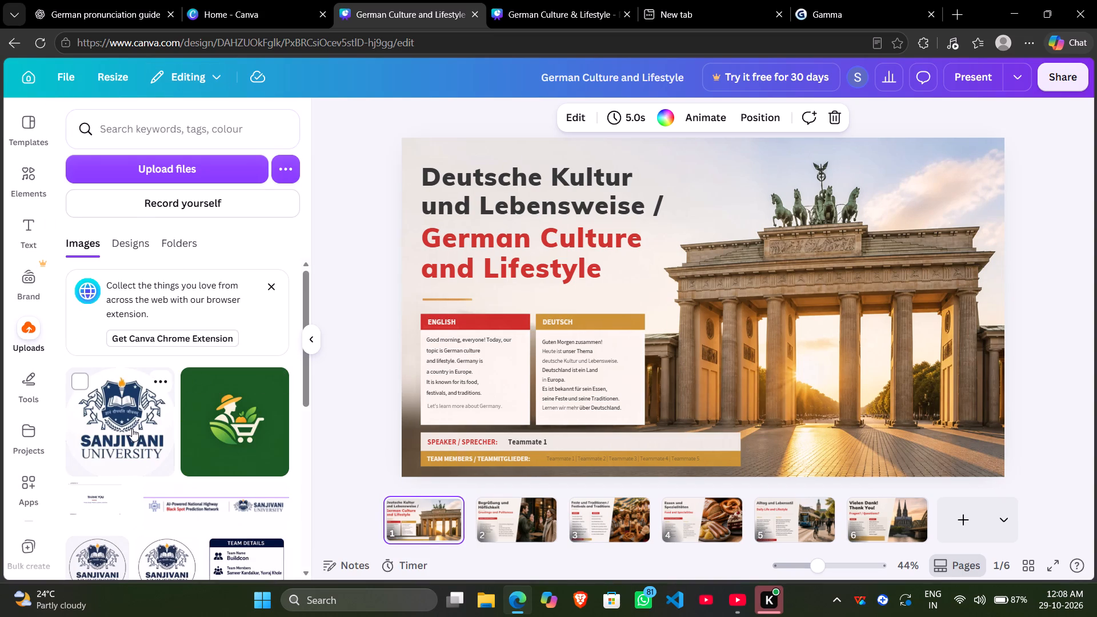
click(81, 376)
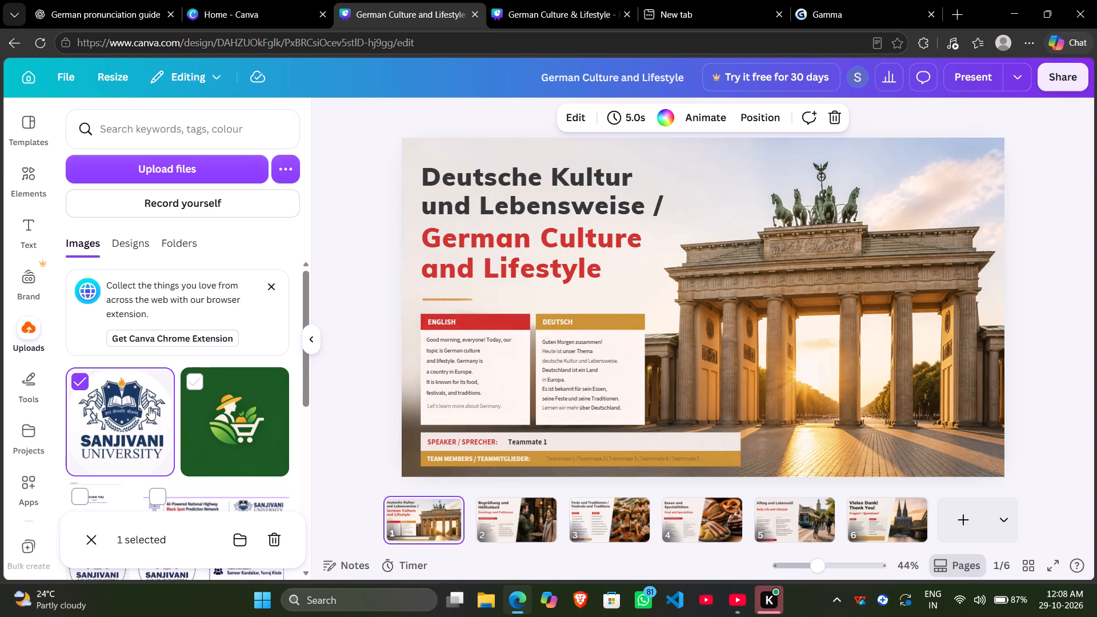
click(126, 407)
click(126, 407)
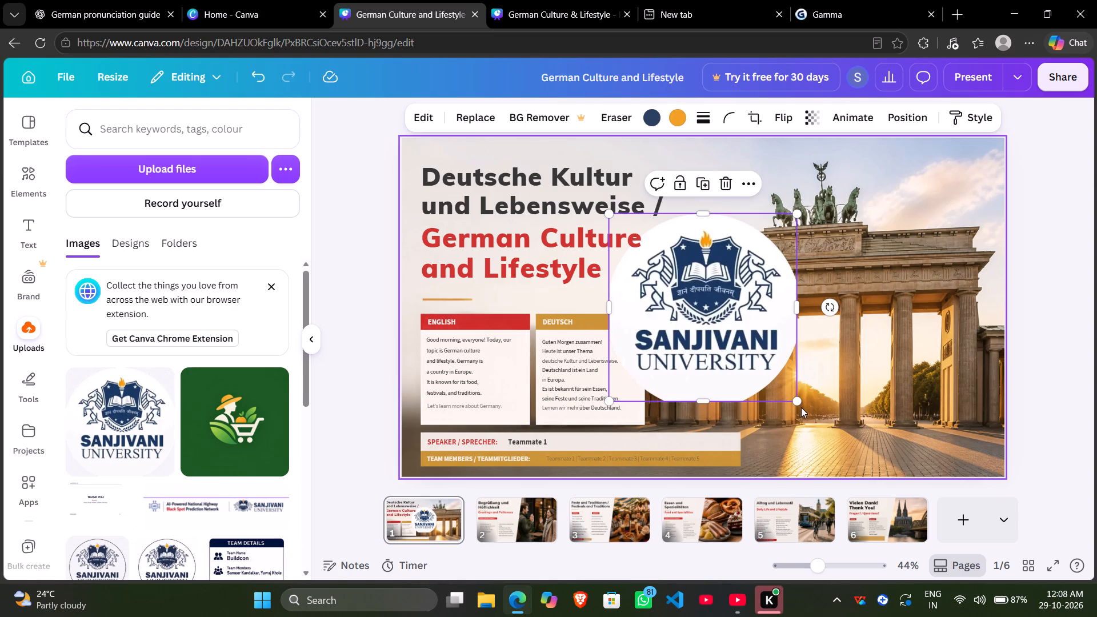
Shrink the Sanjivani University logo to a small badge and place it flush in the slide's top-right corner.
drag(797, 402, 719, 335)
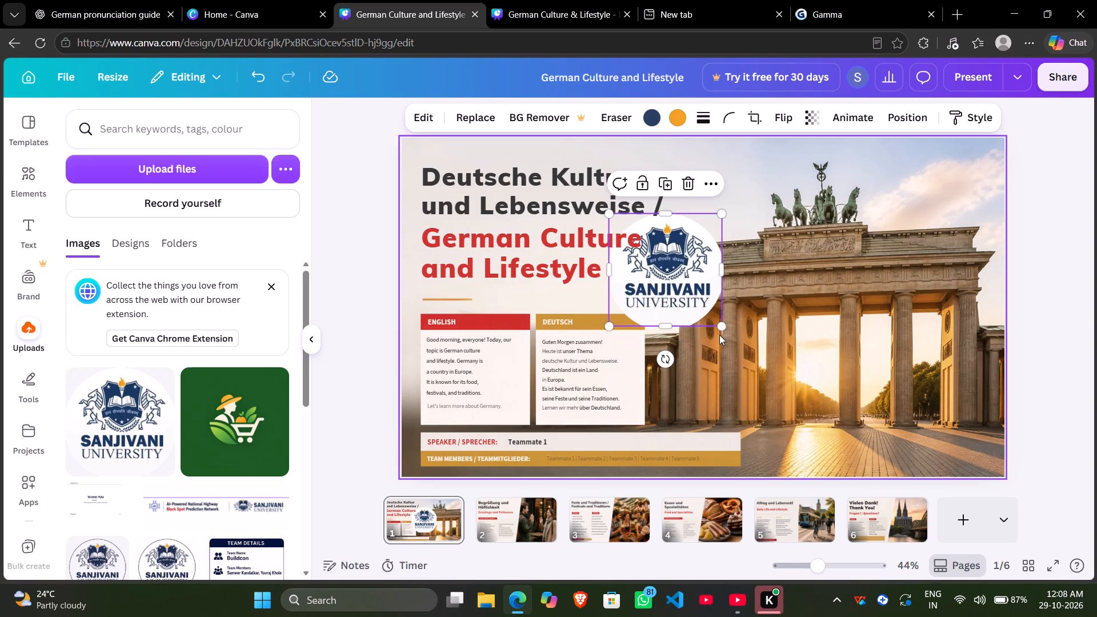
drag(671, 275, 932, 207)
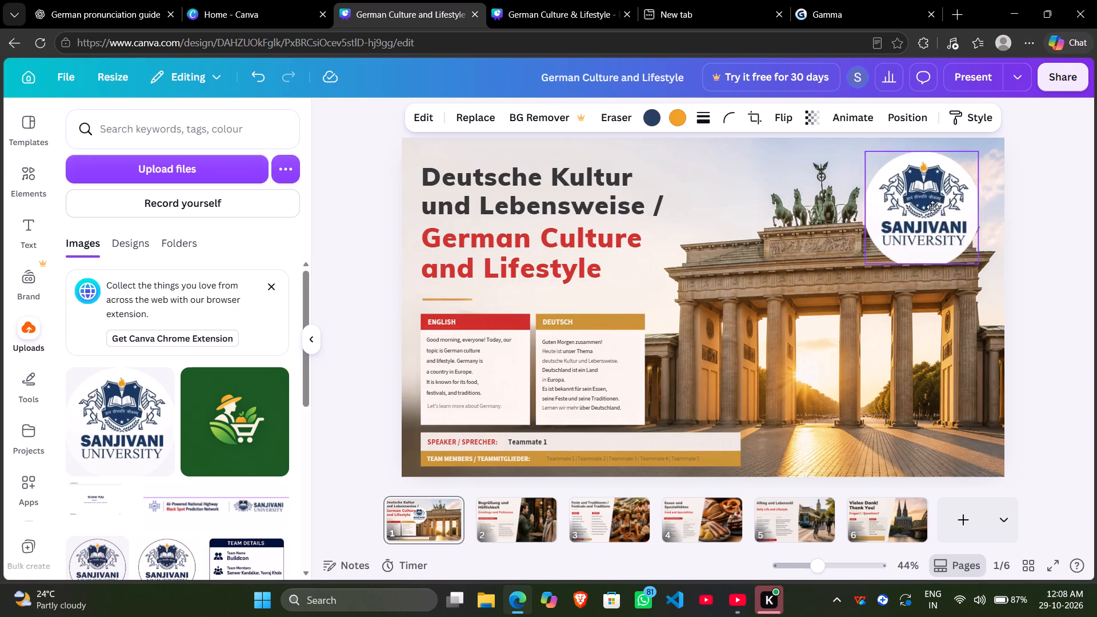
drag(932, 207, 859, 374)
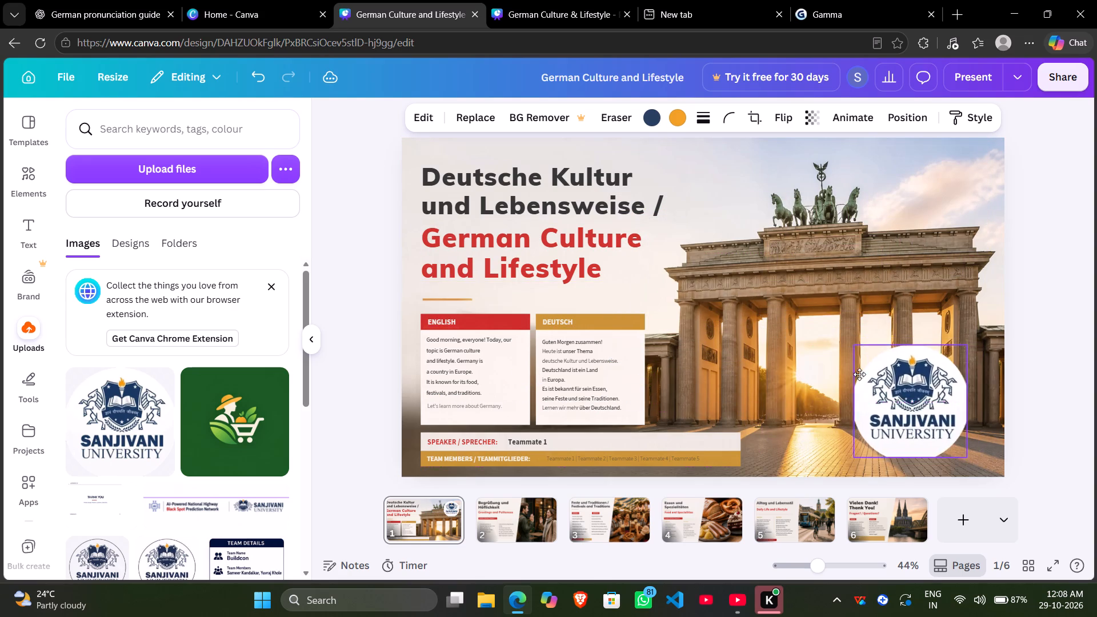
drag(859, 374, 847, 371)
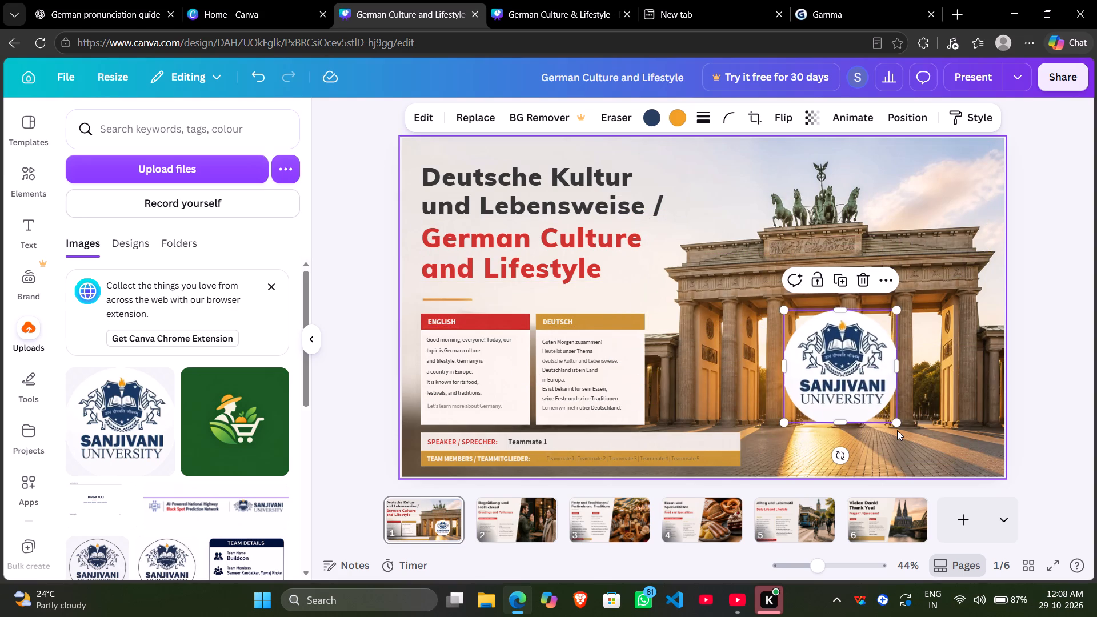
drag(896, 422, 886, 411)
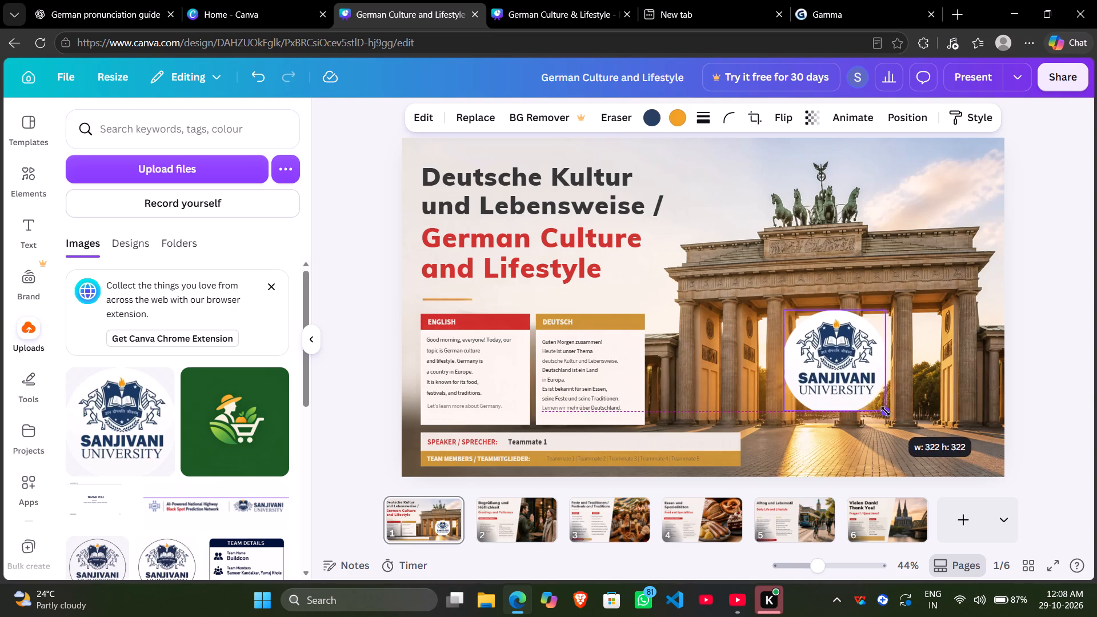
drag(886, 411, 879, 405)
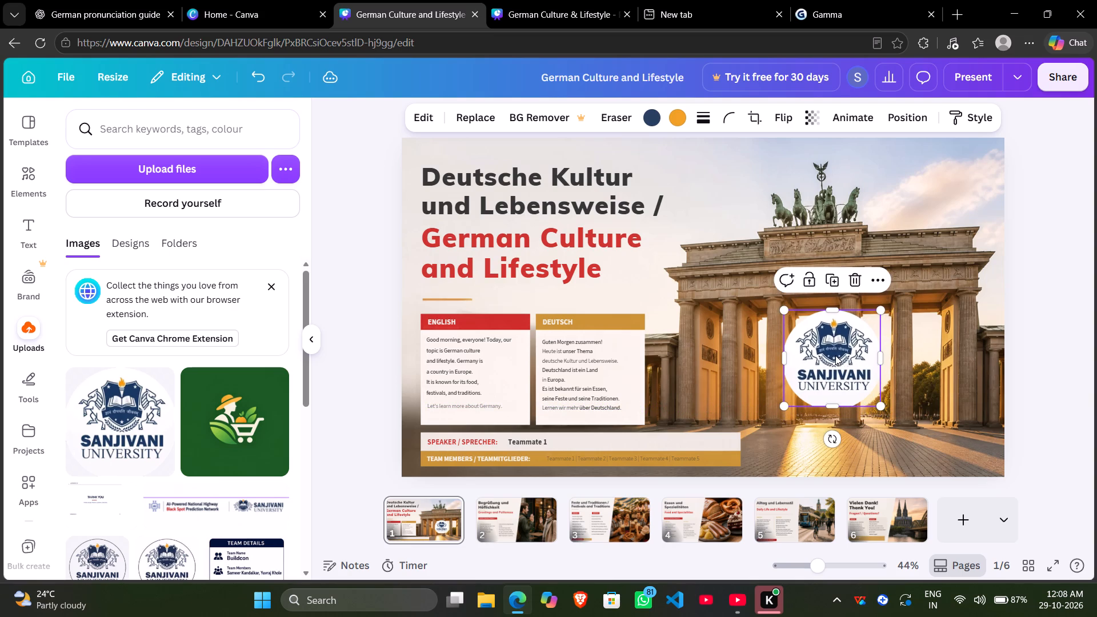
drag(835, 355, 820, 335)
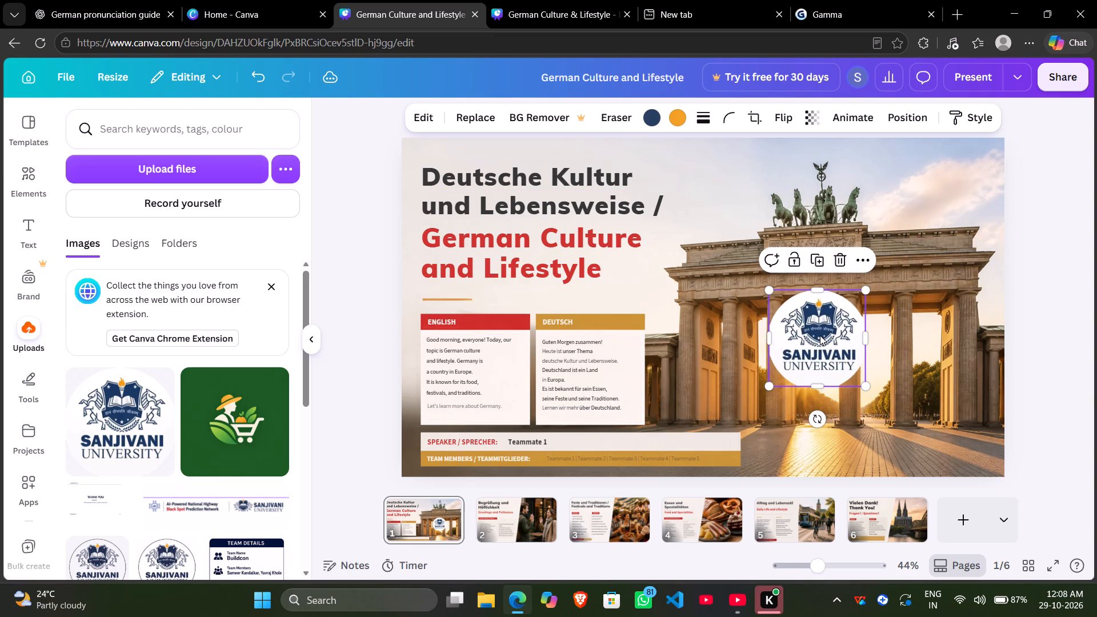
drag(863, 385, 845, 371)
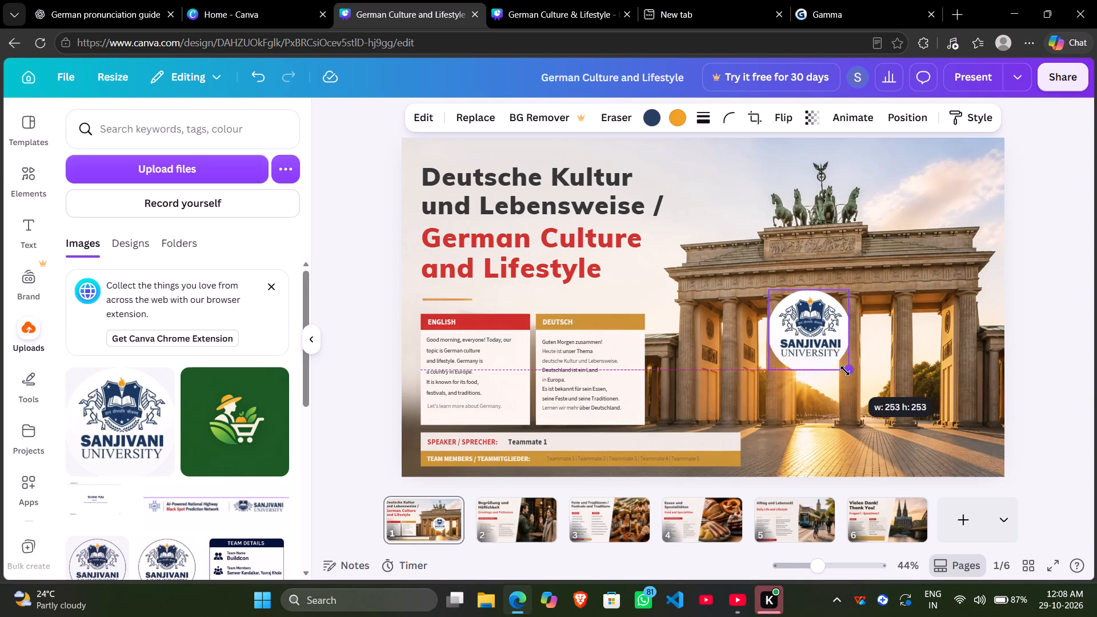
drag(845, 371, 838, 366)
drag(798, 340, 932, 222)
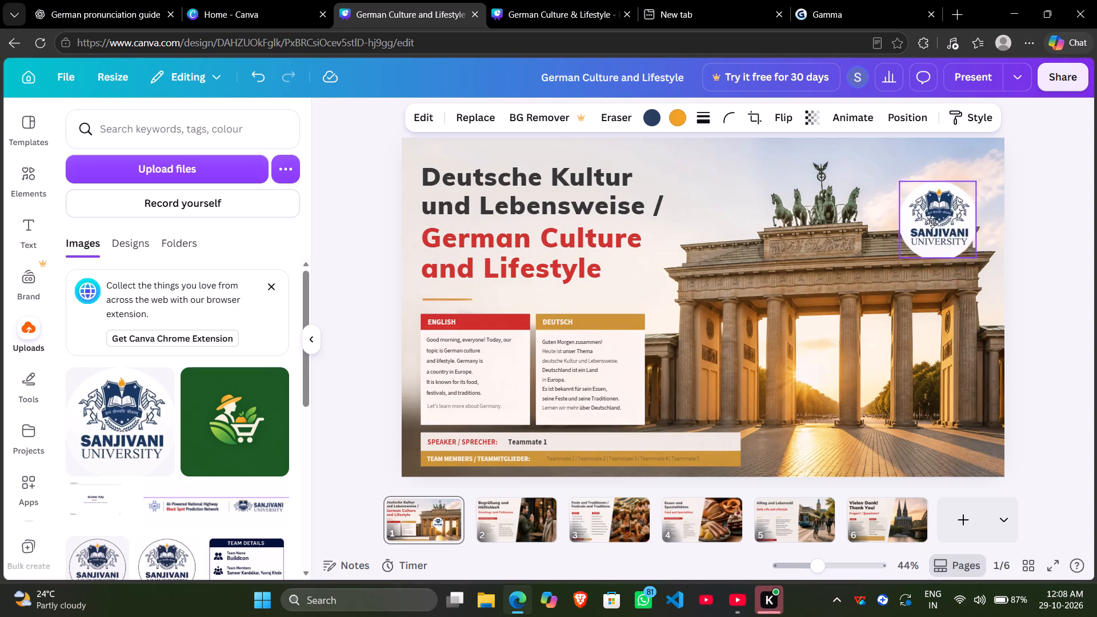
drag(932, 222, 953, 188)
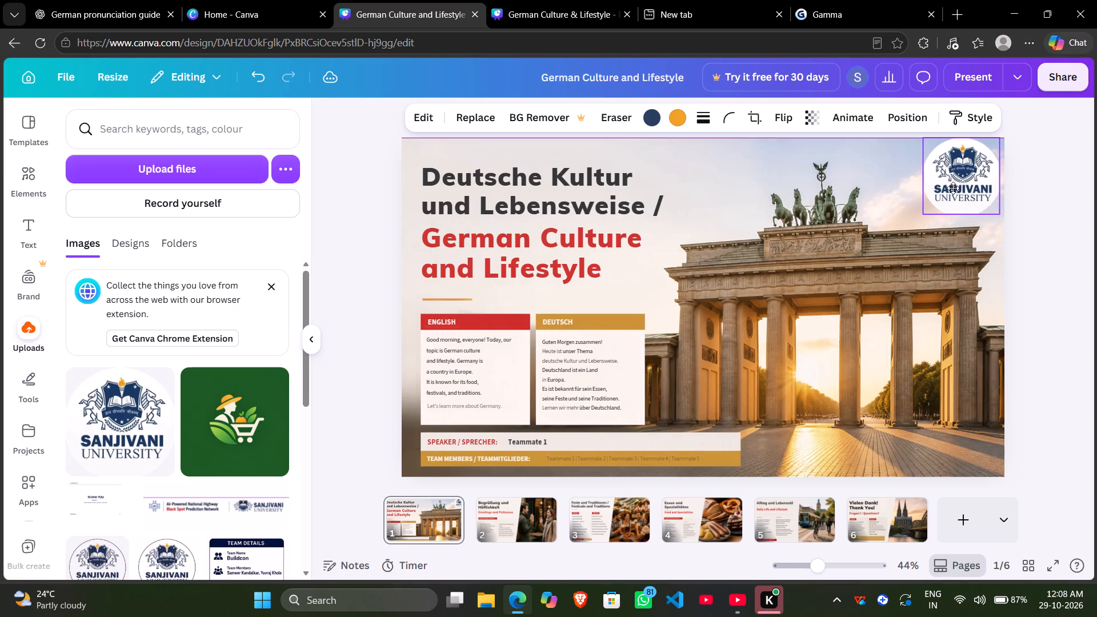
drag(953, 188, 954, 187)
click(1059, 399)
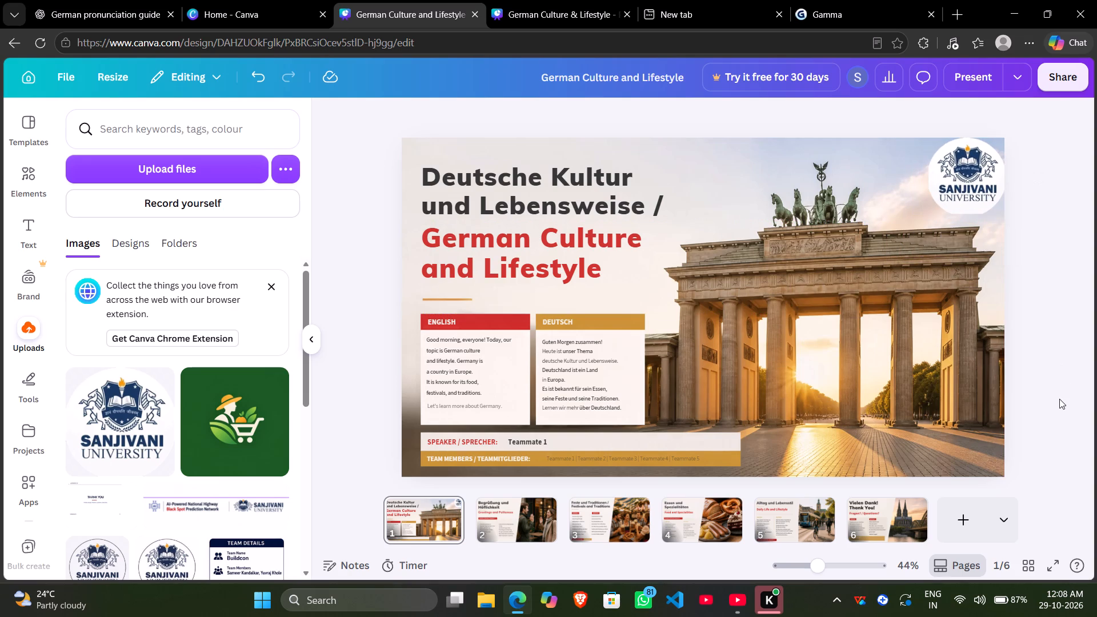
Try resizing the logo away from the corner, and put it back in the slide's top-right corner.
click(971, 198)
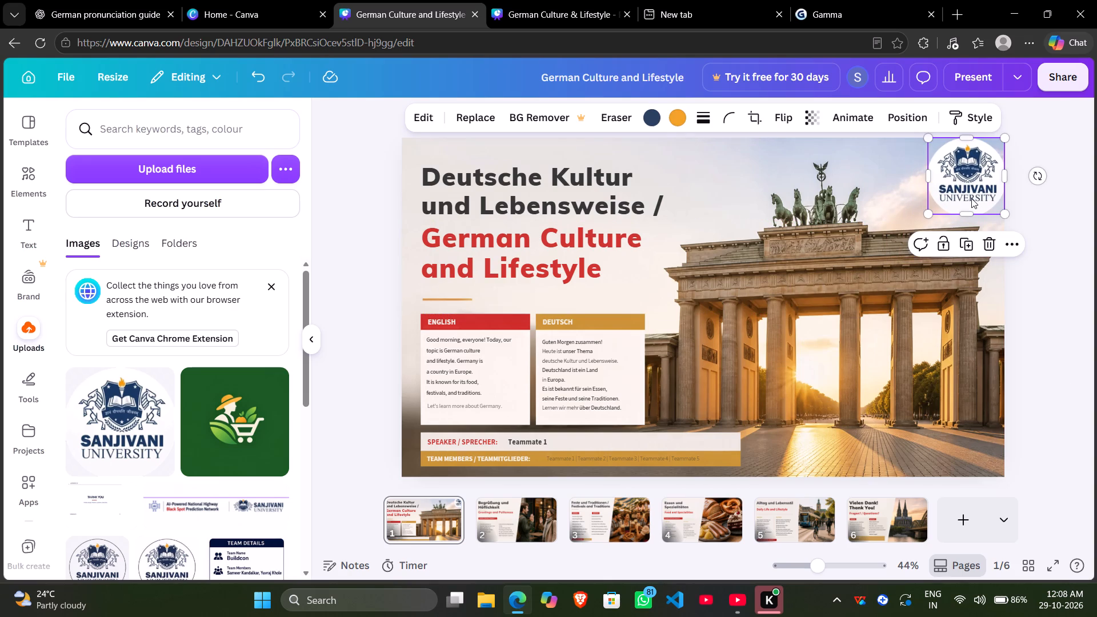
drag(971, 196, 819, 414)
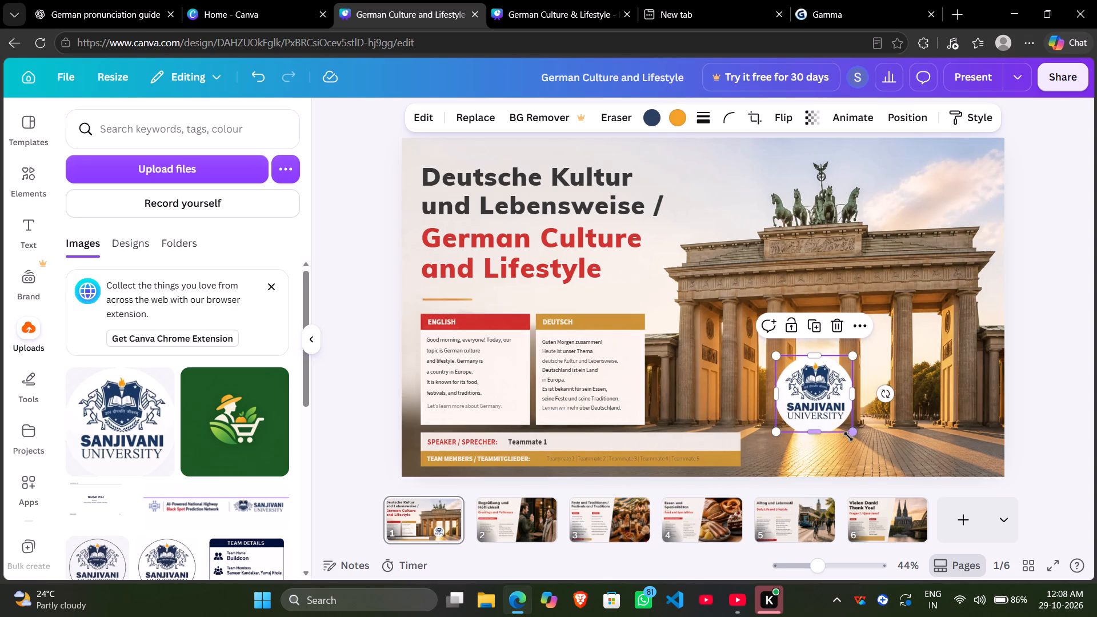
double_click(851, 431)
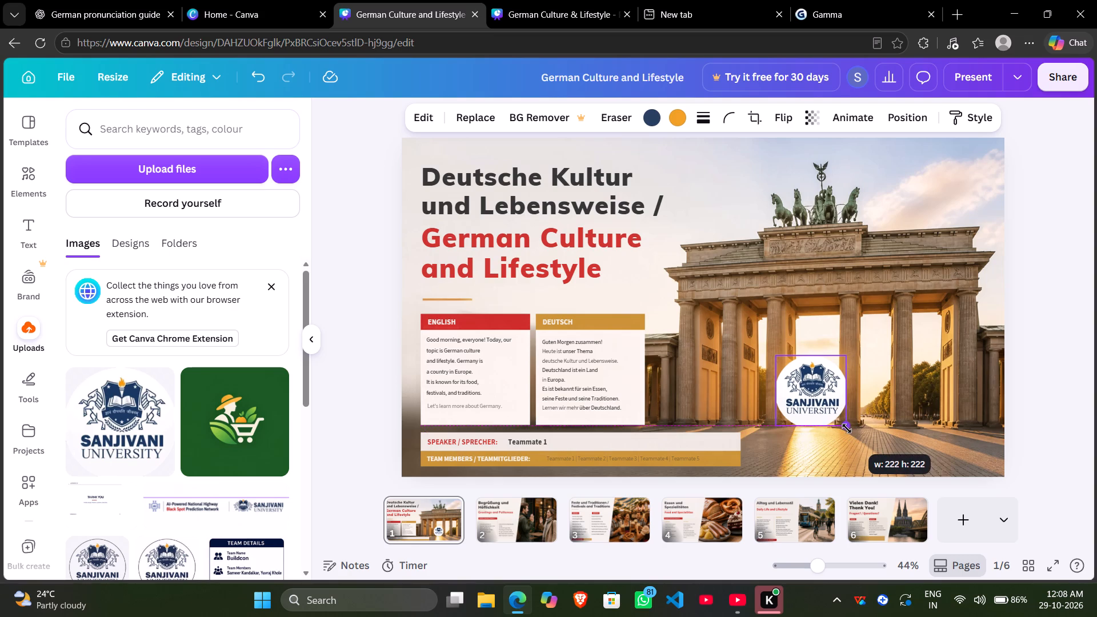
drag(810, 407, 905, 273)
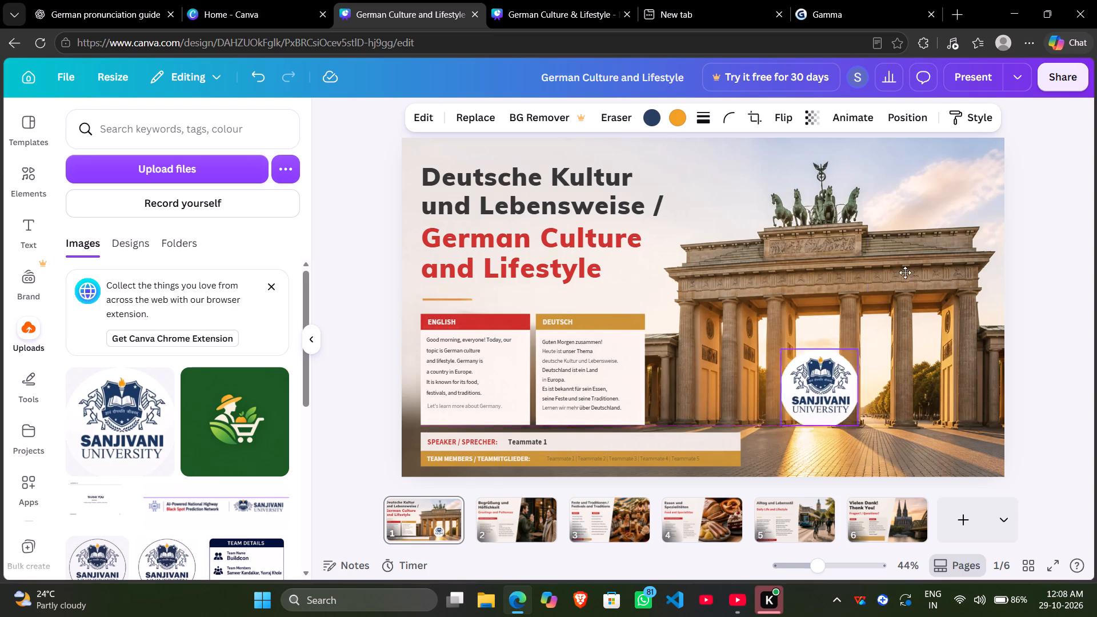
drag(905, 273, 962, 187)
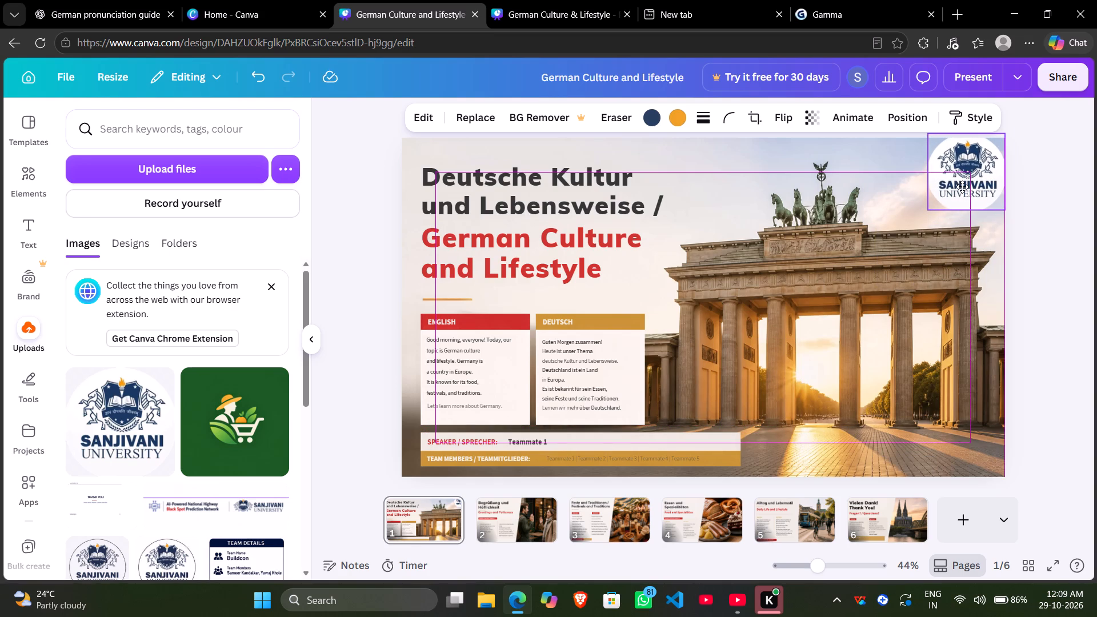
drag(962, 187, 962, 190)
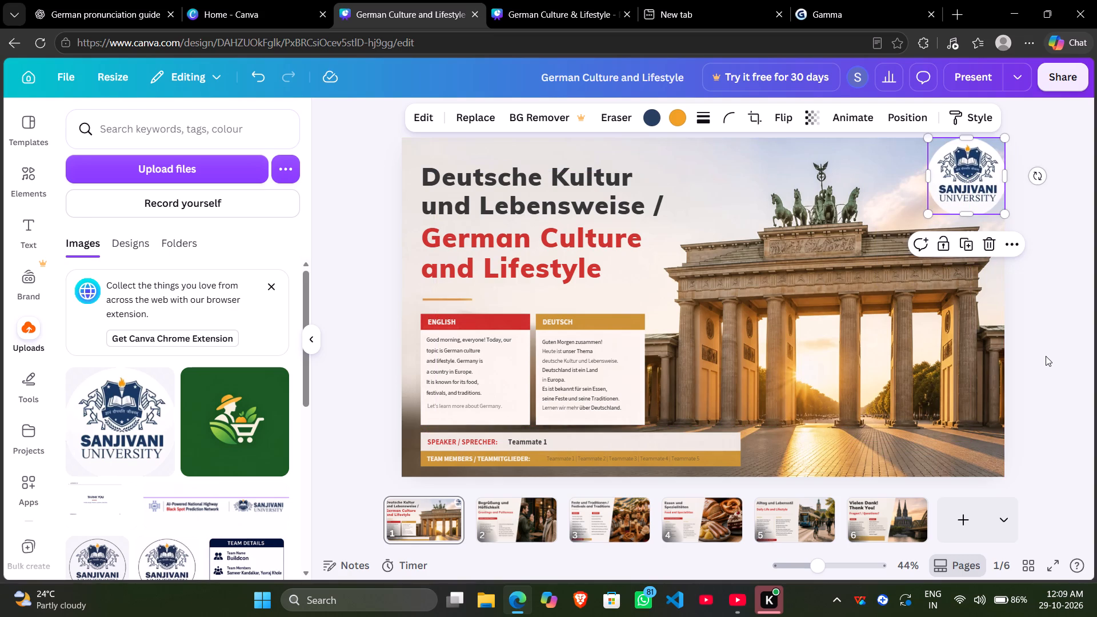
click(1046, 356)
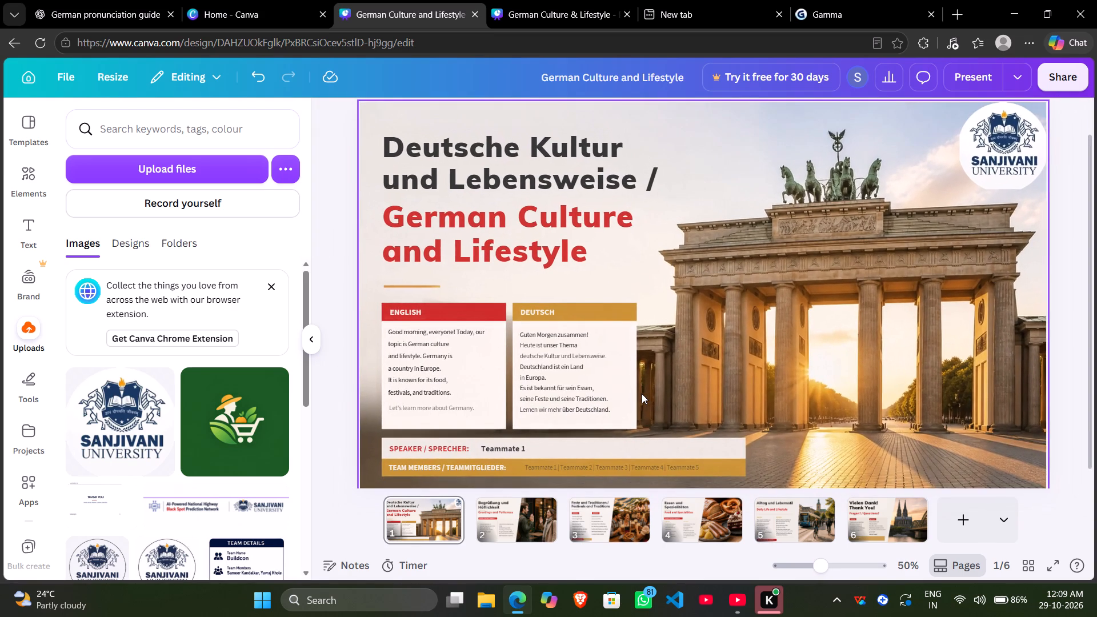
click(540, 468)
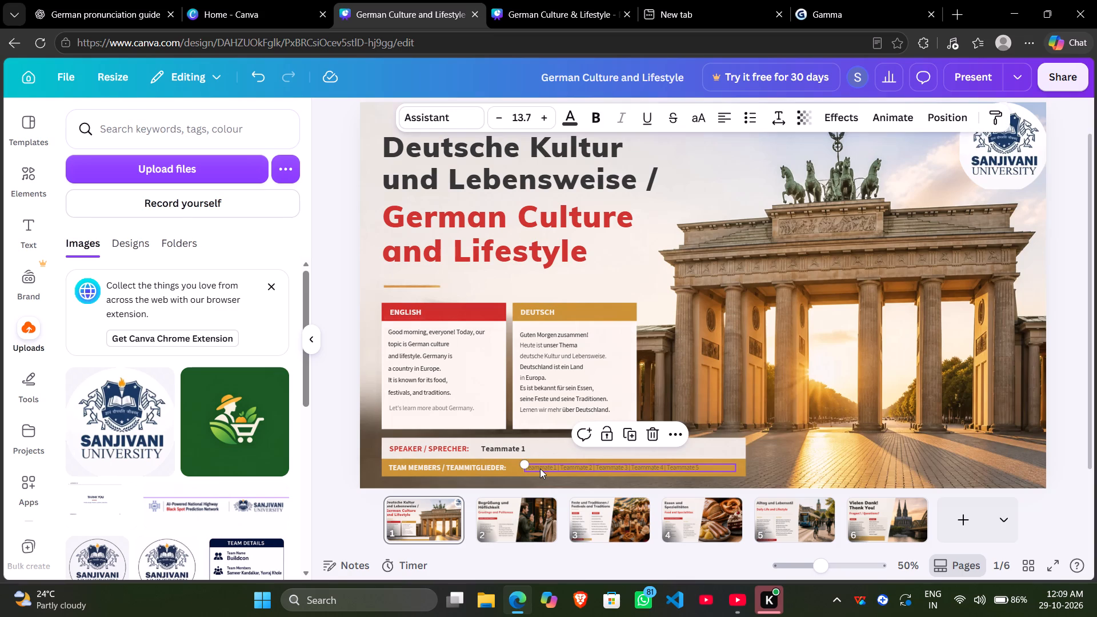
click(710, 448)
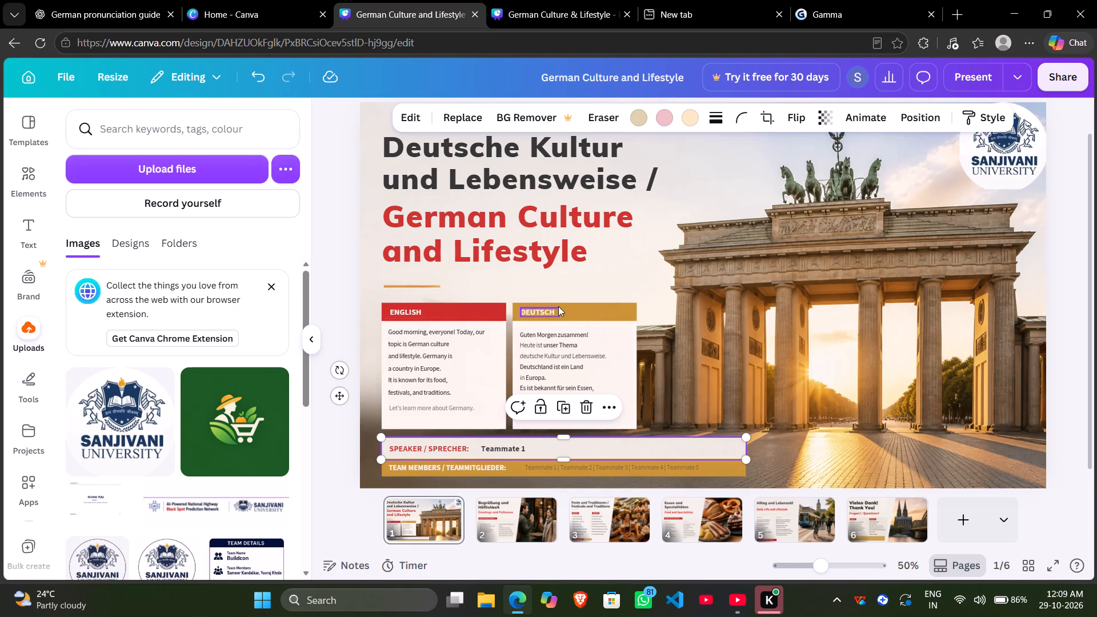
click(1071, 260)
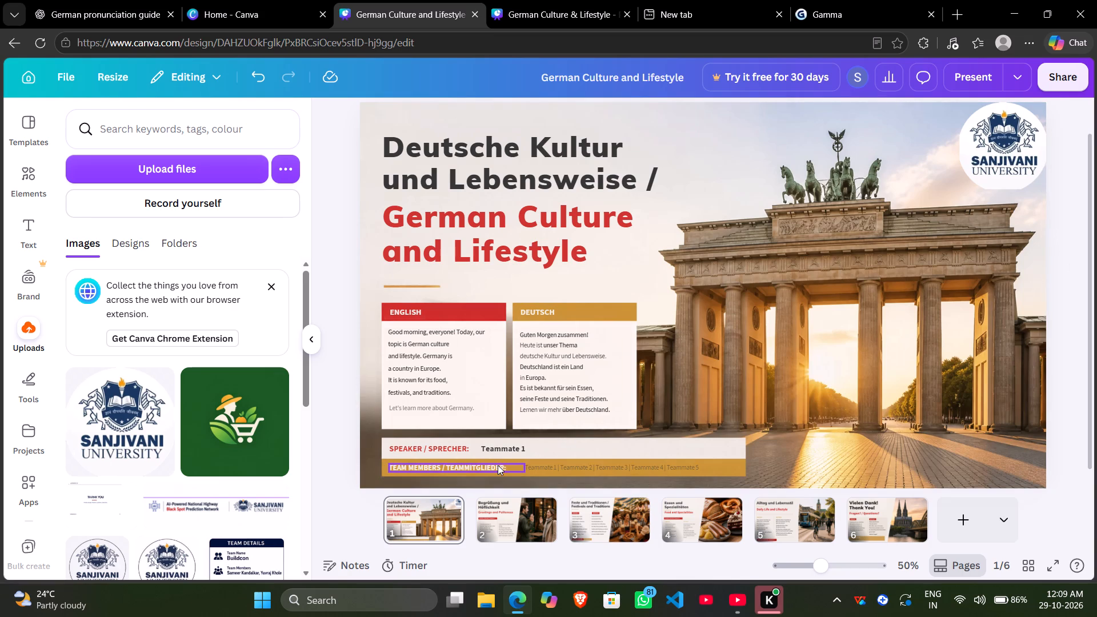
Replace the Teammate 1 placeholder in the Team Members line with the first team member's full name.
click(532, 466)
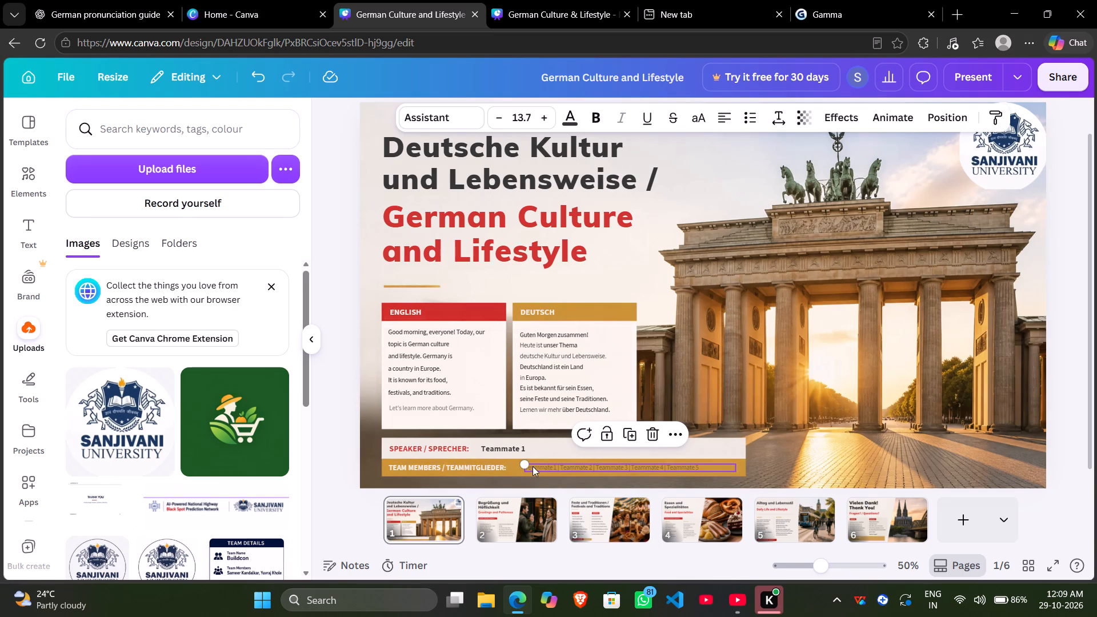
click(538, 467)
click(547, 467)
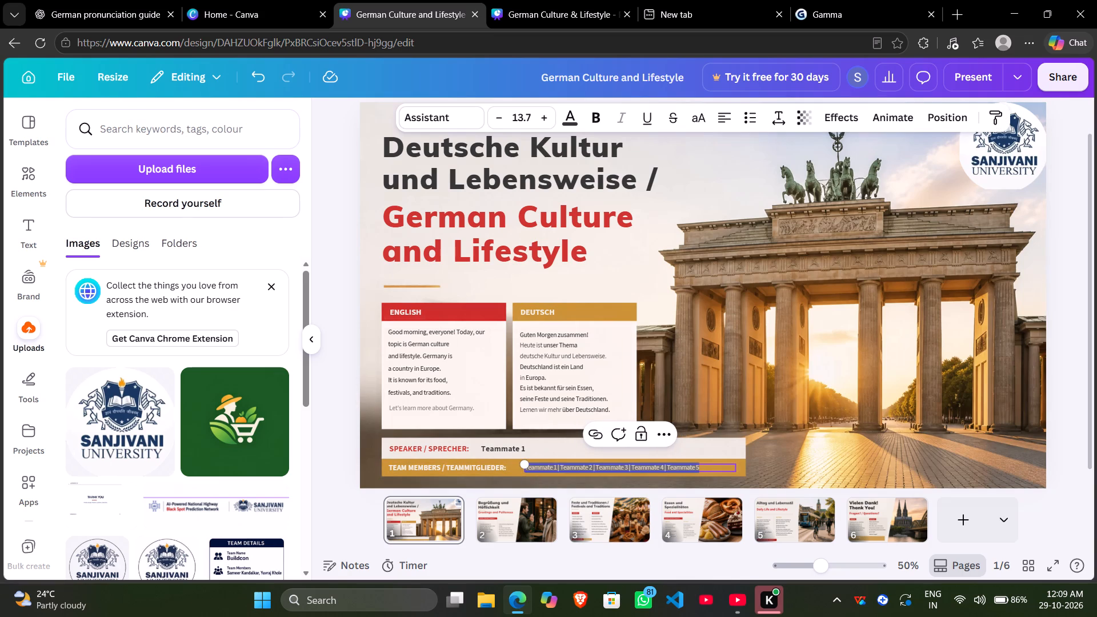
key(Right)
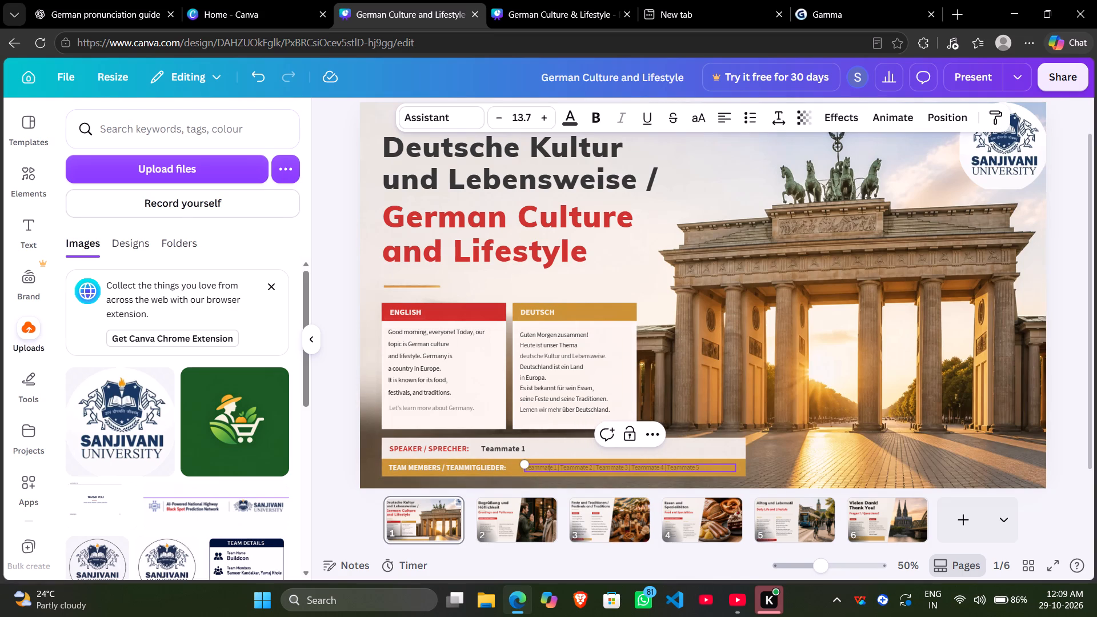
key(Right)
key(BackSpace)
key(BackSpace)
key(BackSpace)
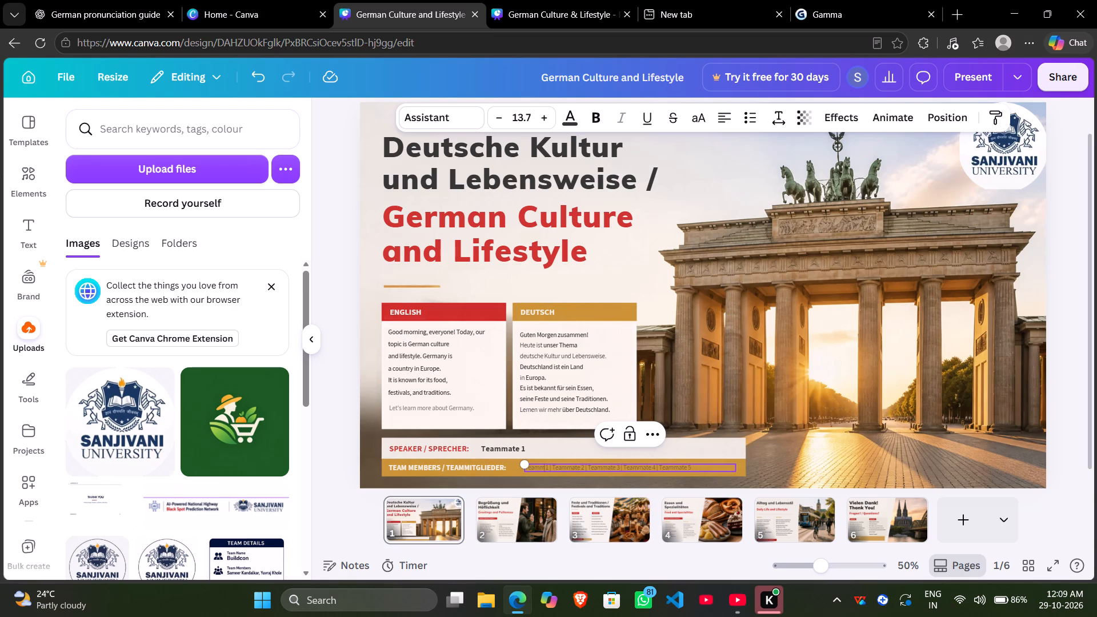
key(BackSpace)
key(BackSpace)
key(BackSpace)
key(BackSpace)
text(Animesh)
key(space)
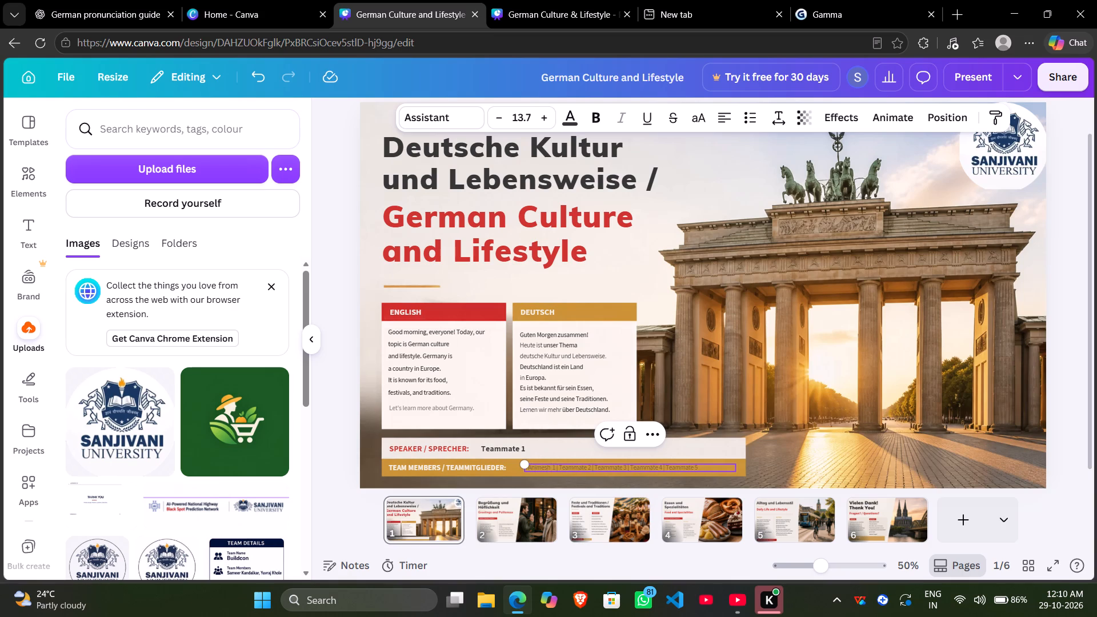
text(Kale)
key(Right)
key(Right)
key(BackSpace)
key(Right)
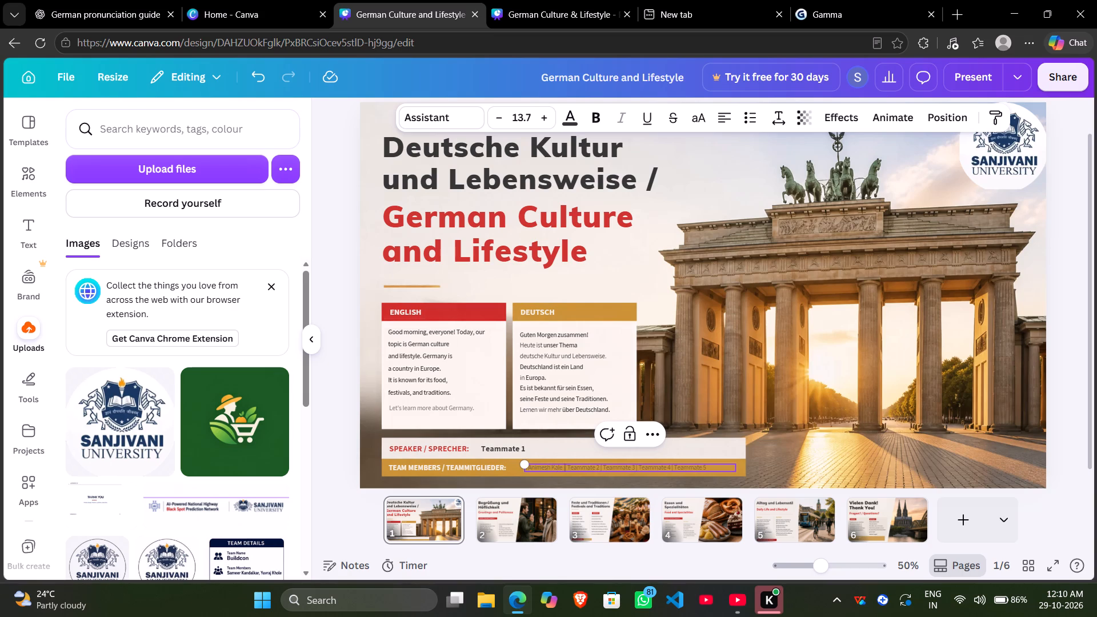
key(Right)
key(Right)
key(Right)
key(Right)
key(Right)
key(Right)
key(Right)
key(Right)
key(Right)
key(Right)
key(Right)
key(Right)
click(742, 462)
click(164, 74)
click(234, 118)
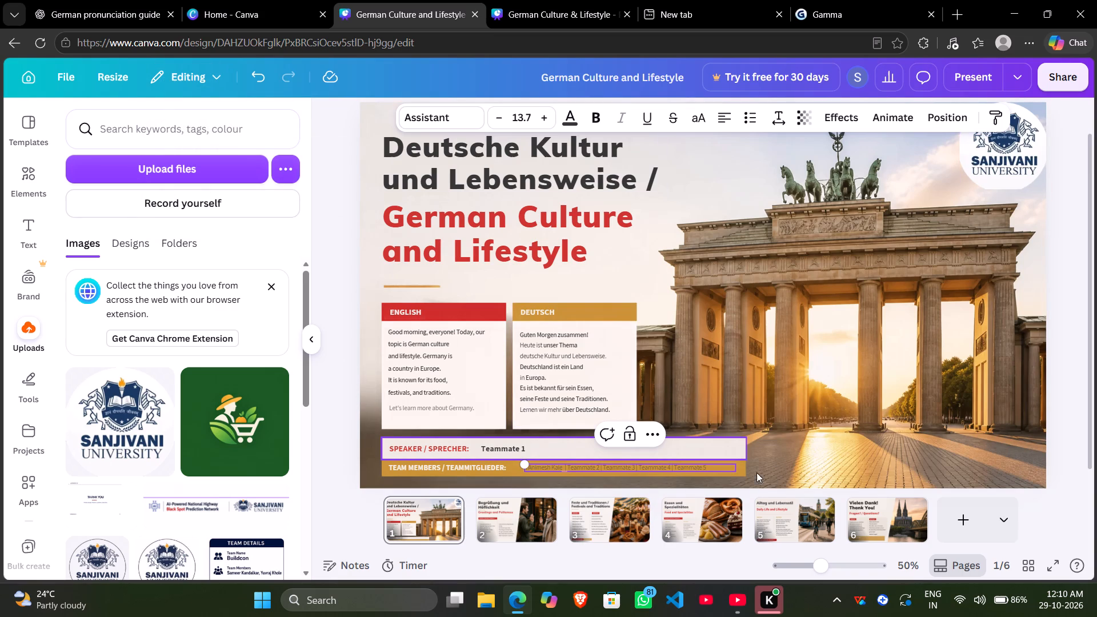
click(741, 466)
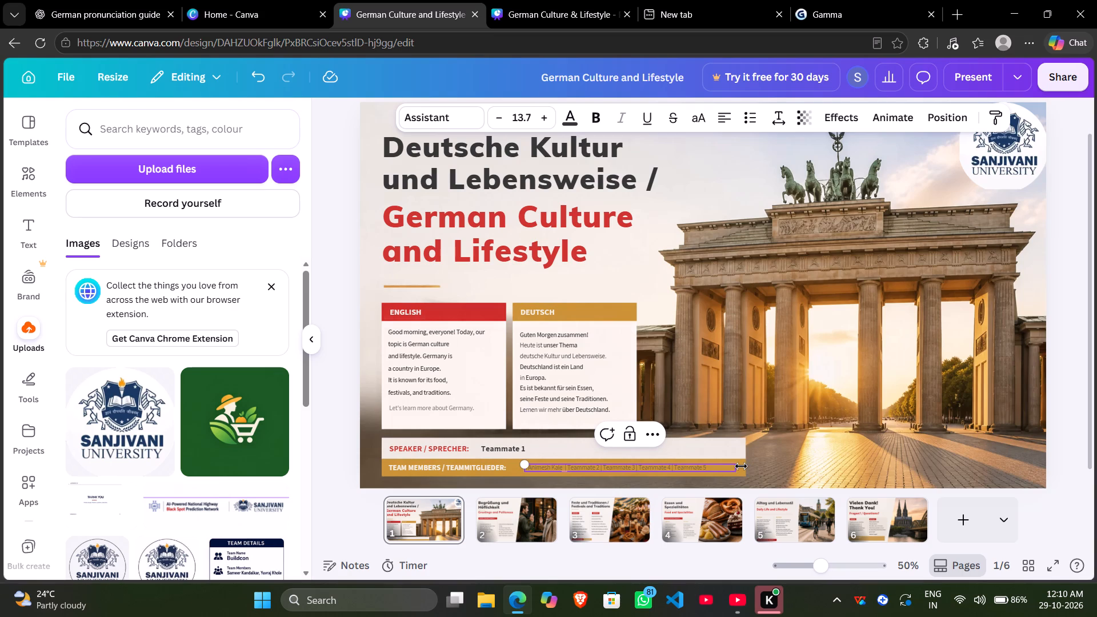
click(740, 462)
Find and launch the CareUEyes app from the computer's list of installed programs.
click(258, 600)
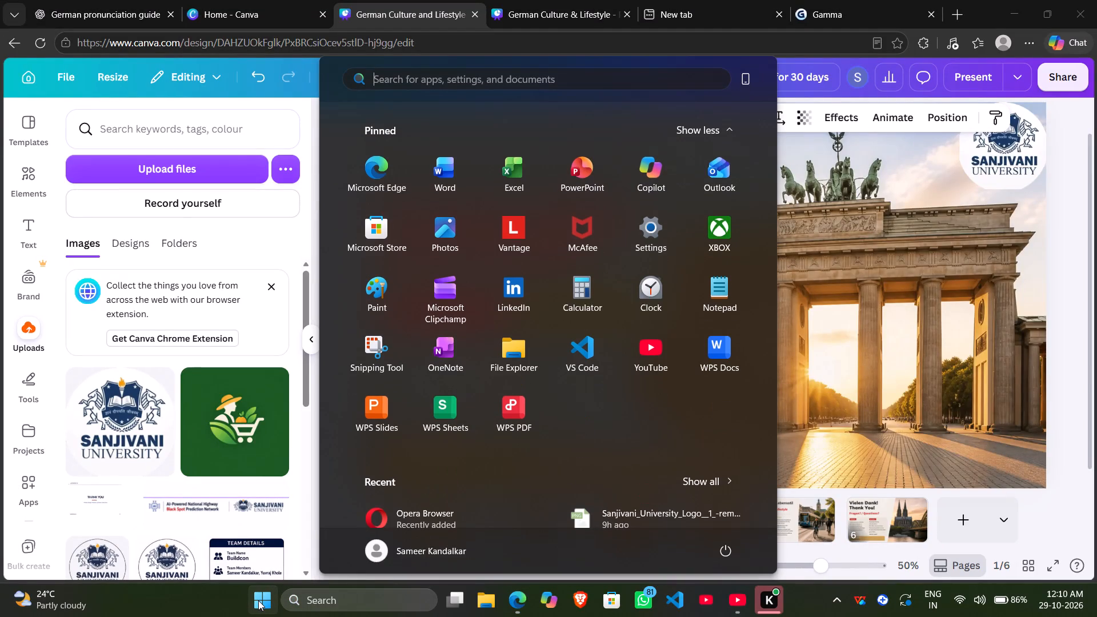
scroll(609, 395, up, 1)
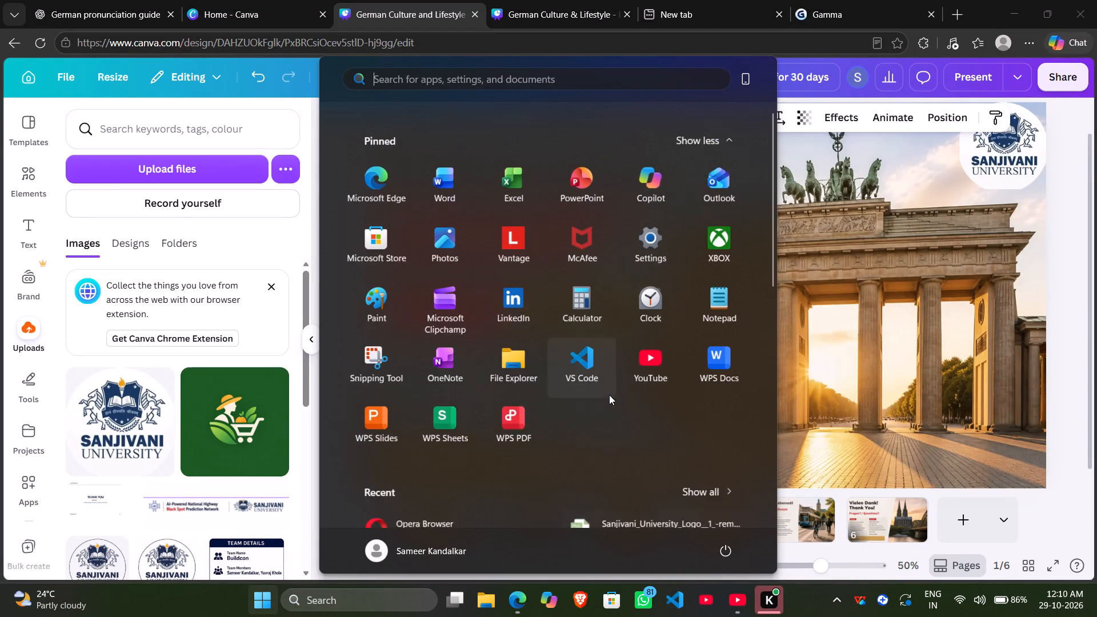
scroll(648, 339, down, 3)
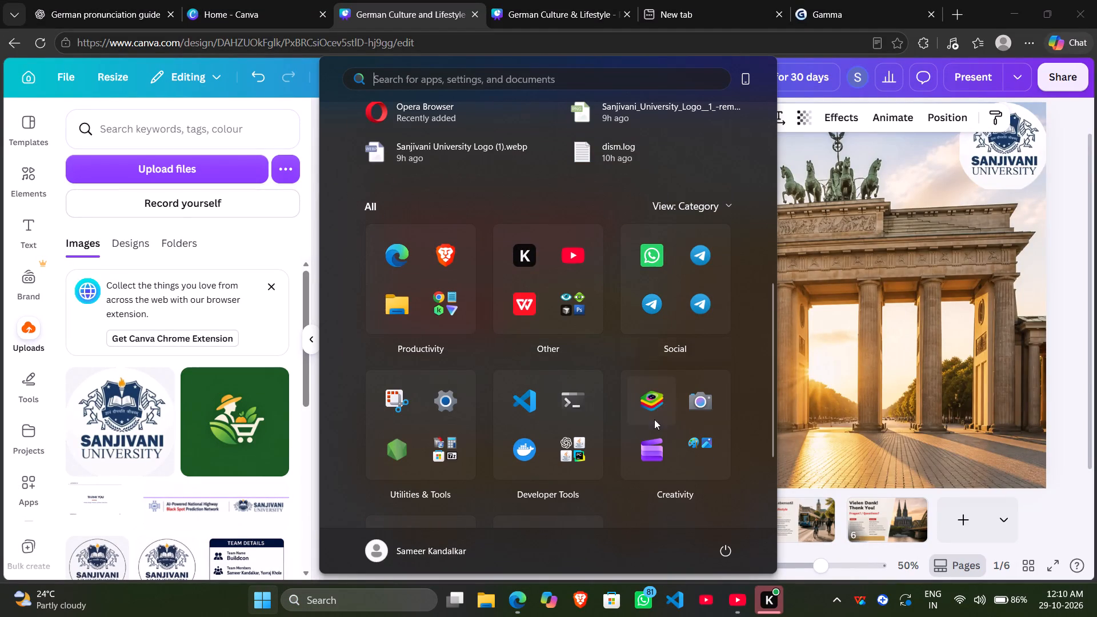
click(579, 315)
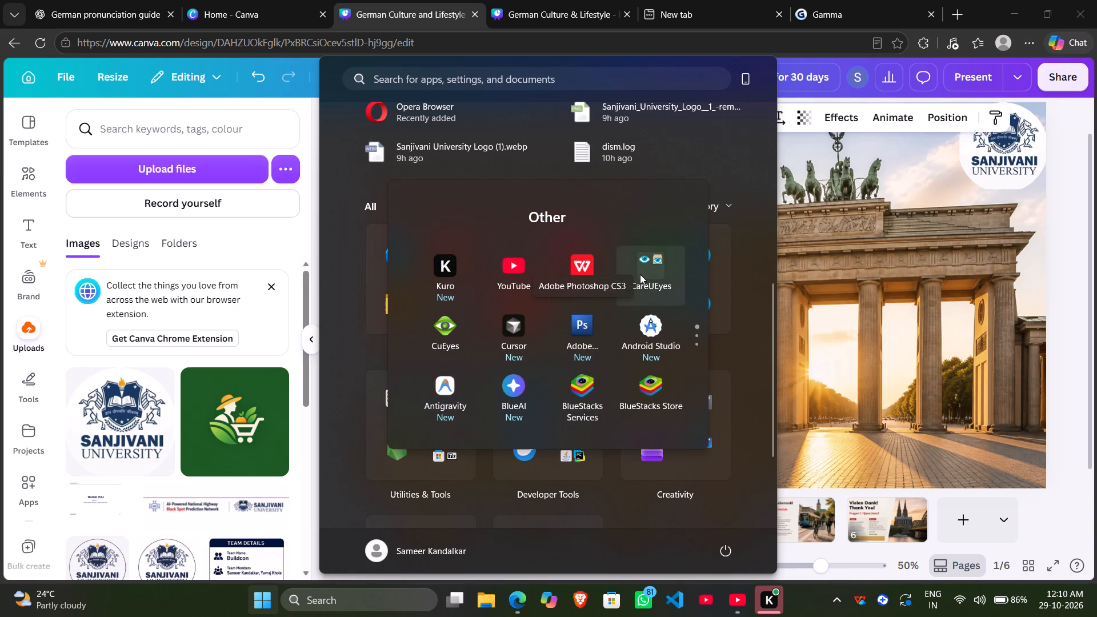
click(640, 274)
double_click(447, 282)
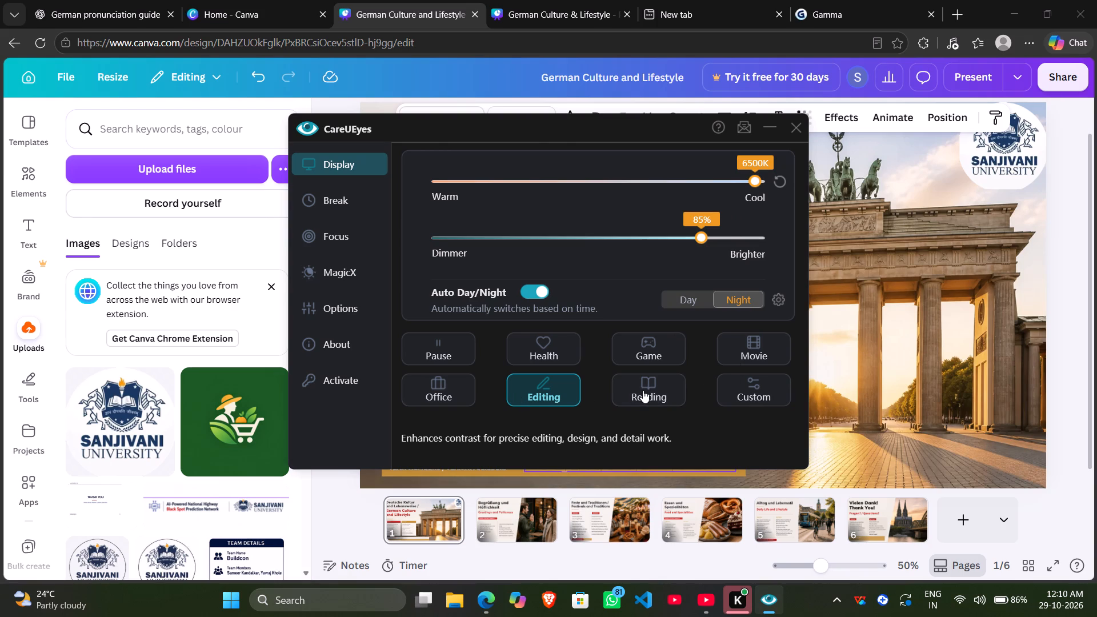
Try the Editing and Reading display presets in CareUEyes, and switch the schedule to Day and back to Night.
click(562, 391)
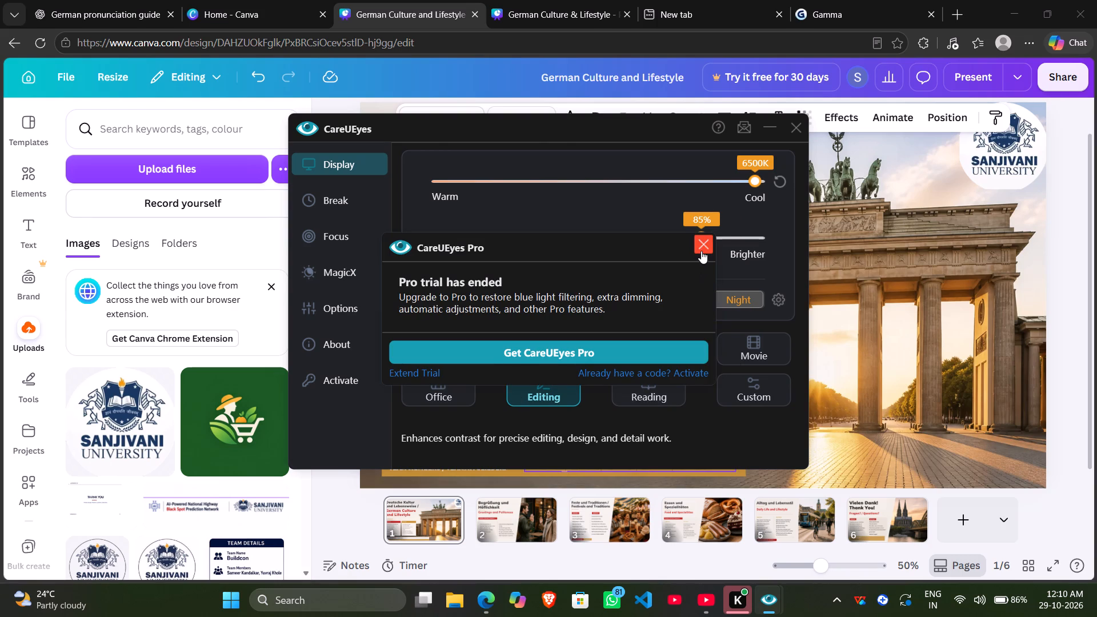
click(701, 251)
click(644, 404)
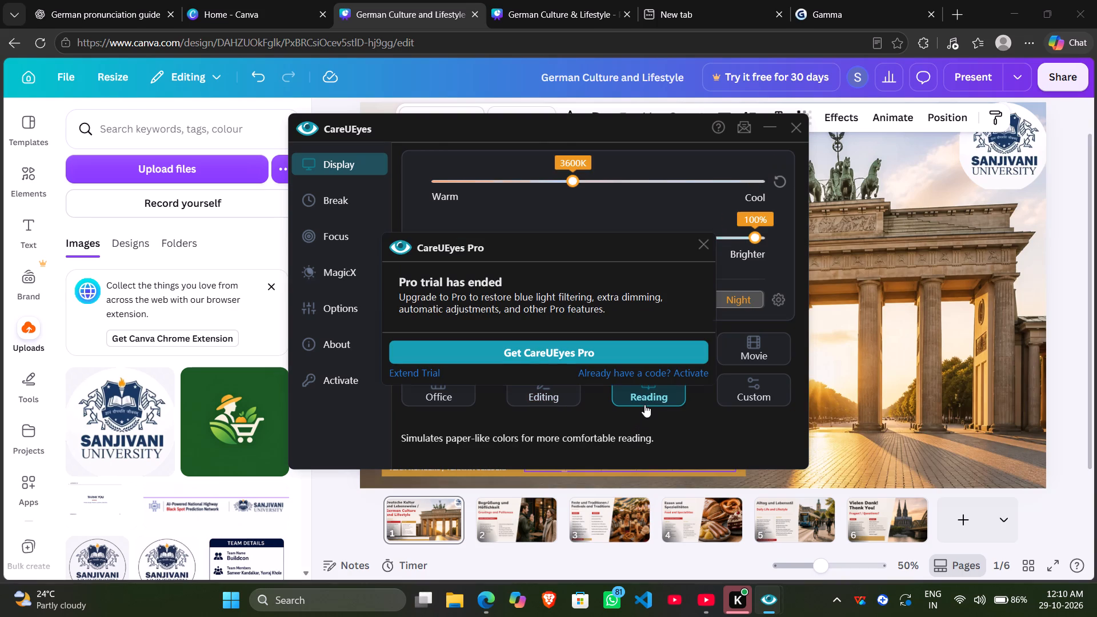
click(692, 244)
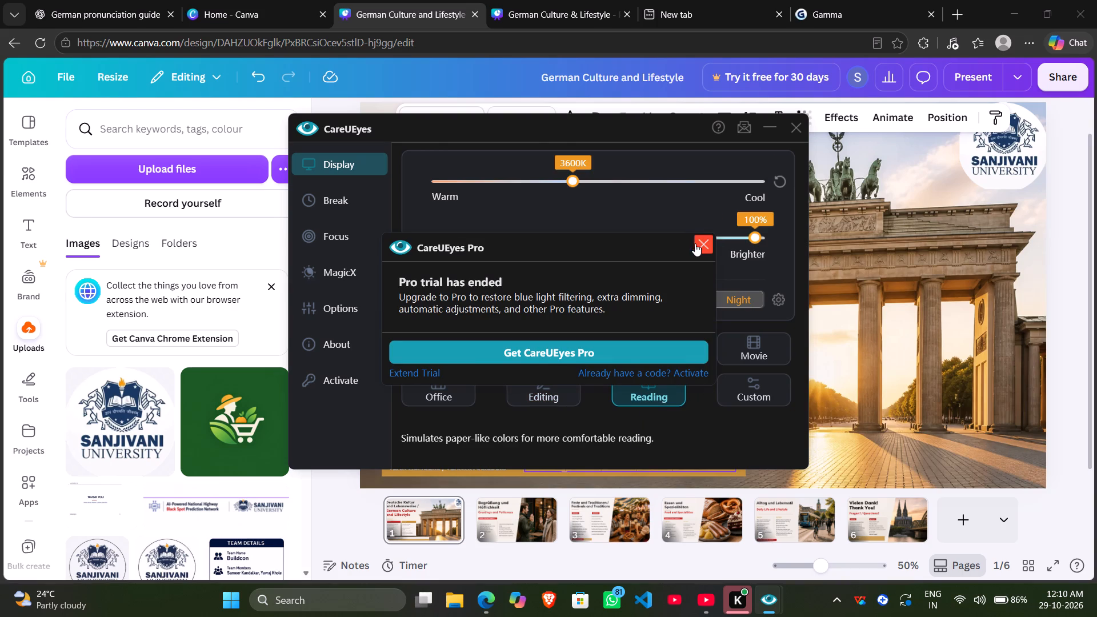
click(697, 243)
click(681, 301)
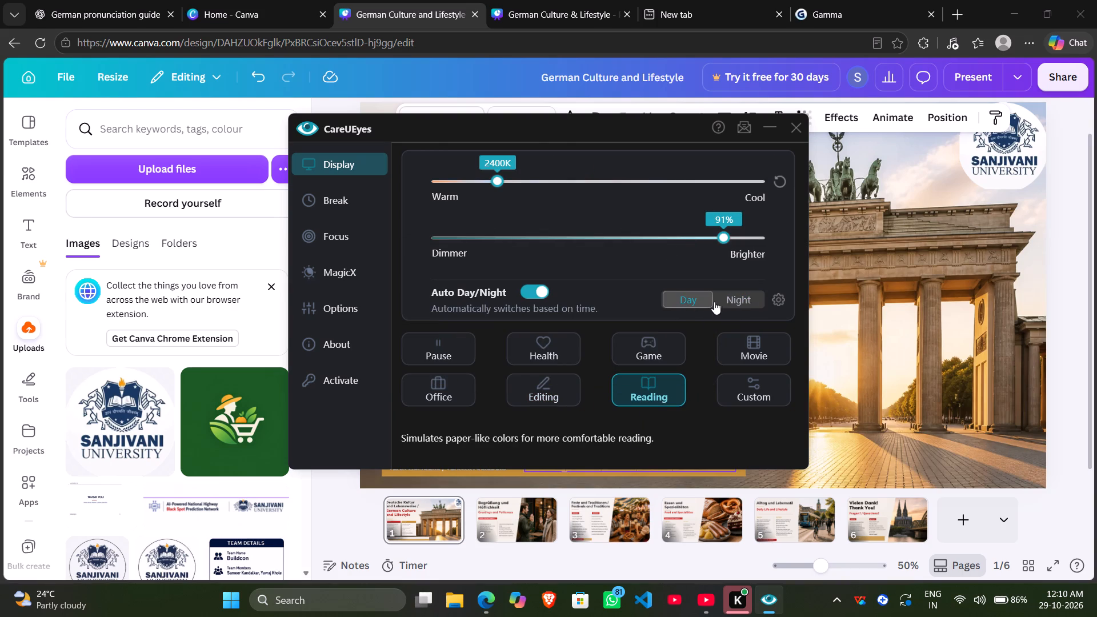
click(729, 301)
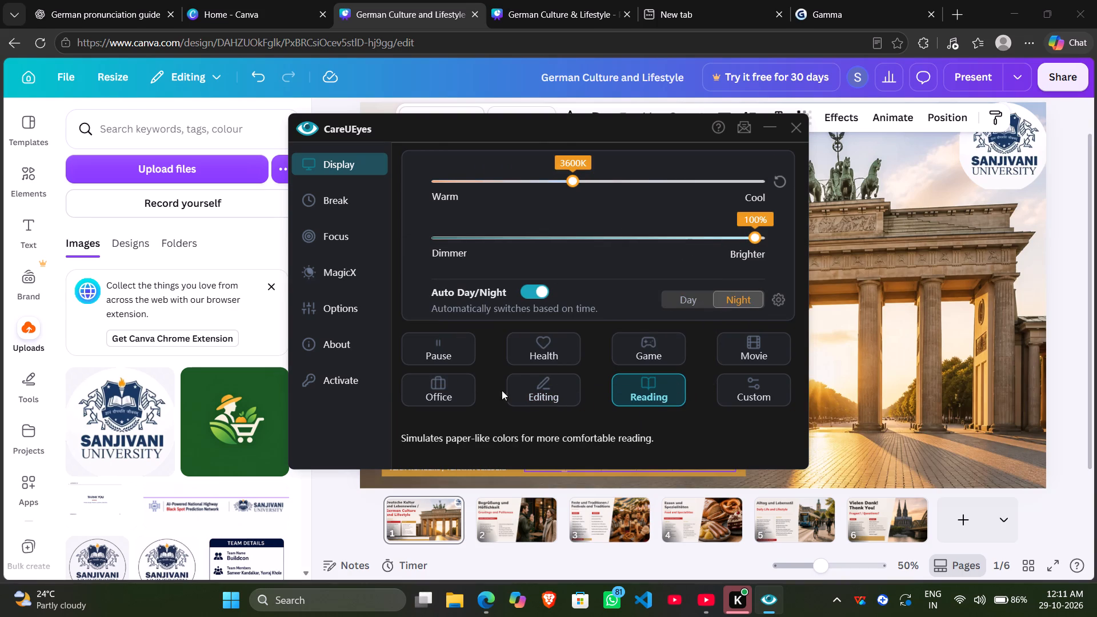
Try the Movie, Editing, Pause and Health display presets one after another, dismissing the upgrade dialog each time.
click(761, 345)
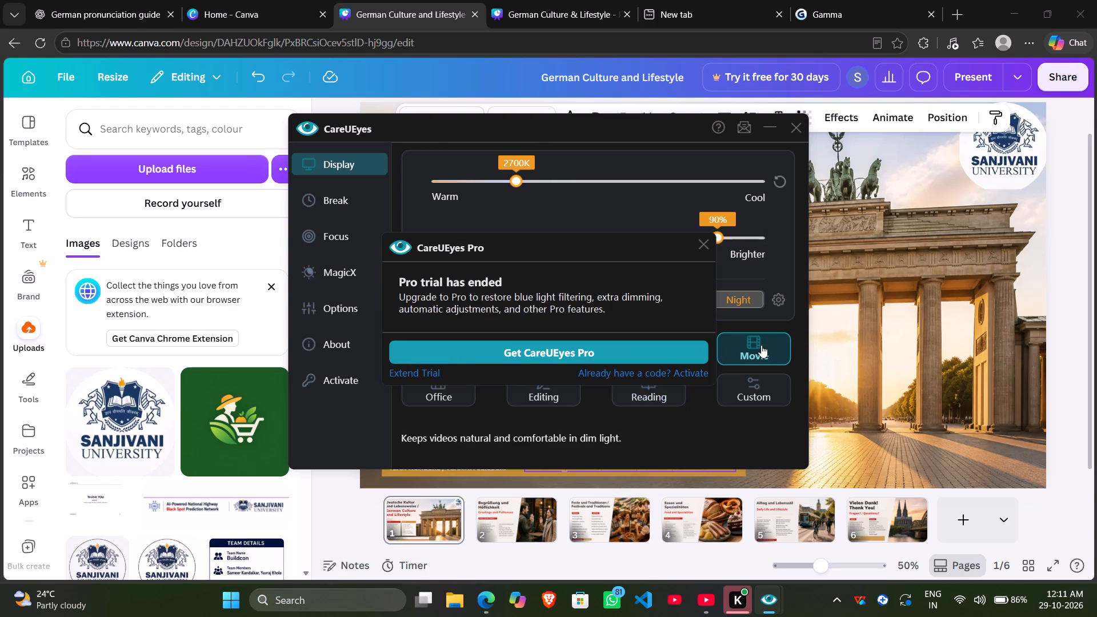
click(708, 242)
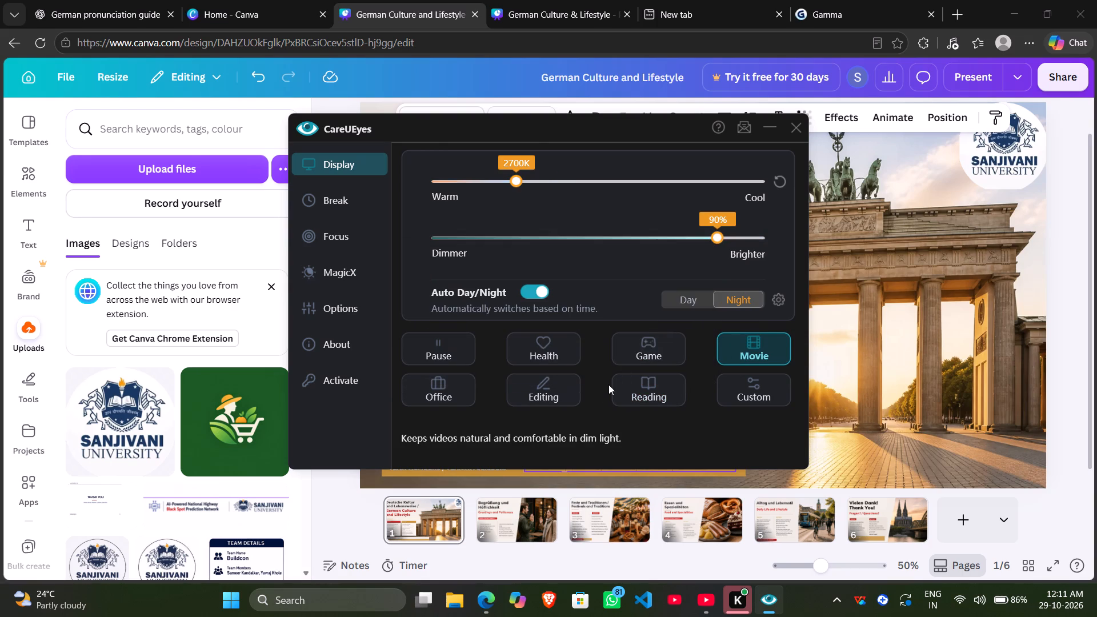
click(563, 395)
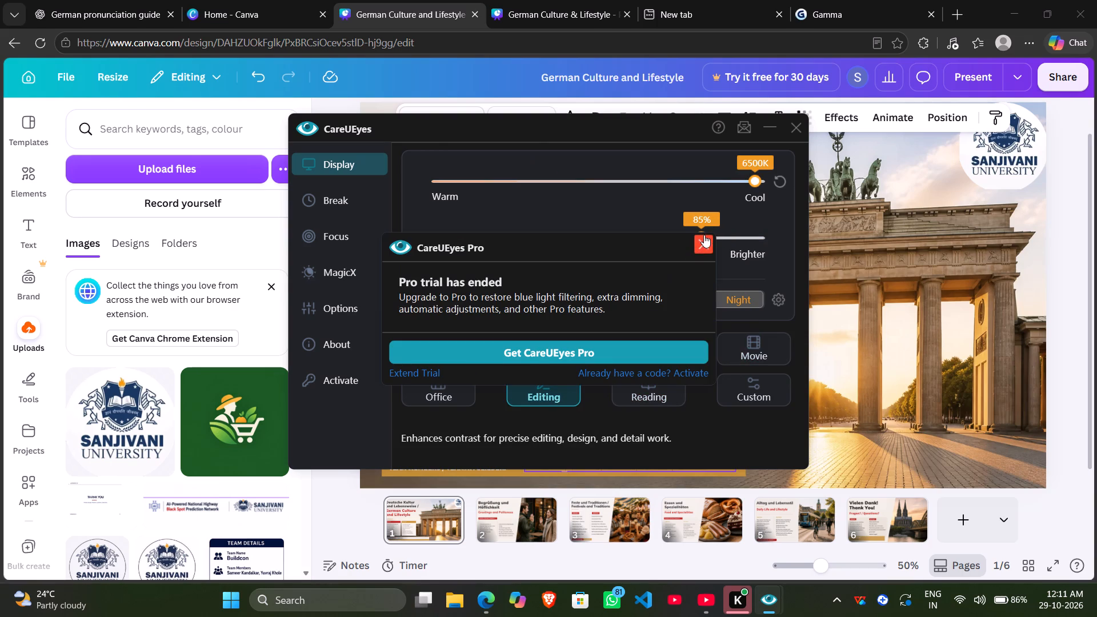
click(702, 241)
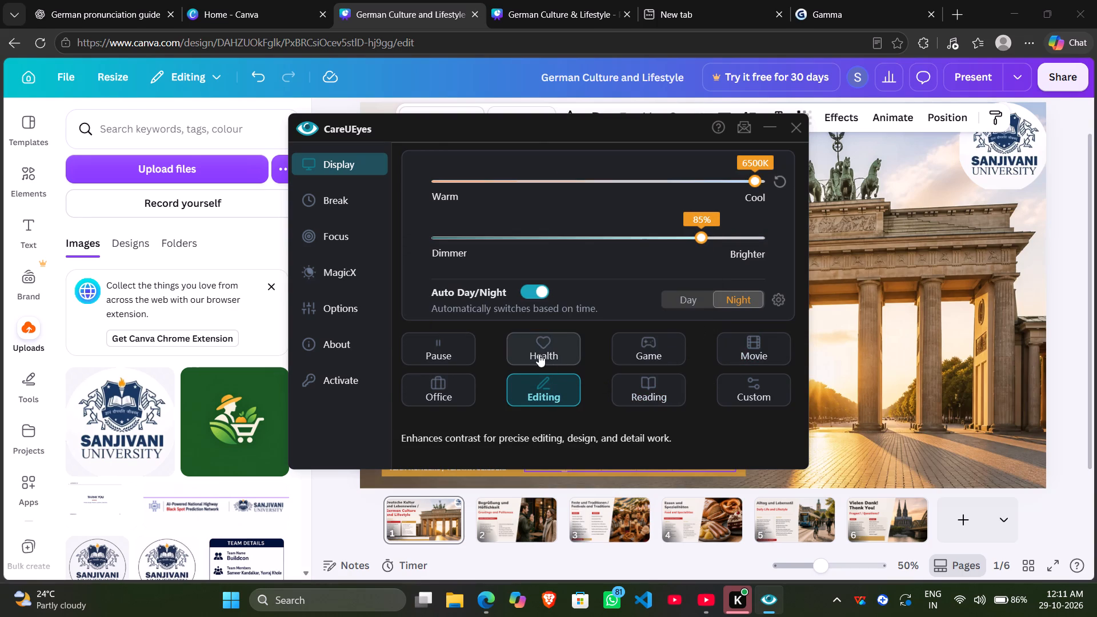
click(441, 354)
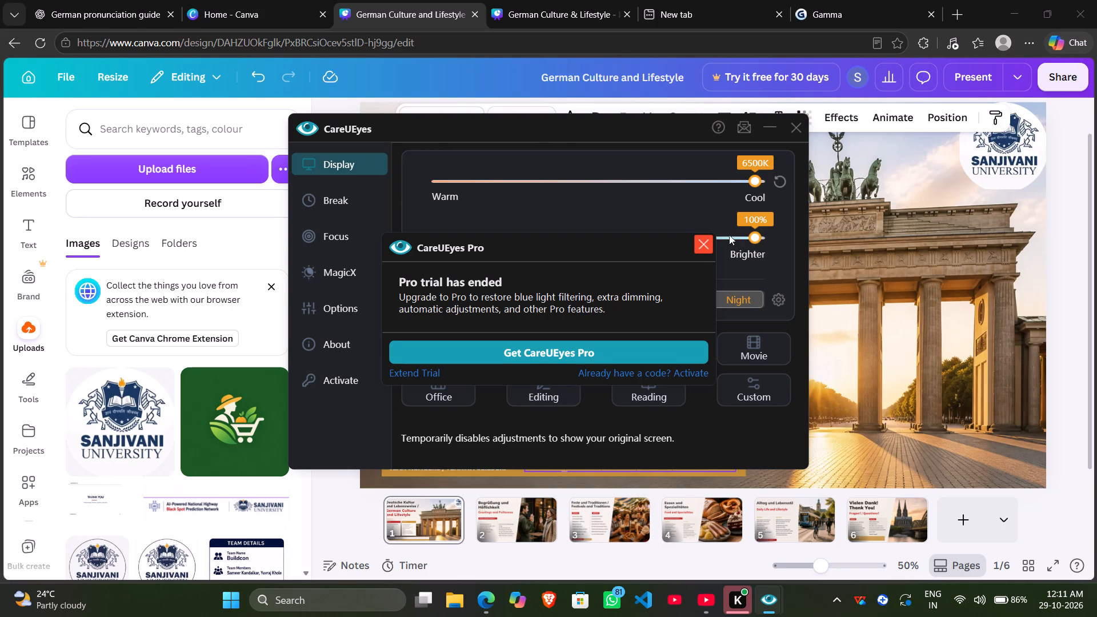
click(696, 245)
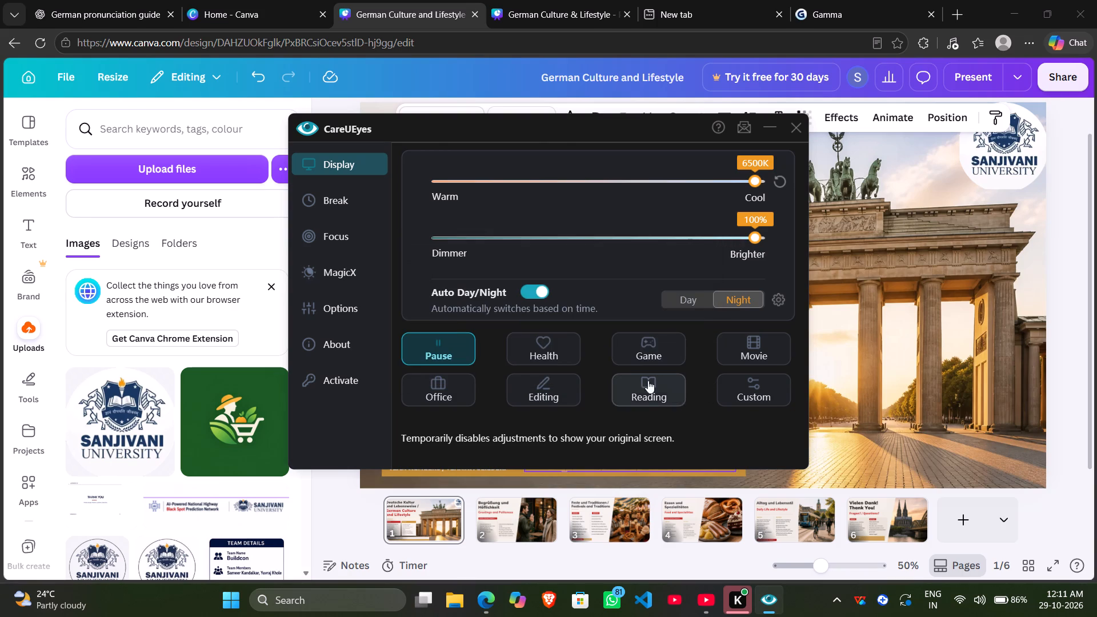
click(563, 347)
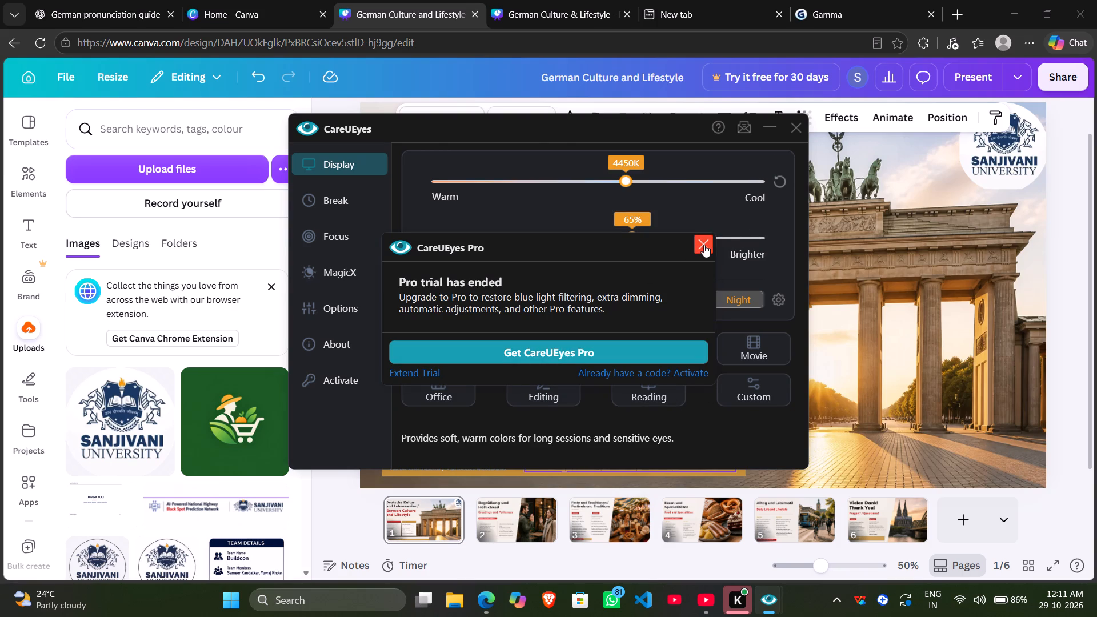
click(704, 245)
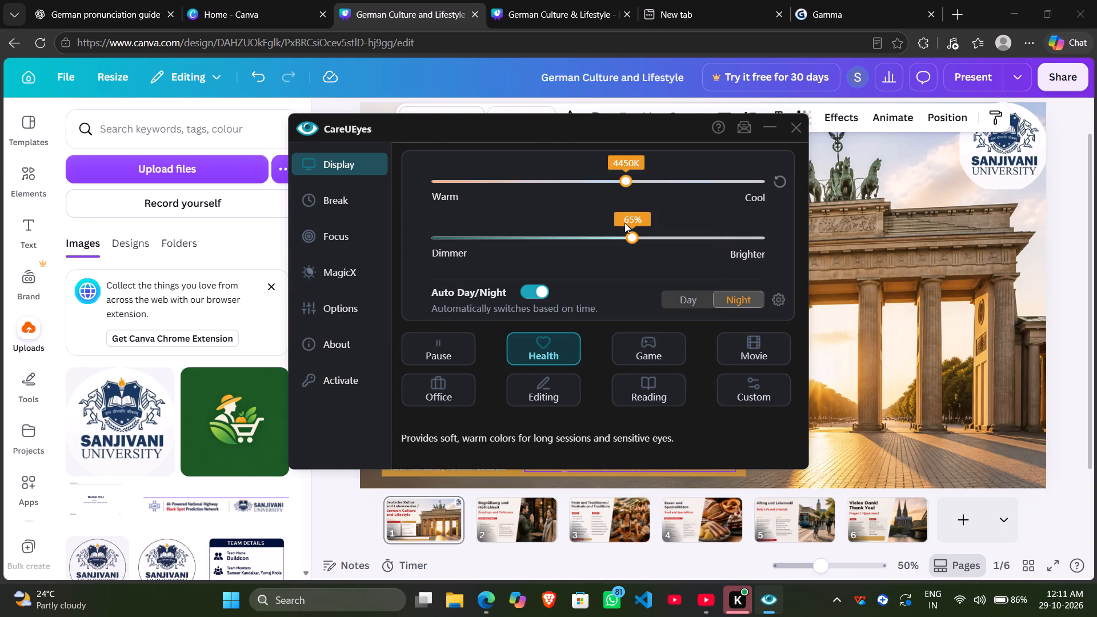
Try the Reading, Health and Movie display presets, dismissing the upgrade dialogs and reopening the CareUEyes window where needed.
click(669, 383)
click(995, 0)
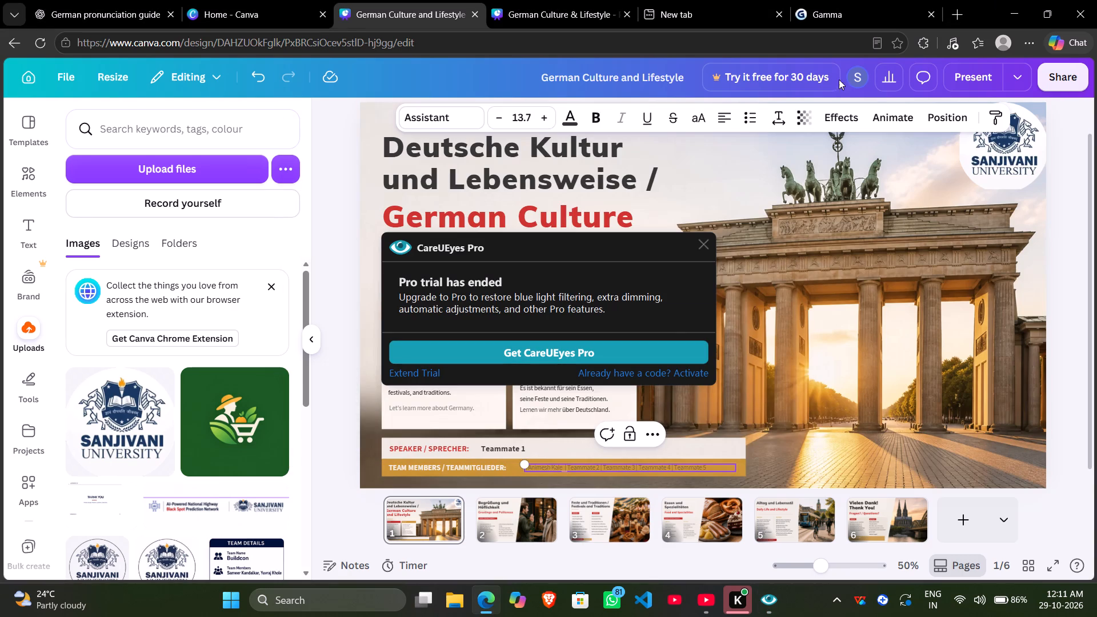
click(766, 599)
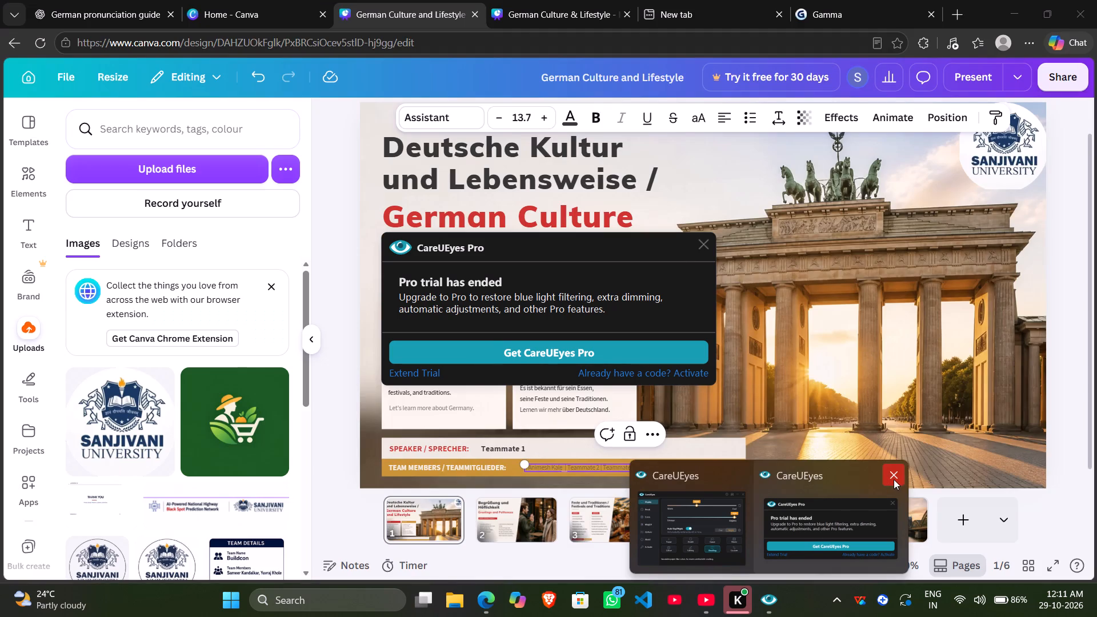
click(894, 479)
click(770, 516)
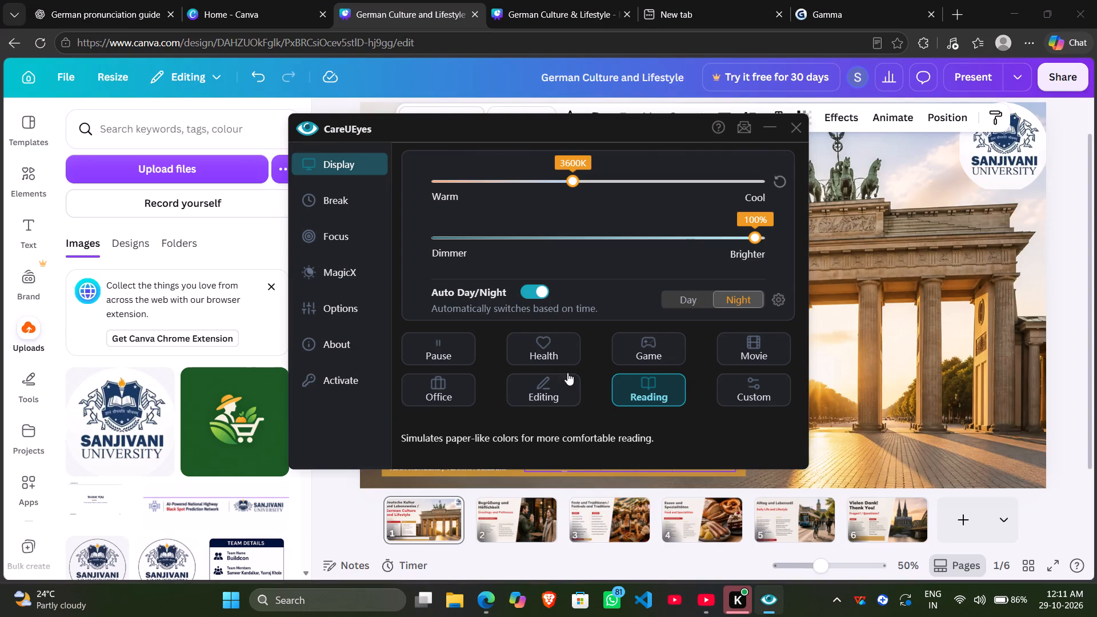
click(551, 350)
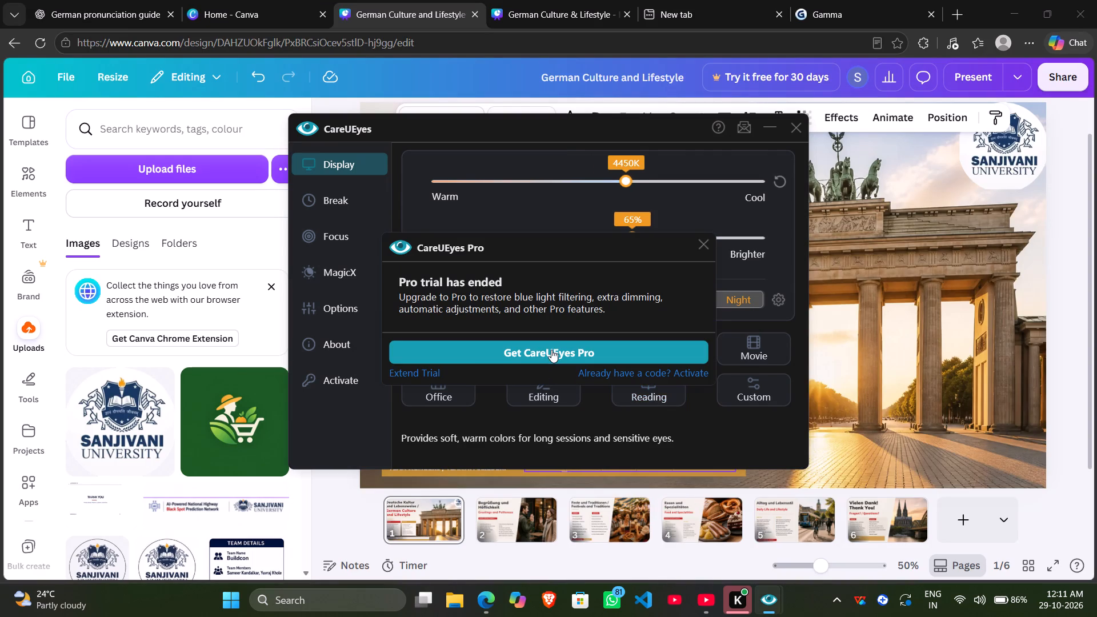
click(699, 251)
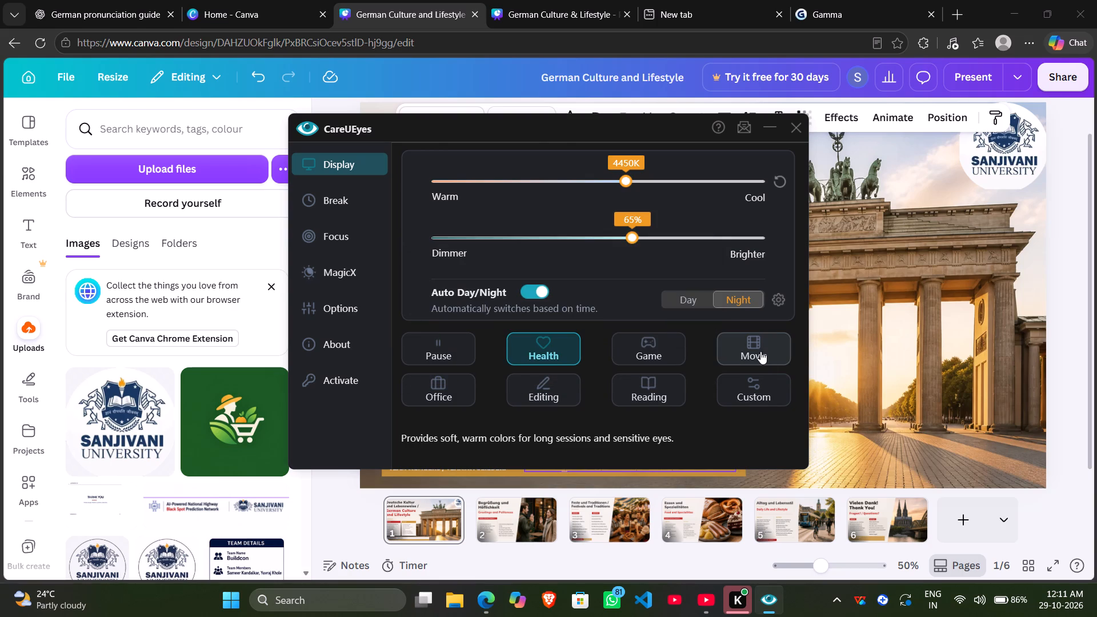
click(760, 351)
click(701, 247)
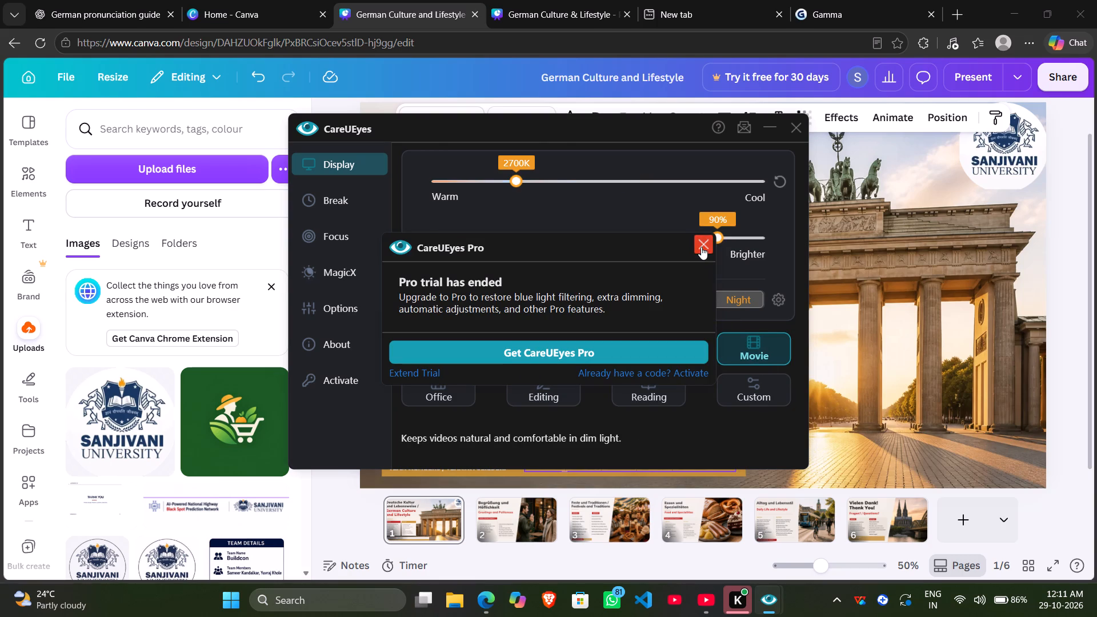
Set the CareUEyes display preset to Editing, dismiss the upgrade dialog, and switch back to the Canva presentation.
click(545, 399)
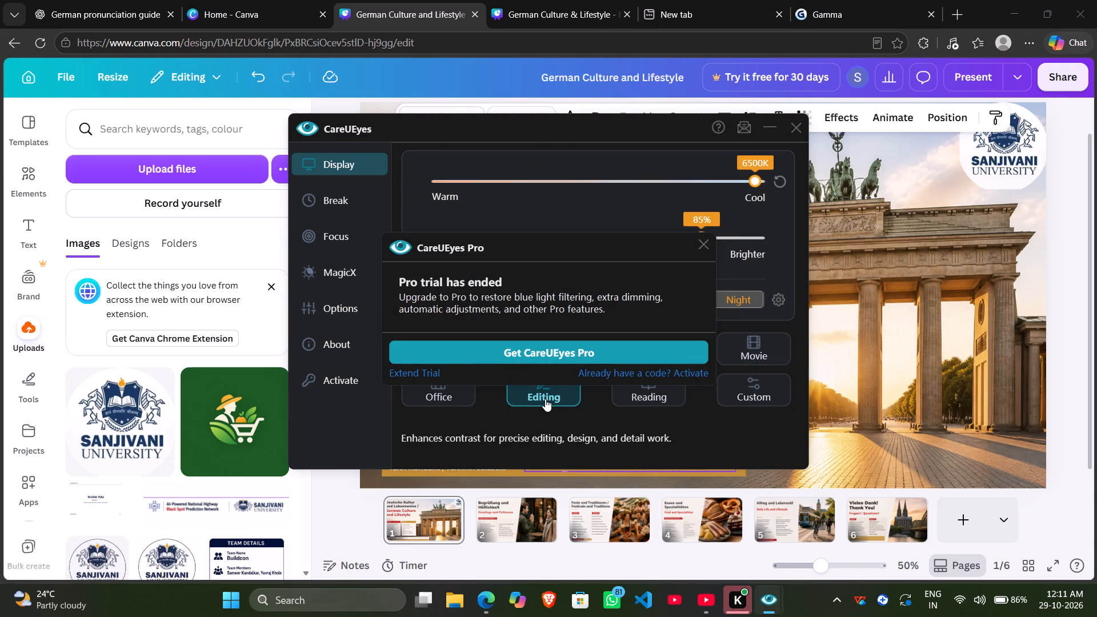
click(700, 238)
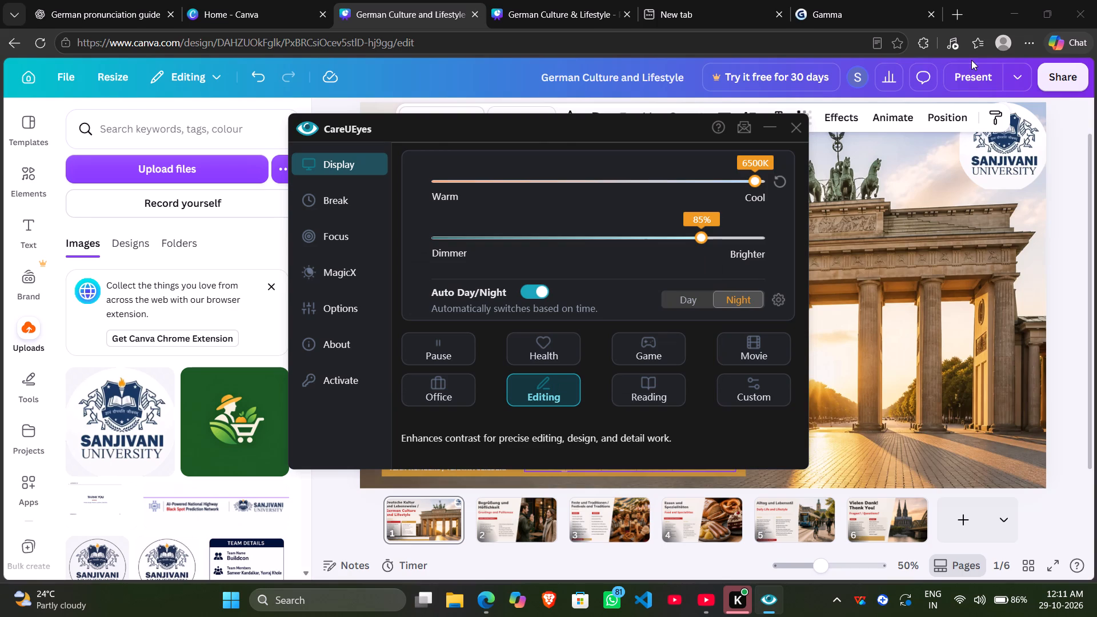
click(1073, 341)
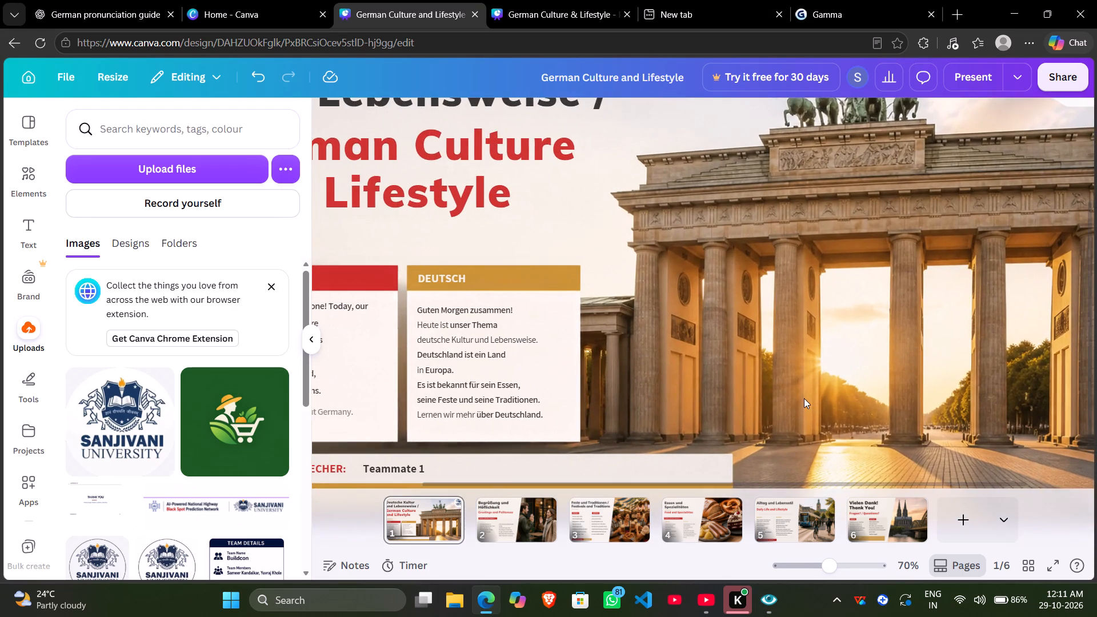
Leave the German Culture and Lifestyle presentation and return to the Canva home page.
scroll(804, 398, down, 2)
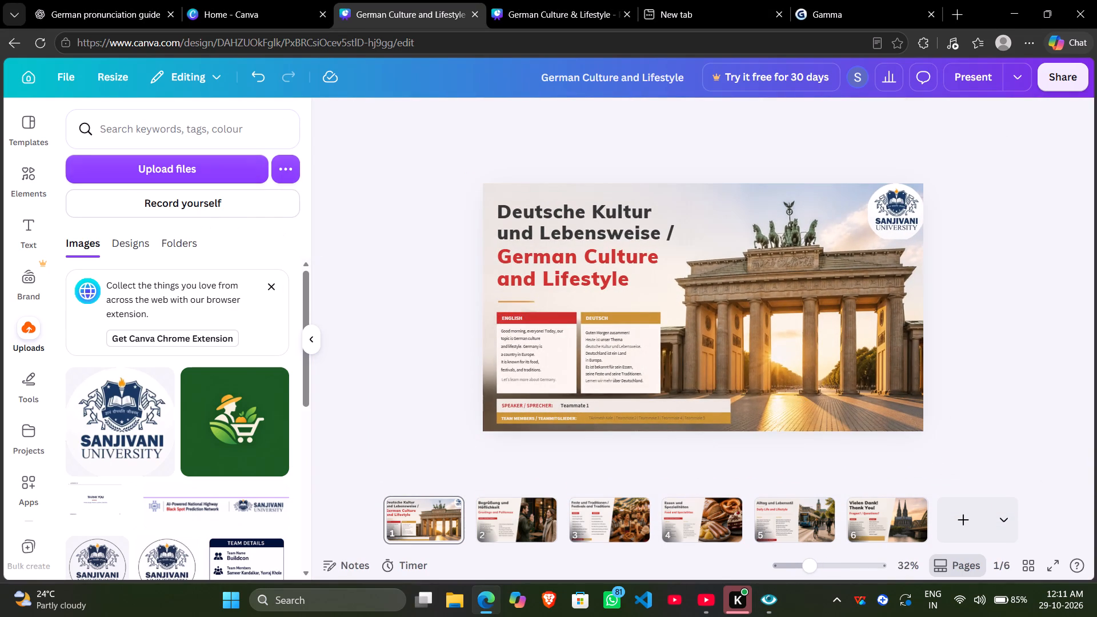
click(19, 50)
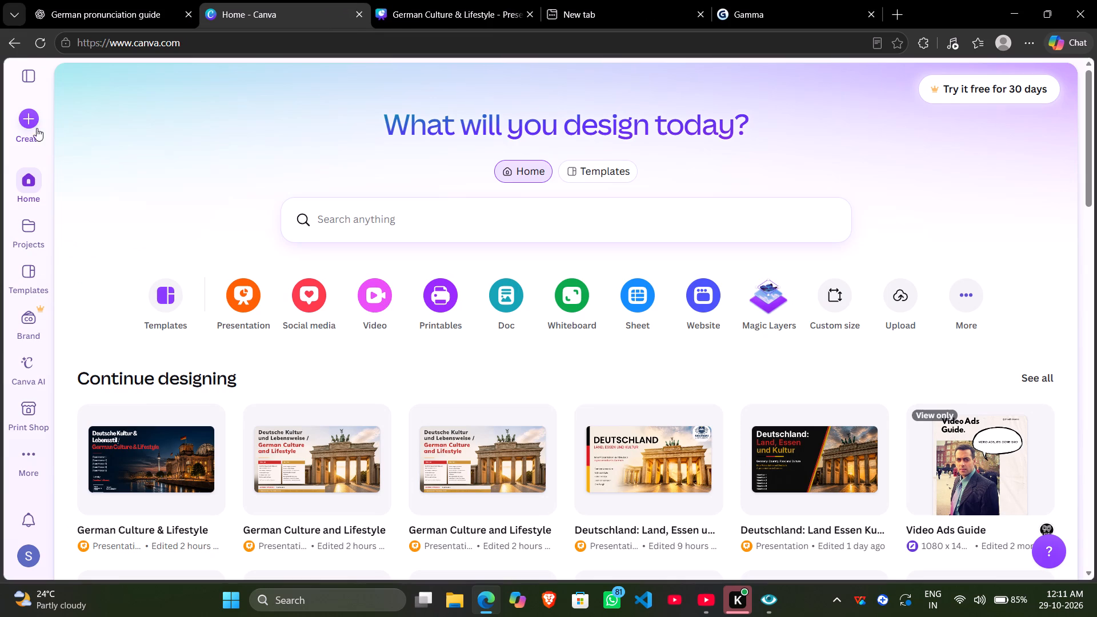
Open the most recently edited German Culture and Lifestyle presentation from the Canva projects.
click(25, 241)
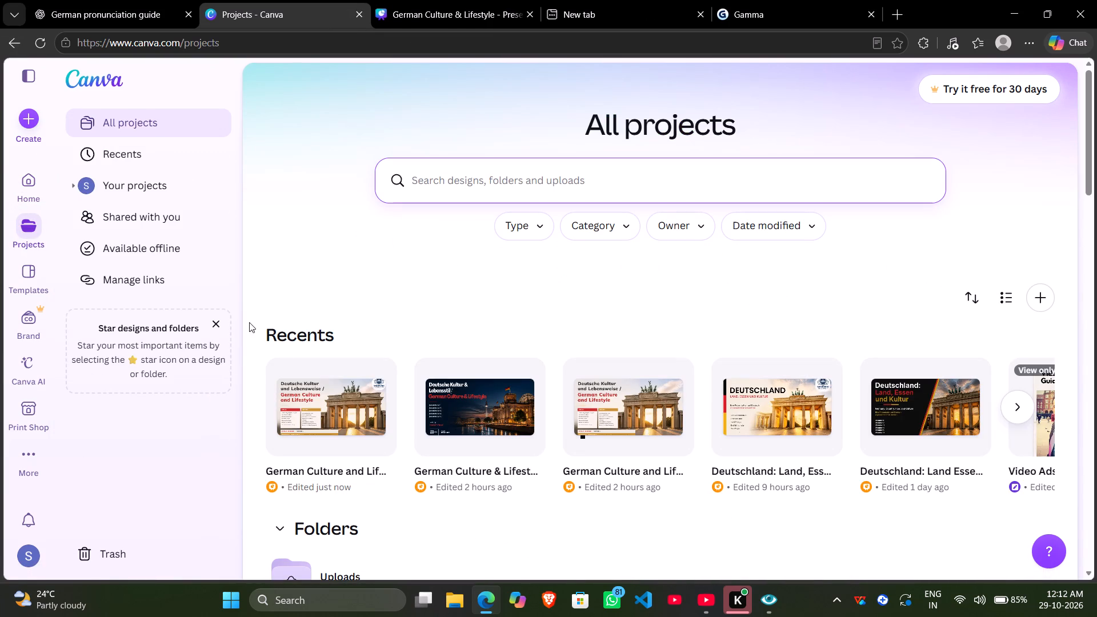
click(316, 412)
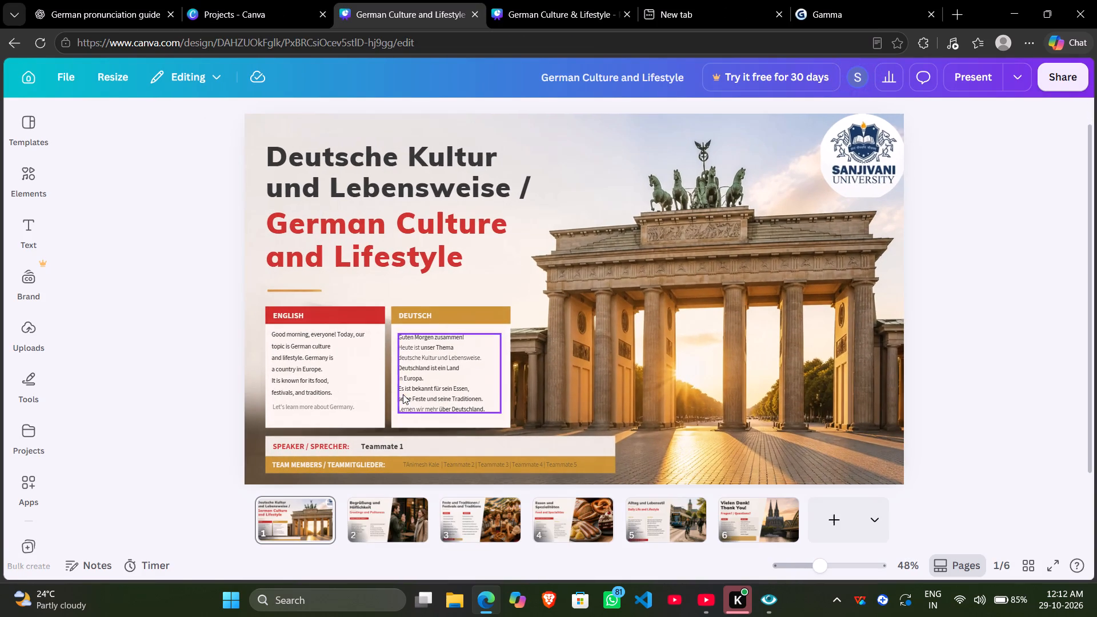
Widen the gold team members bar on the title slide so it extends past the end of the speaker bar.
click(599, 449)
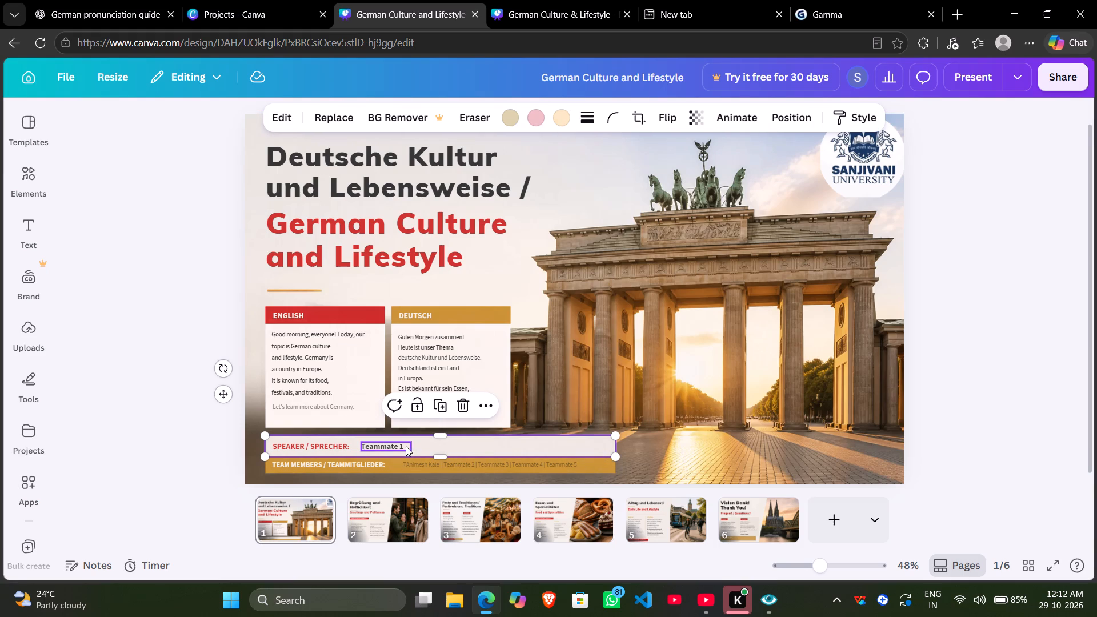
click(607, 467)
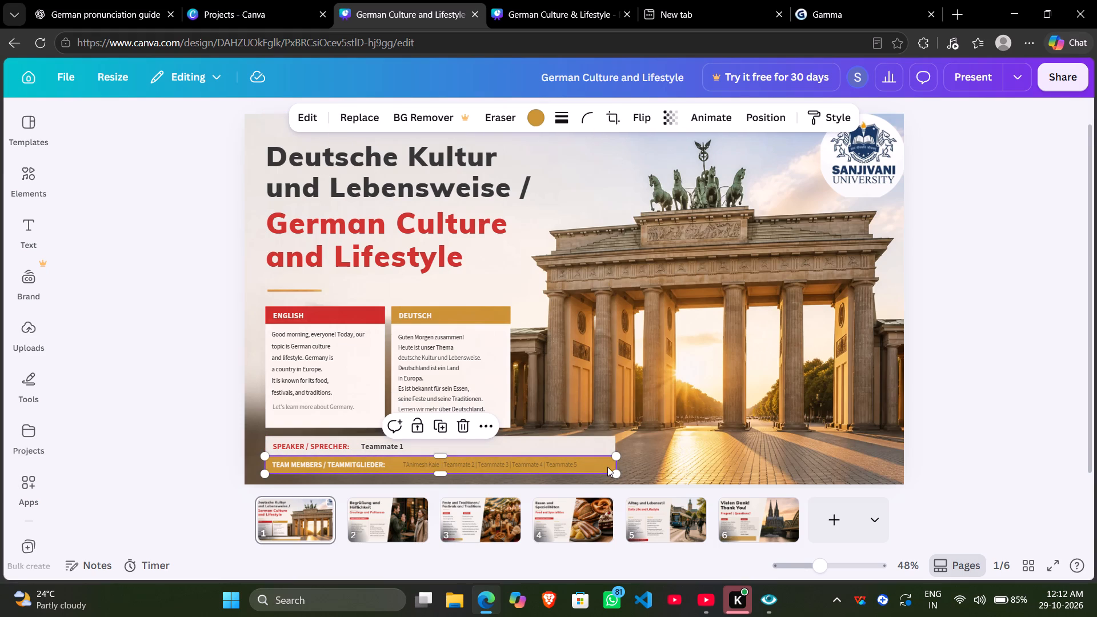
drag(616, 474, 653, 470)
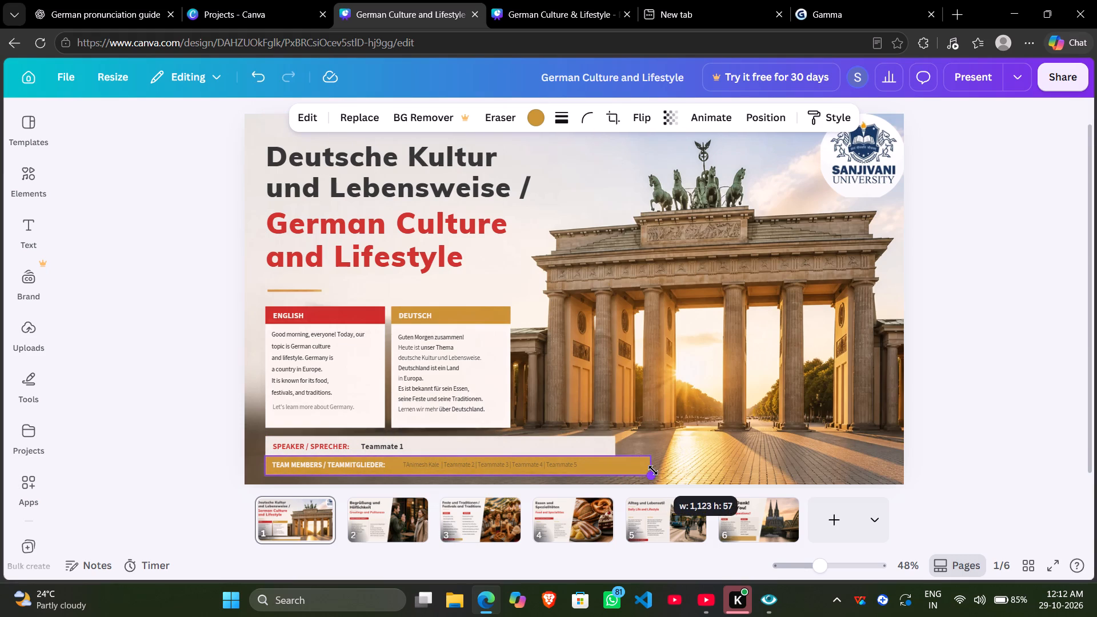
drag(653, 470, 687, 470)
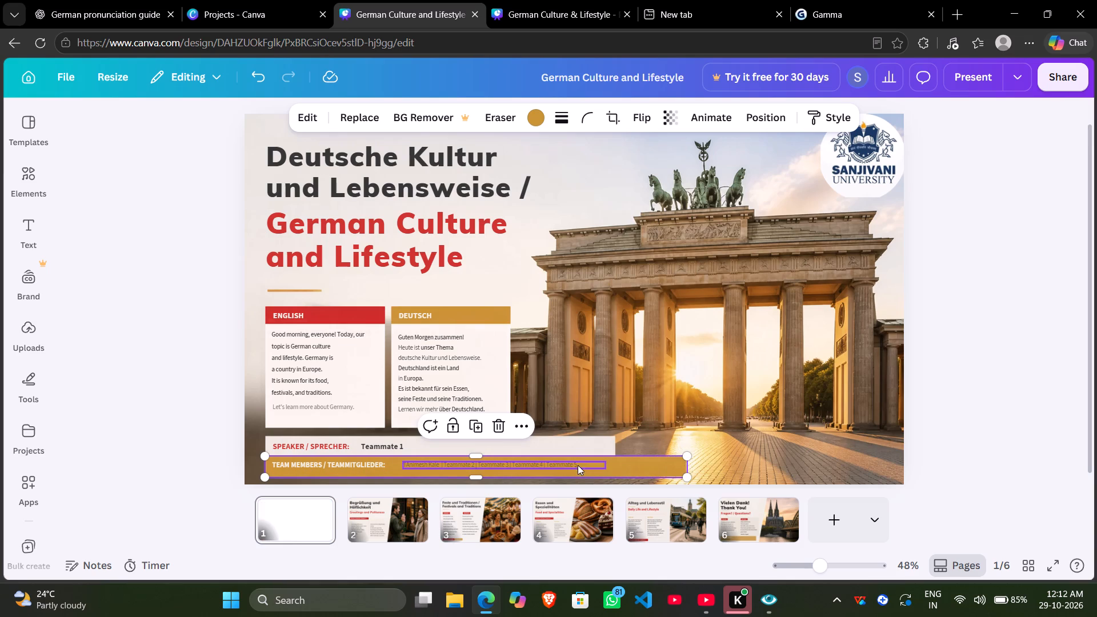
Enlarge the team members' names text to size 16.6 and shift it along the gold bar, clear of the Team Members label.
click(569, 464)
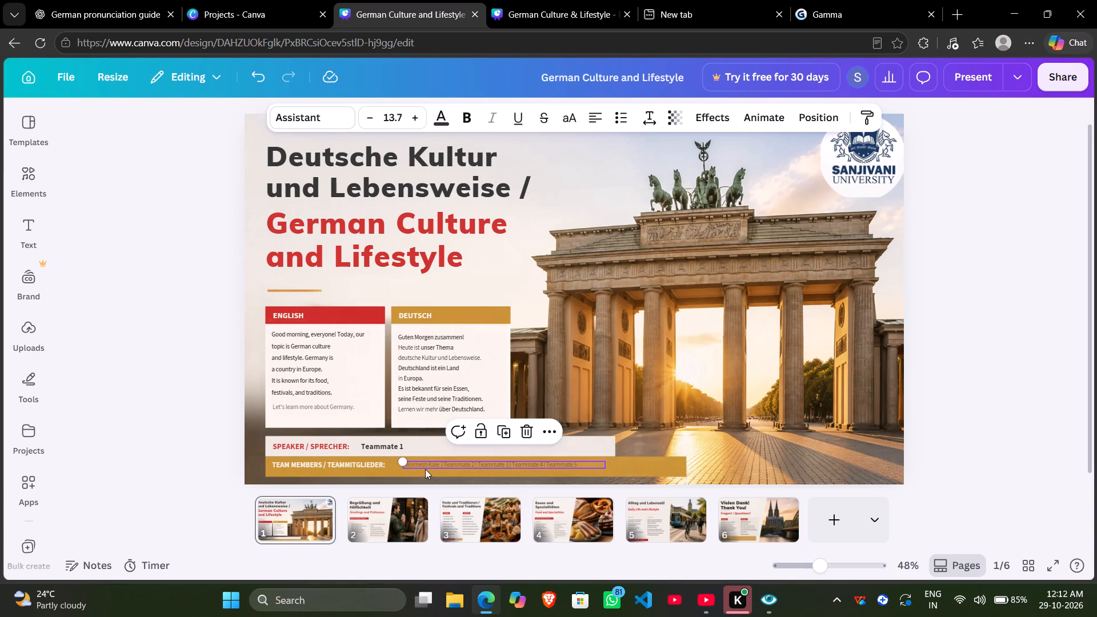
drag(399, 459, 357, 454)
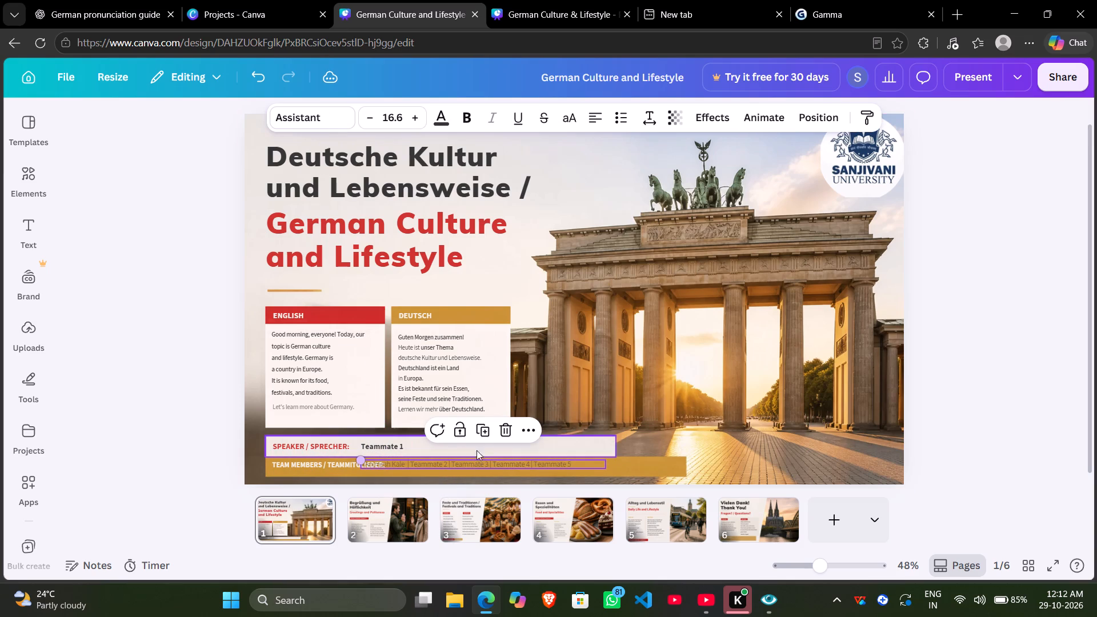
drag(486, 461, 531, 463)
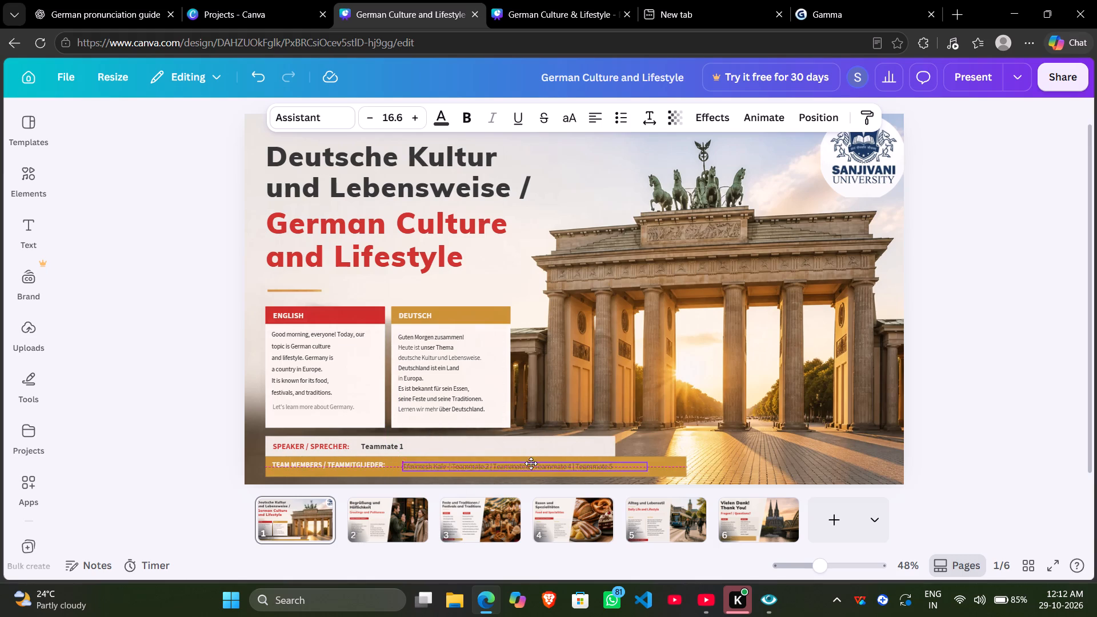
drag(531, 463, 555, 463)
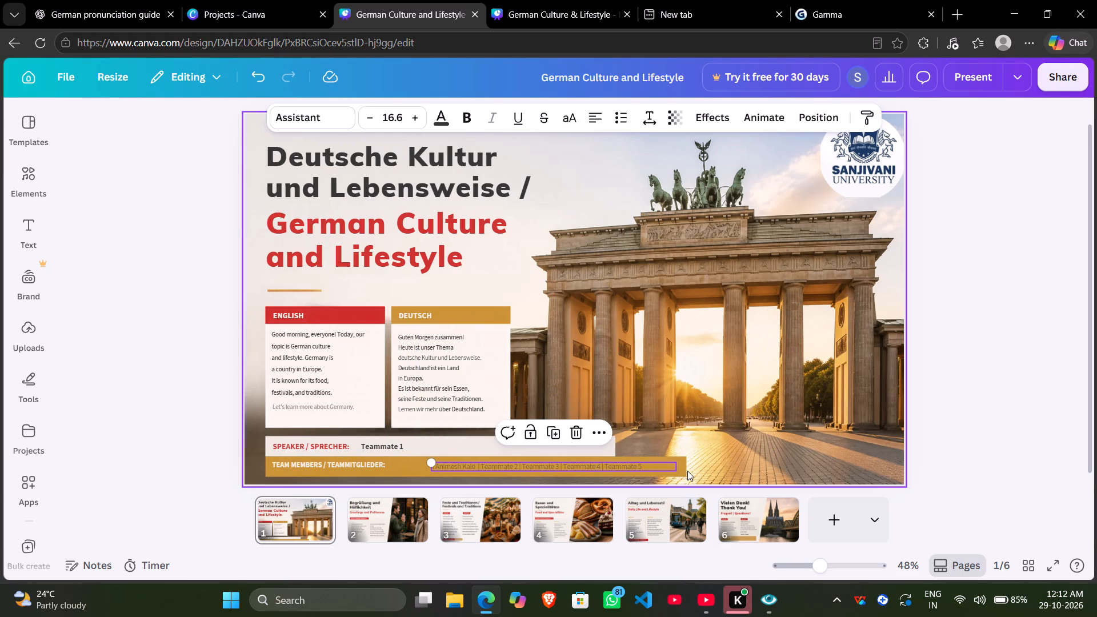
Widen the gold team members bar further so it extends well beyond the end of the names text.
click(682, 470)
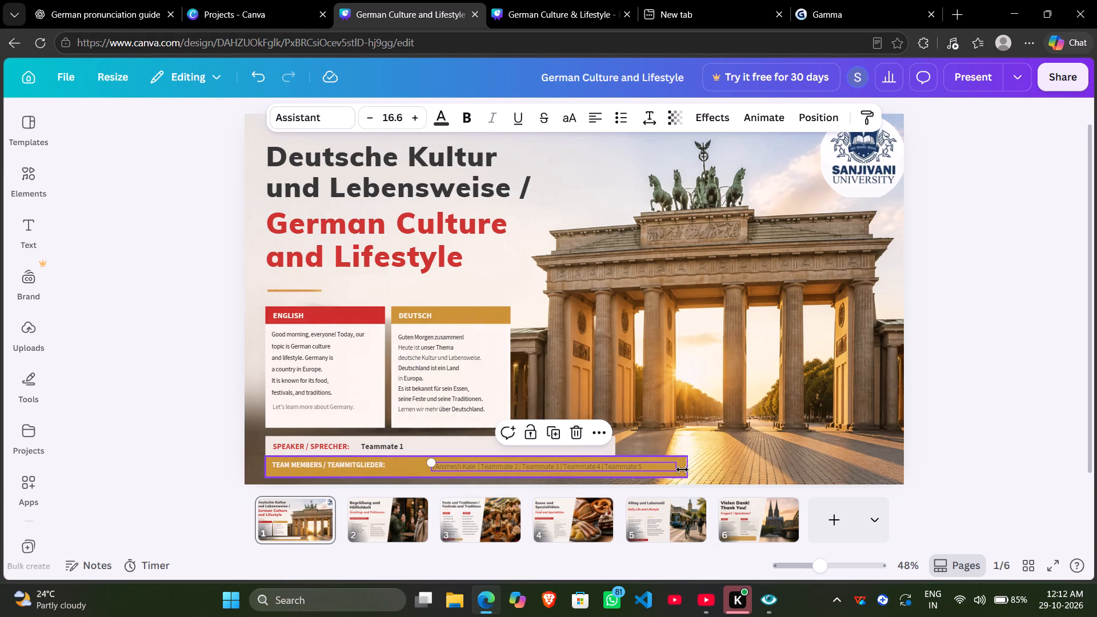
click(684, 465)
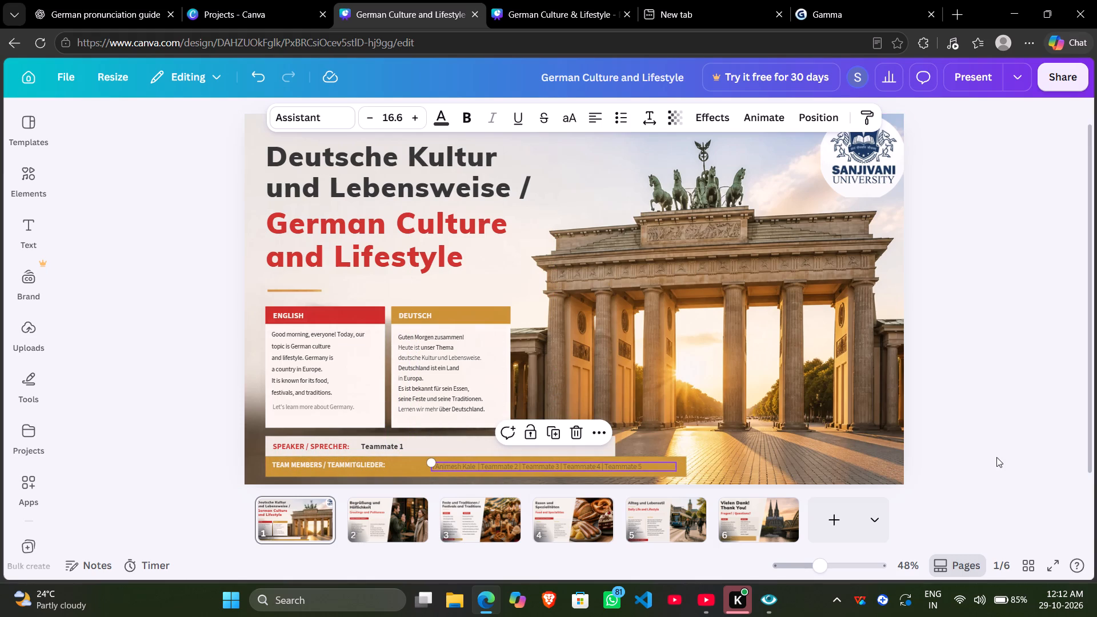
click(996, 457)
click(678, 463)
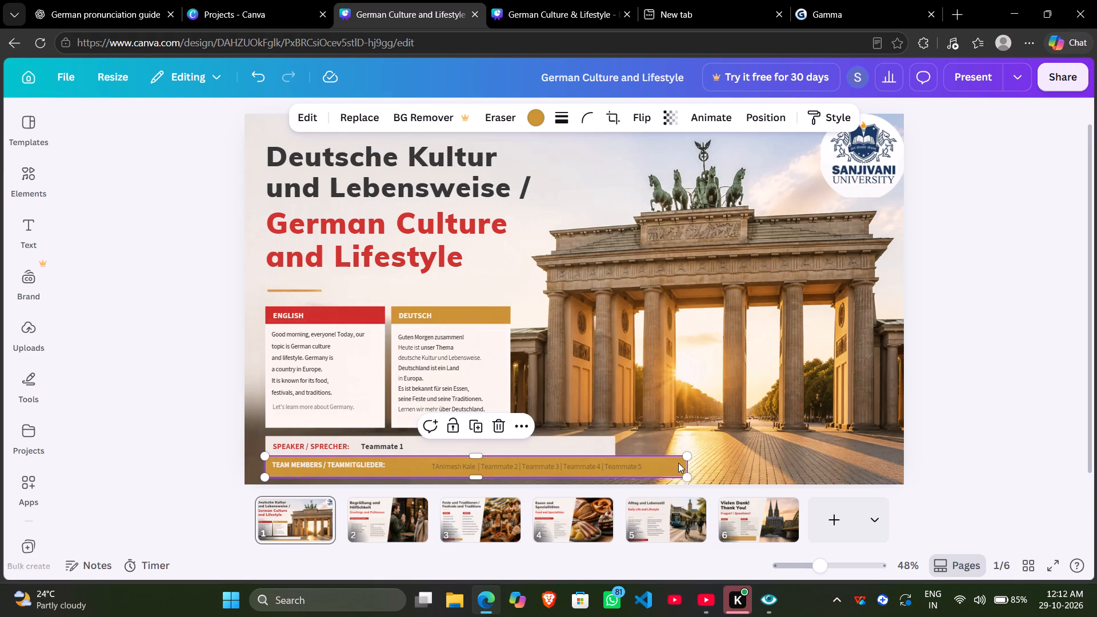
drag(686, 480, 715, 477)
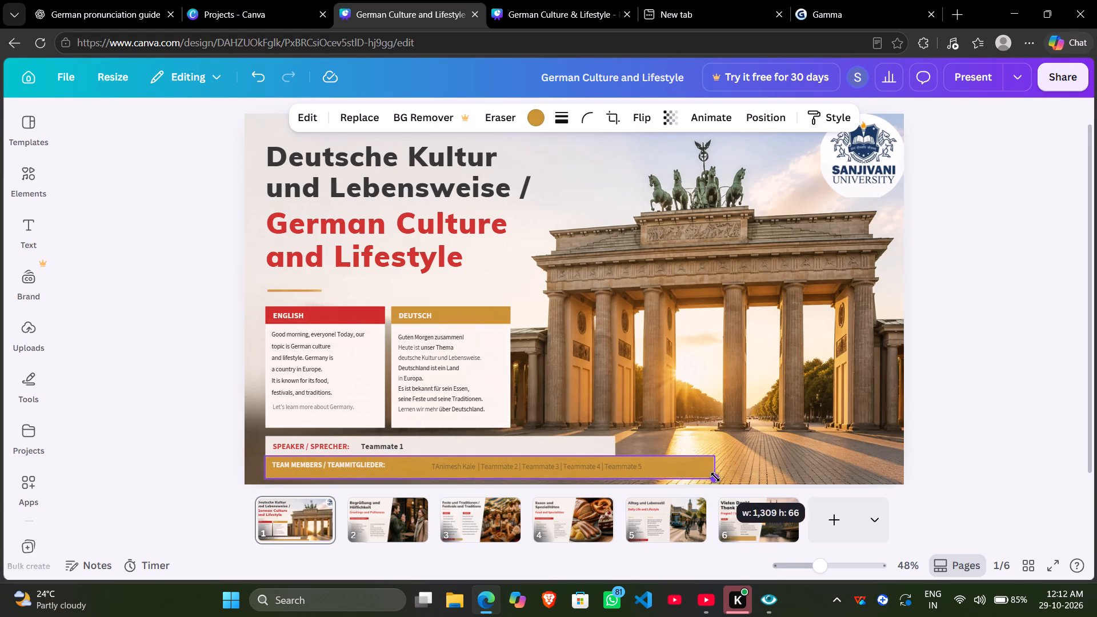
drag(715, 477, 724, 478)
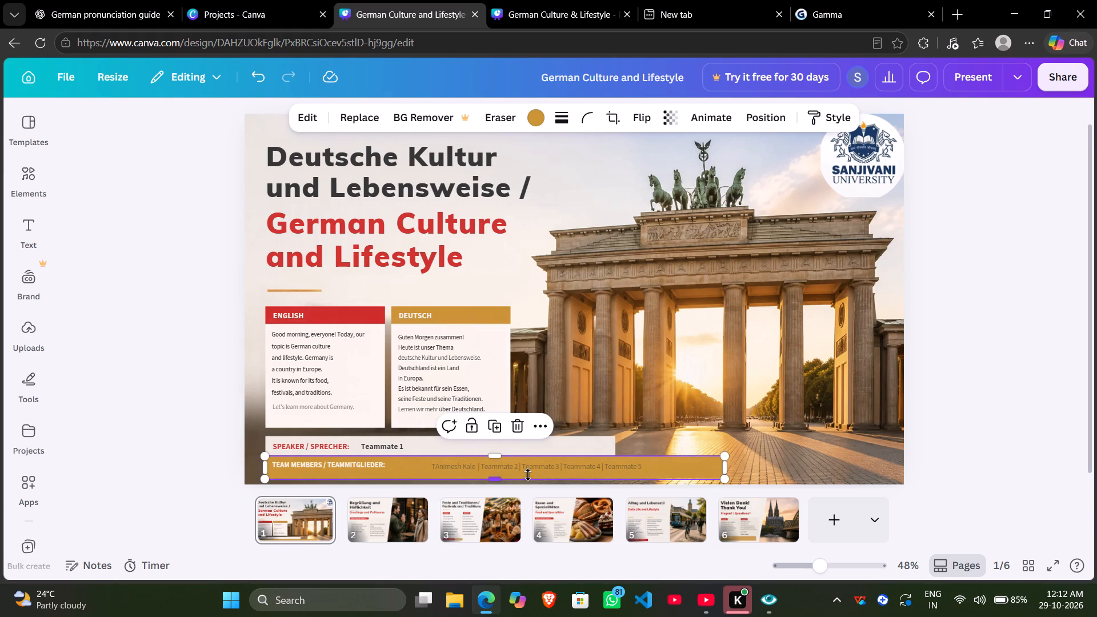
Delete two characters at the start of the first team member's name in the team members line.
click(438, 466)
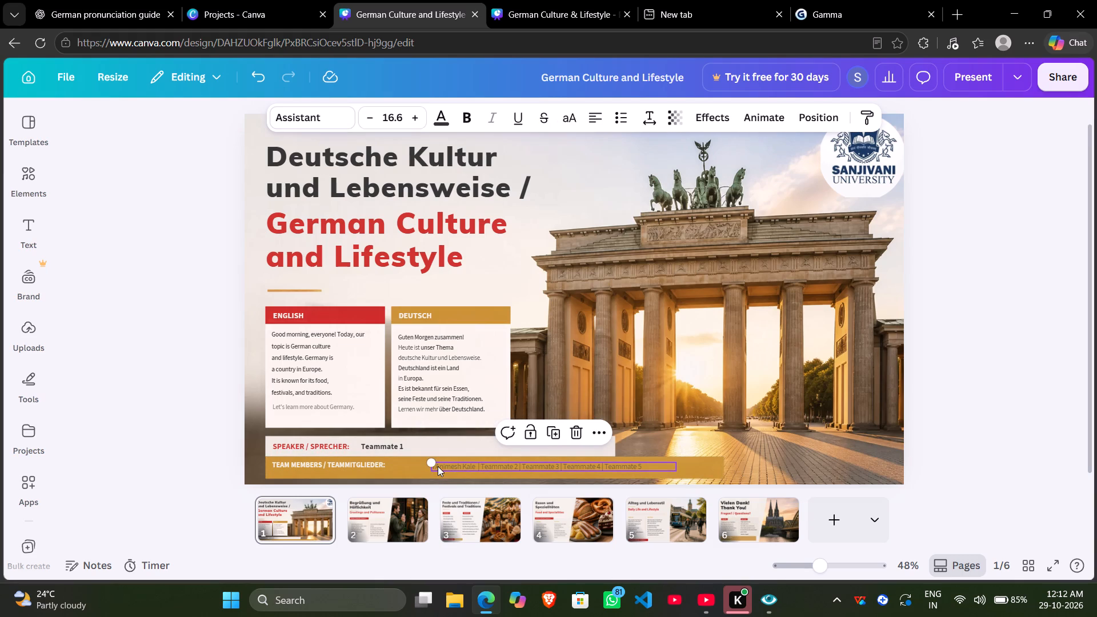
click(439, 464)
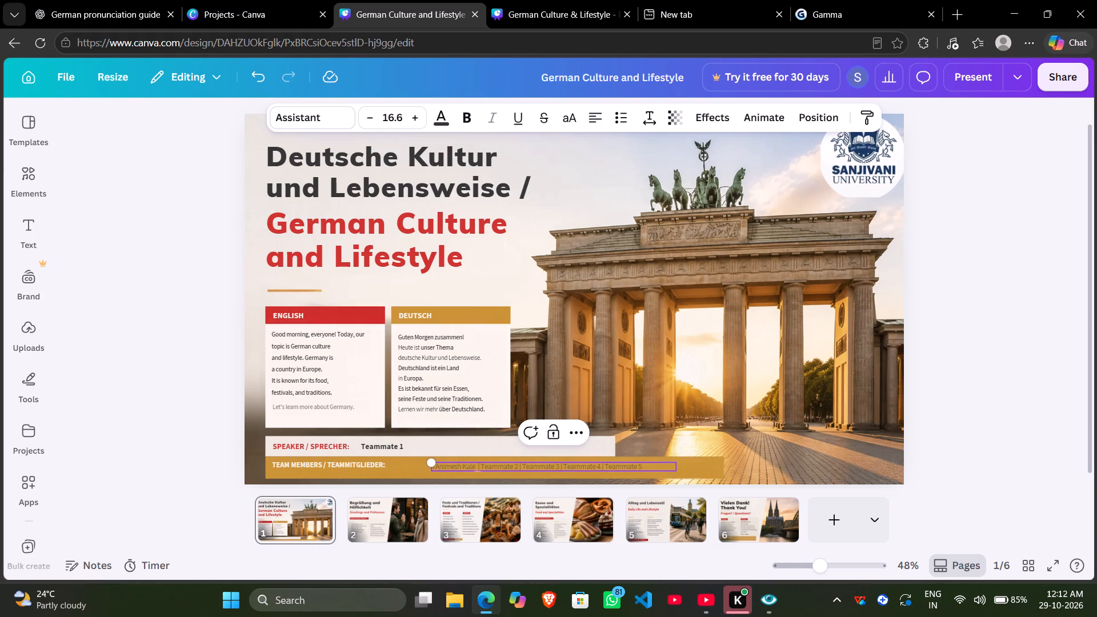
key(Left)
key(Left)
key(Right)
key(Delete)
key(BackSpace)
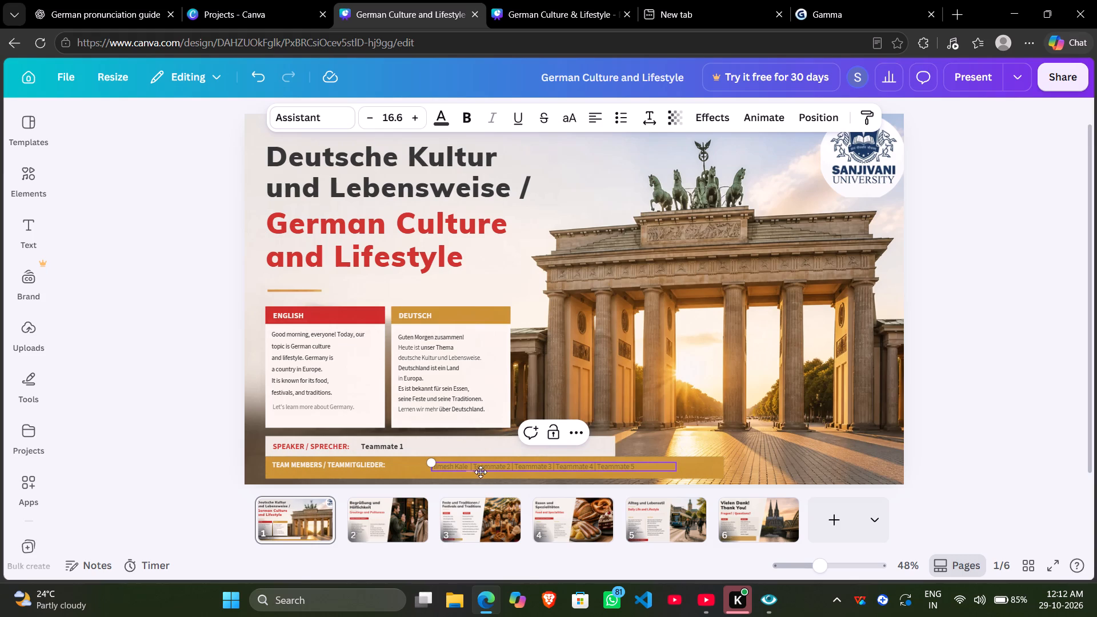
Replace the Teammate 2 placeholder in the team members line with the second member's full name.
click(491, 466)
key(Right)
key(Right)
key(Right)
key(Right)
key(Right)
key(Right)
key(BackSpace)
key(BackSpace)
key(BackSpace)
key(BackSpace)
key(BackSpace)
key(BackSpace)
key(BackSpace)
key(BackSpace)
key(BackSpace)
key(BackSpace)
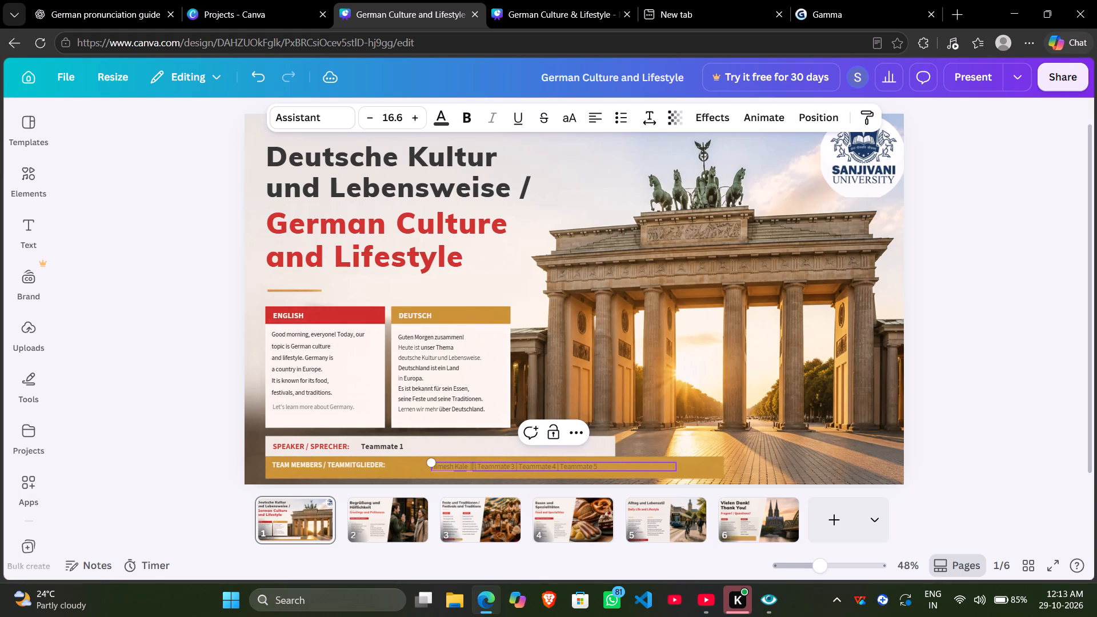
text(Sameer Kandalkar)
Replace the Teammate 3 placeholder in the team members line with the third member's full name.
click(554, 465)
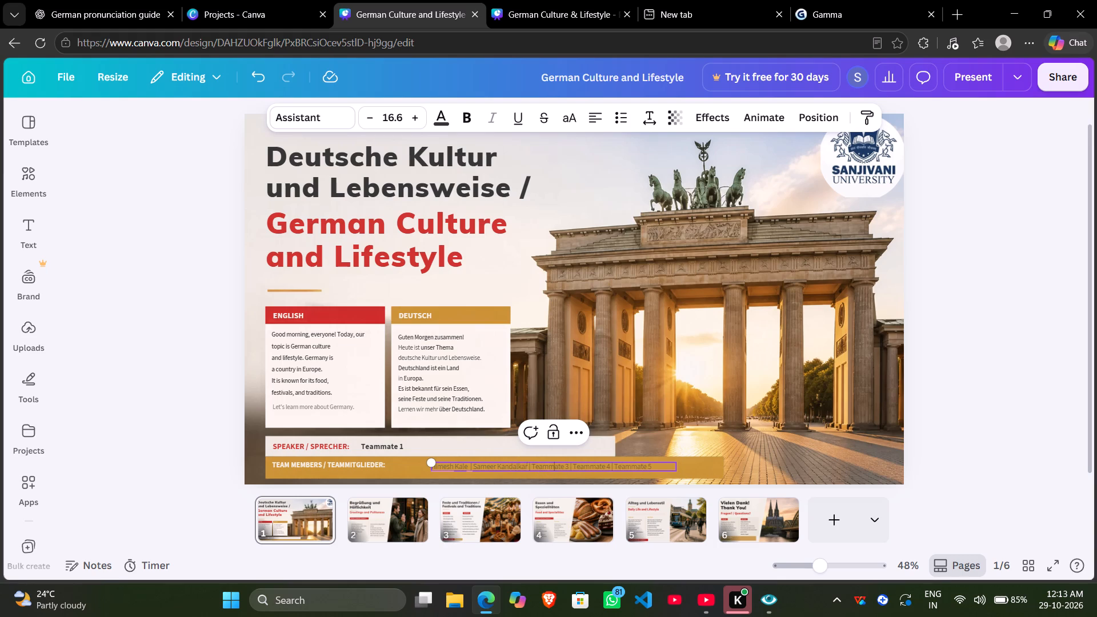
key(Right)
key(Right)
key(Right)
key(Right)
key(Right)
key(BackSpace)
key(BackSpace)
key(BackSpace)
key(BackSpace)
key(BackSpace)
key(BackSpace)
key(BackSpace)
key(BackSpace)
key(BackSpace)
key(BackSpace)
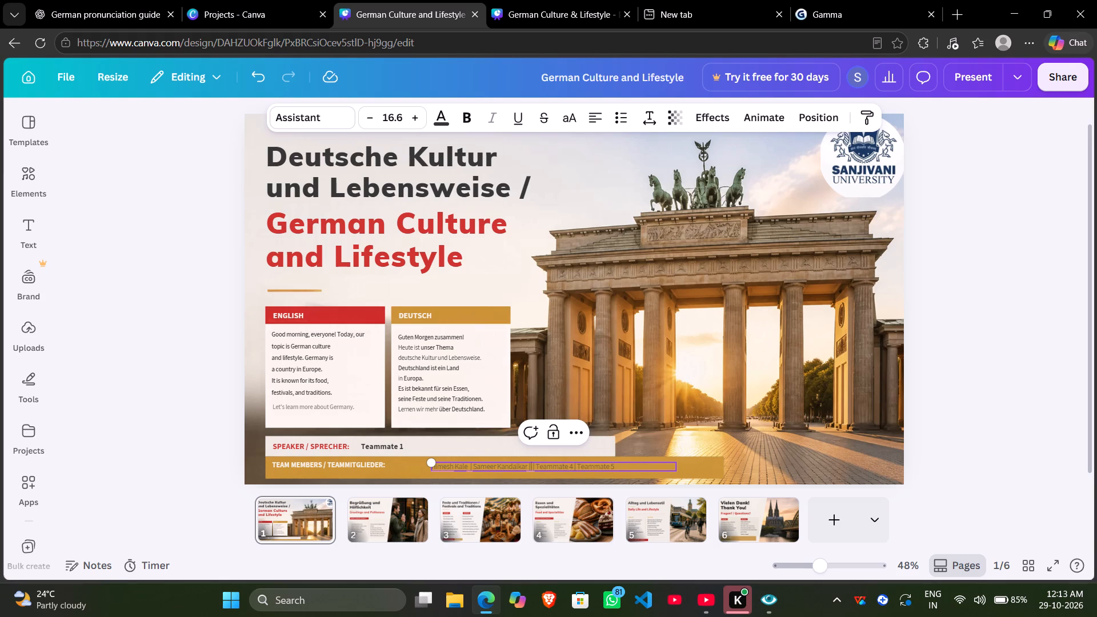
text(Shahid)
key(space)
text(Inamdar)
Replace the Teammate 4 placeholder in the team members line with the fourth member's full name.
click(616, 466)
key(Right)
key(BackSpace)
key(BackSpace)
key(BackSpace)
key(BackSpace)
key(BackSpace)
key(BackSpace)
key(BackSpace)
key(BackSpace)
key(BackSpace)
key(BackSpace)
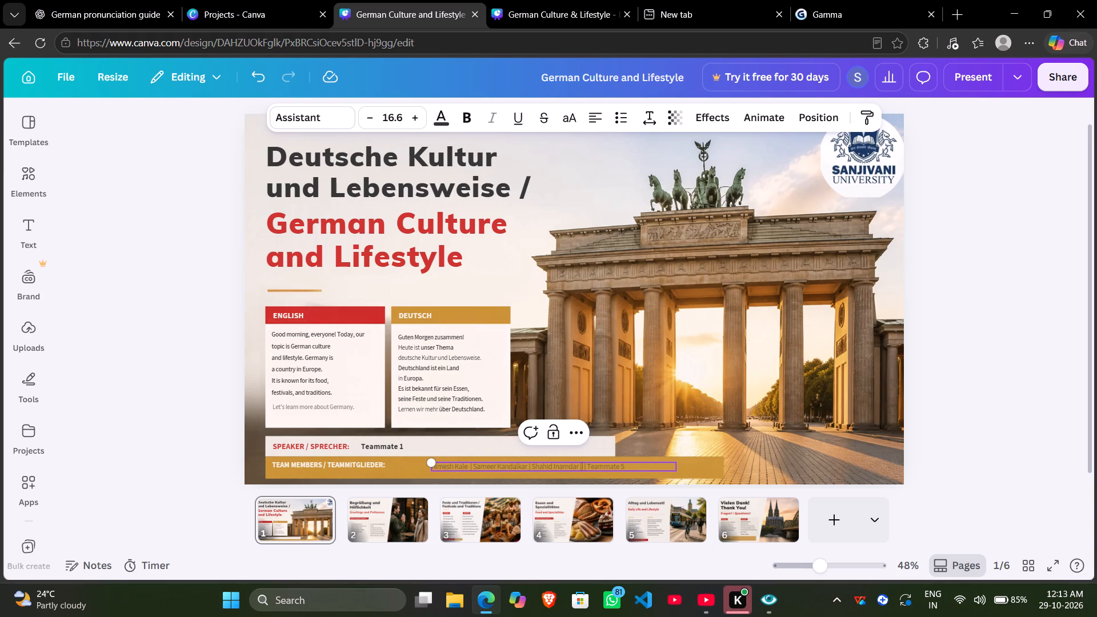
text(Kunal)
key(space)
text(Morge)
Replace the Teammate 5 placeholder in the team members line with the fifth member's full name.
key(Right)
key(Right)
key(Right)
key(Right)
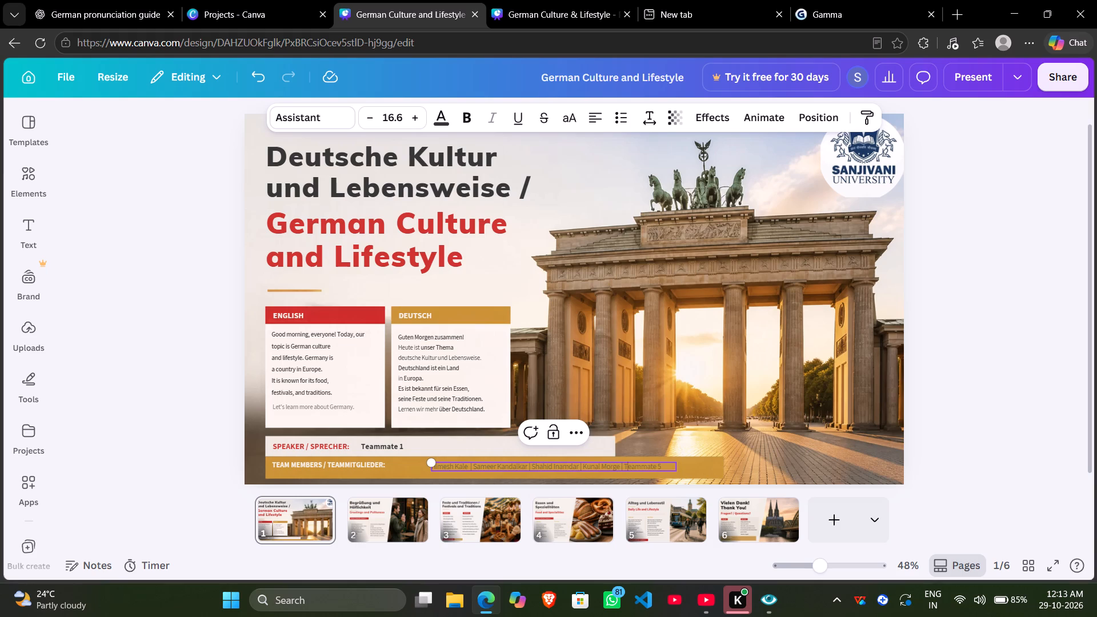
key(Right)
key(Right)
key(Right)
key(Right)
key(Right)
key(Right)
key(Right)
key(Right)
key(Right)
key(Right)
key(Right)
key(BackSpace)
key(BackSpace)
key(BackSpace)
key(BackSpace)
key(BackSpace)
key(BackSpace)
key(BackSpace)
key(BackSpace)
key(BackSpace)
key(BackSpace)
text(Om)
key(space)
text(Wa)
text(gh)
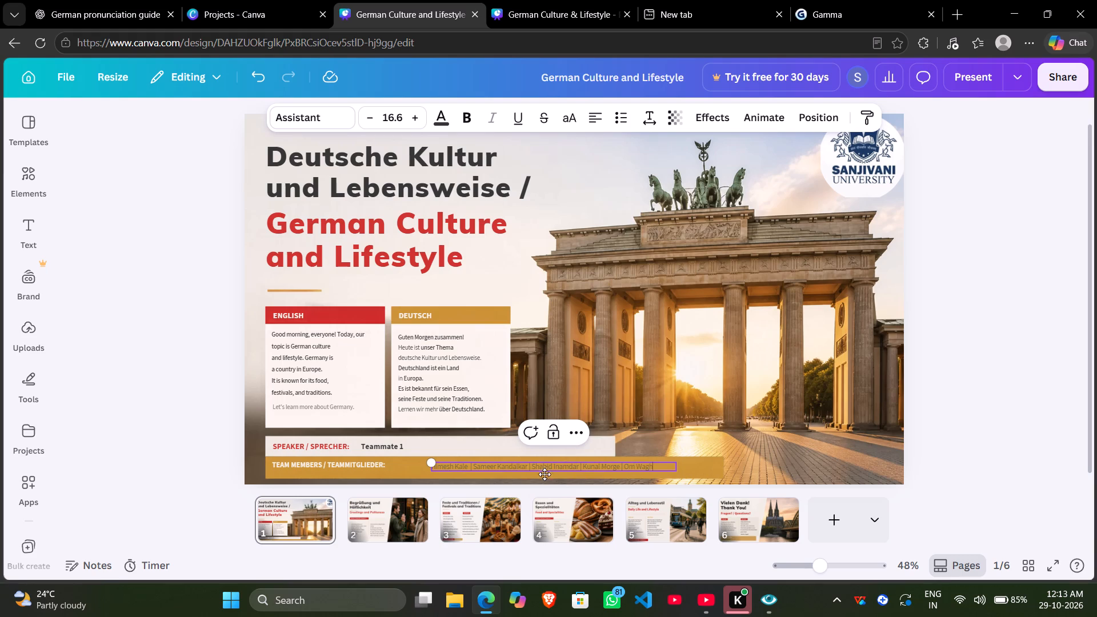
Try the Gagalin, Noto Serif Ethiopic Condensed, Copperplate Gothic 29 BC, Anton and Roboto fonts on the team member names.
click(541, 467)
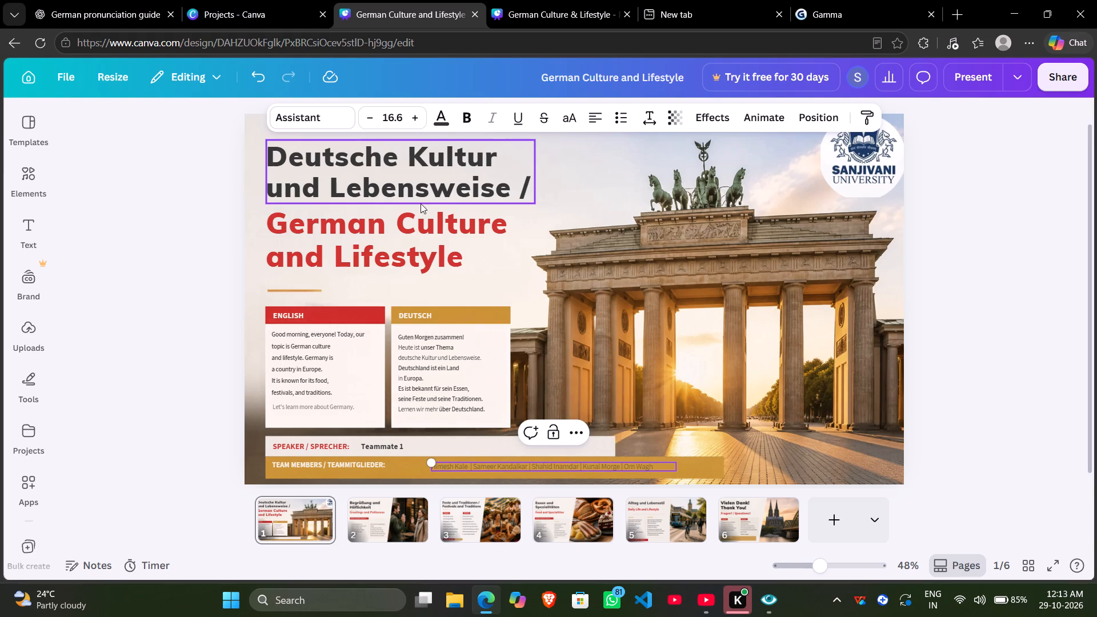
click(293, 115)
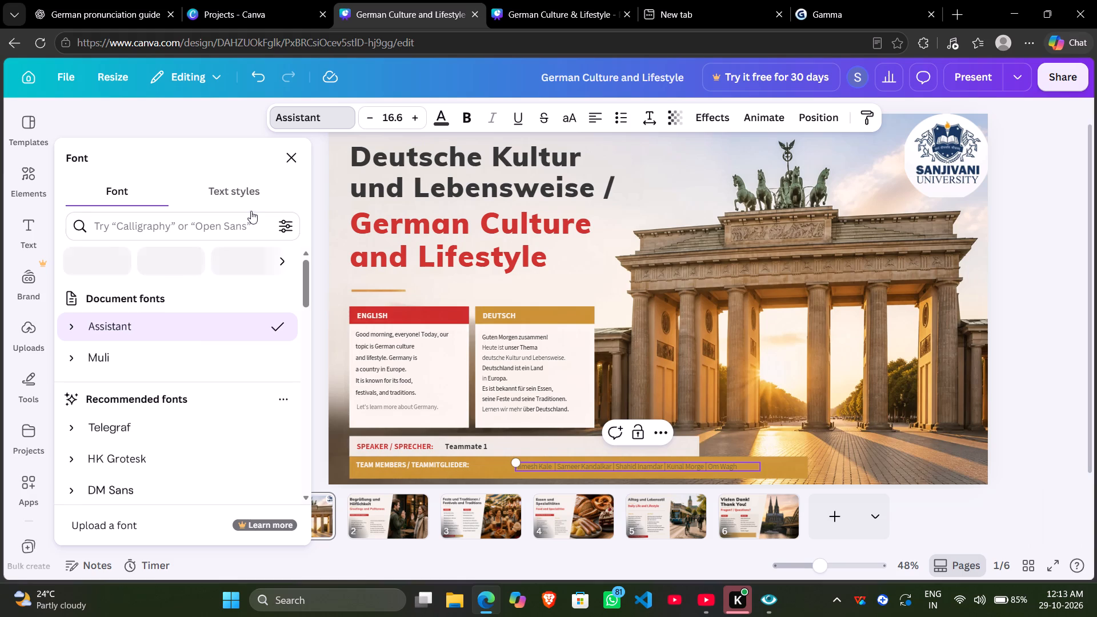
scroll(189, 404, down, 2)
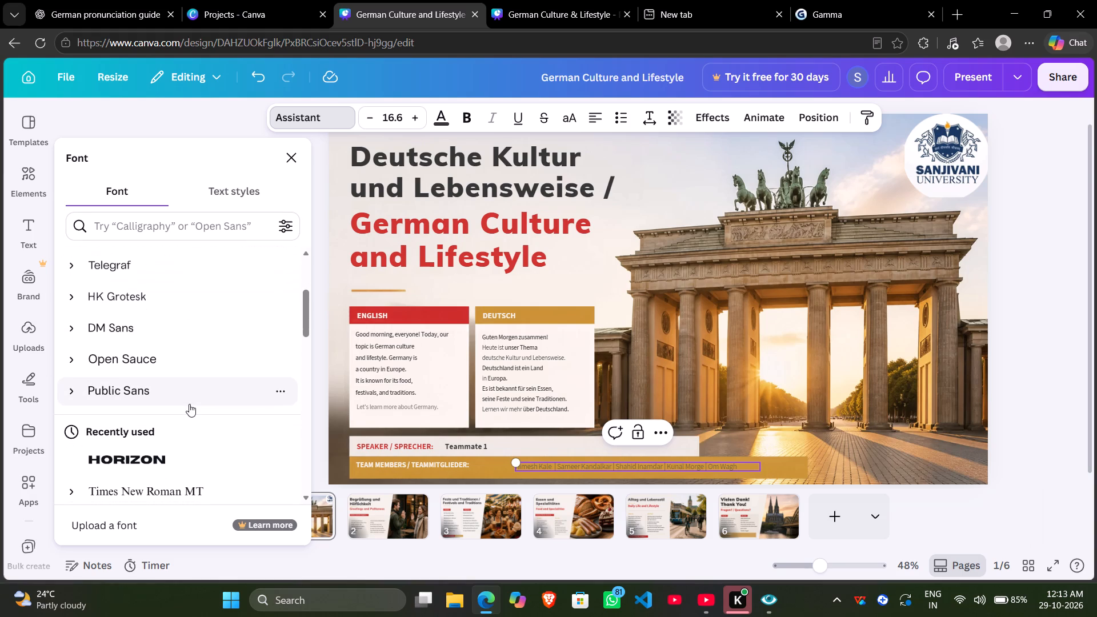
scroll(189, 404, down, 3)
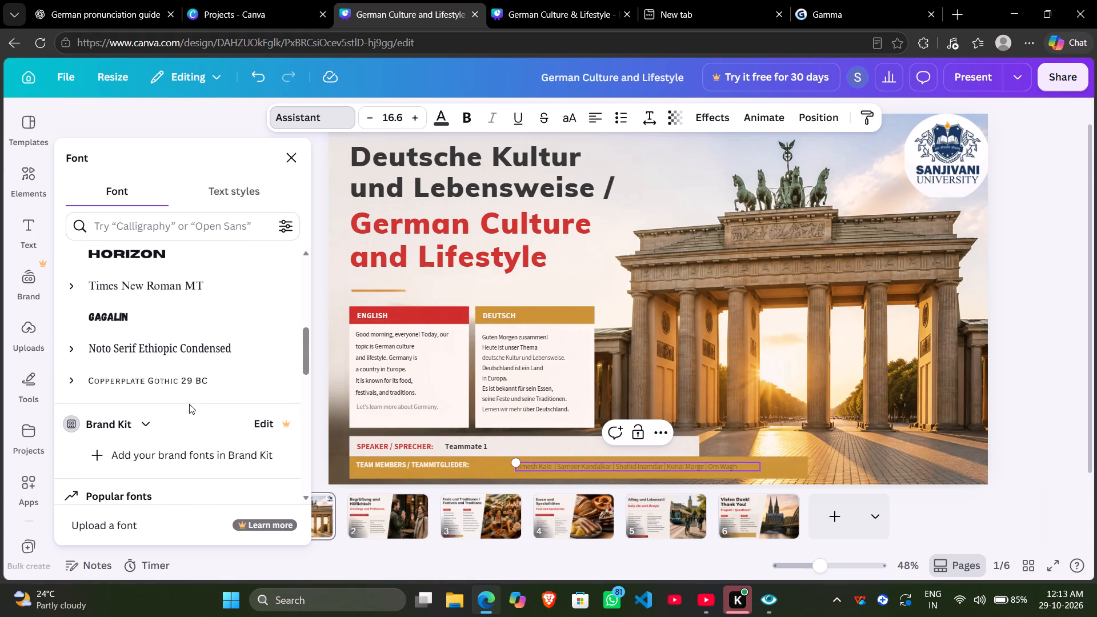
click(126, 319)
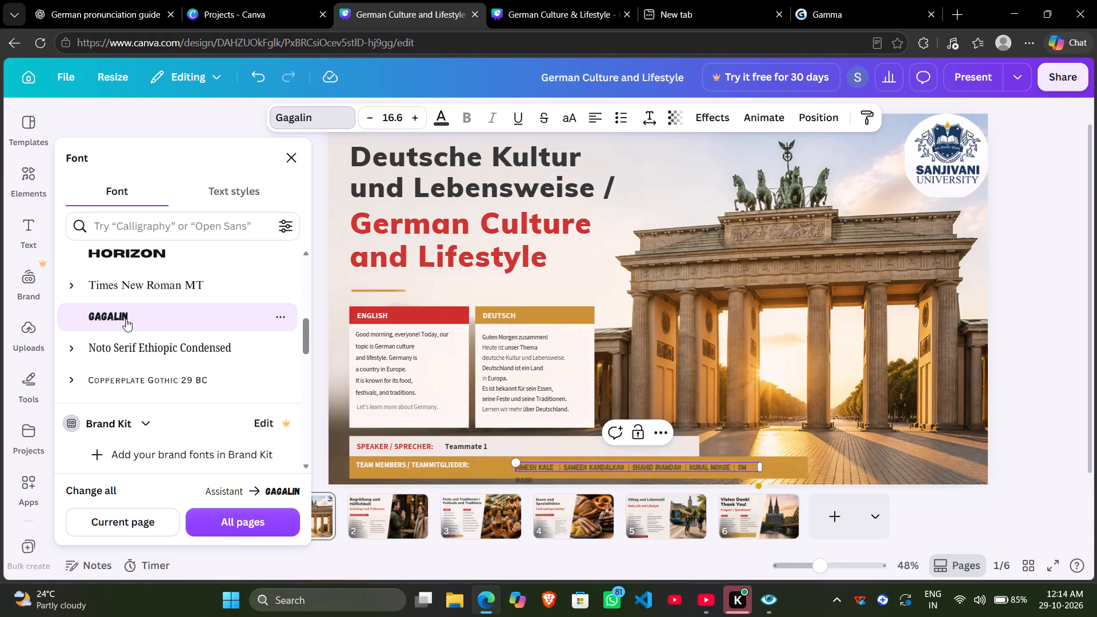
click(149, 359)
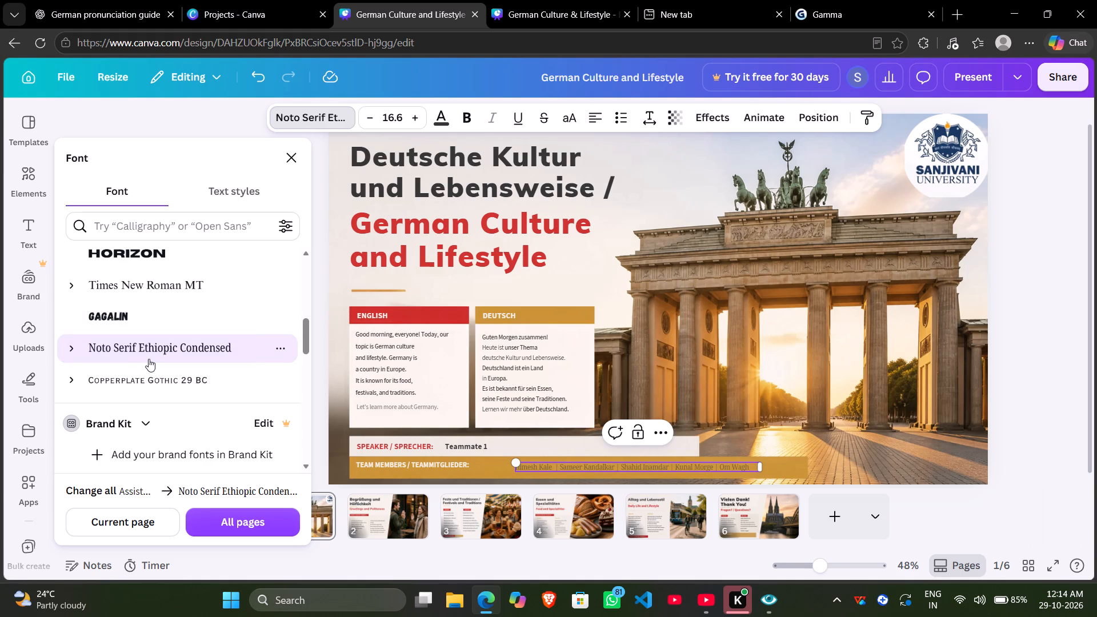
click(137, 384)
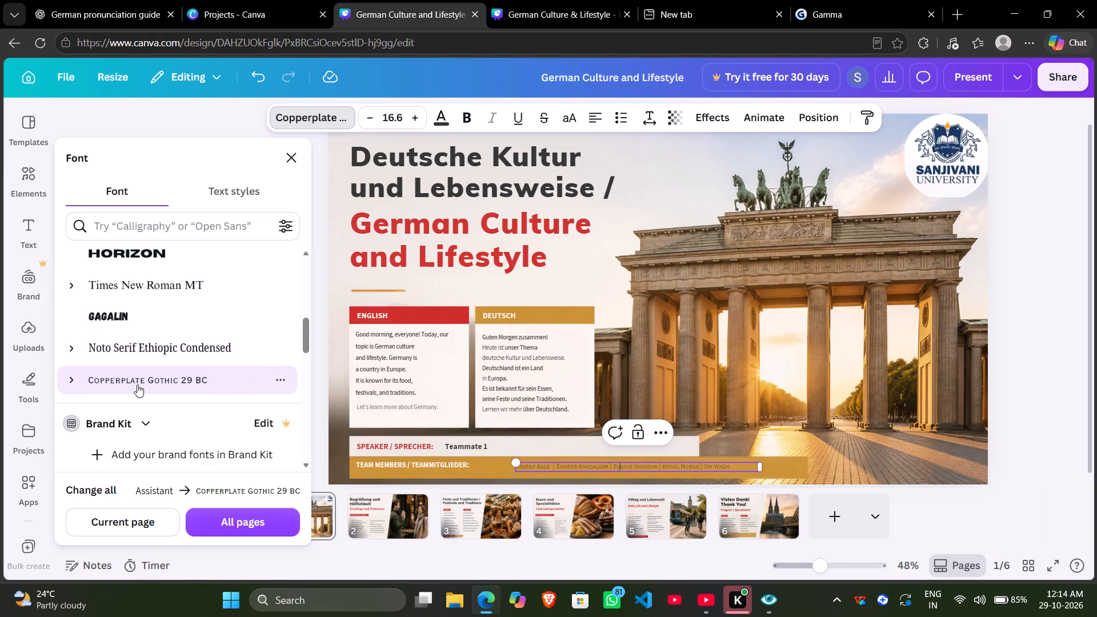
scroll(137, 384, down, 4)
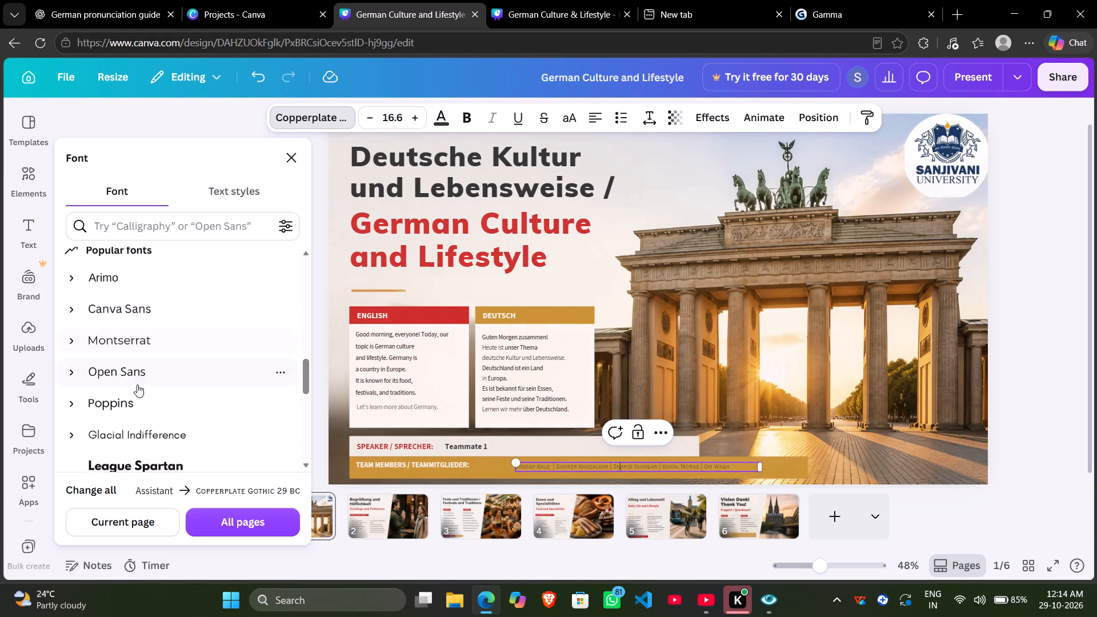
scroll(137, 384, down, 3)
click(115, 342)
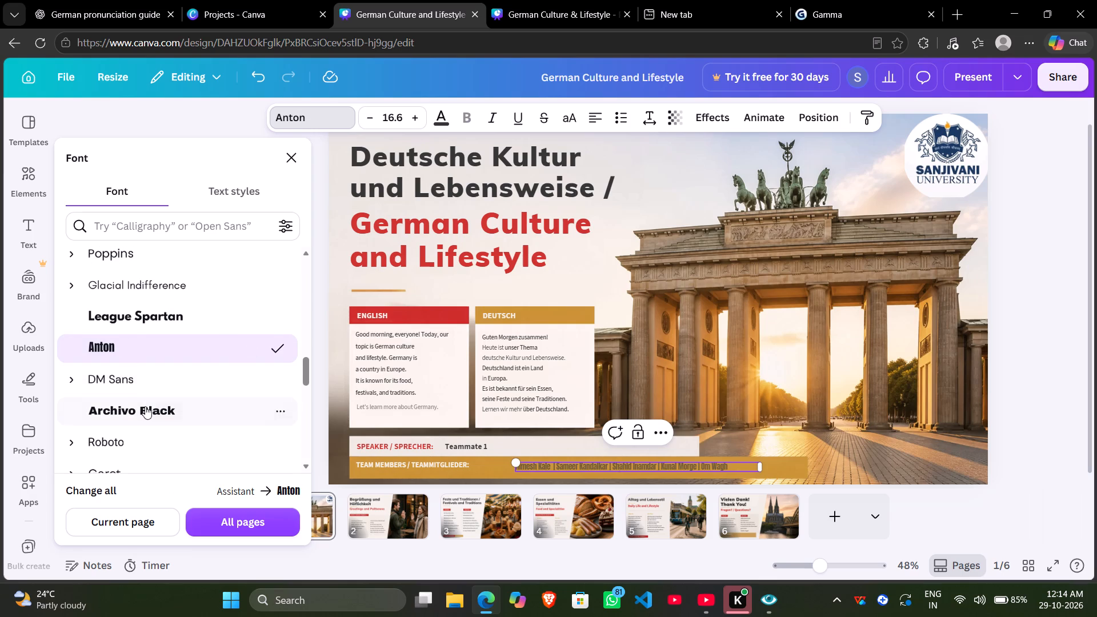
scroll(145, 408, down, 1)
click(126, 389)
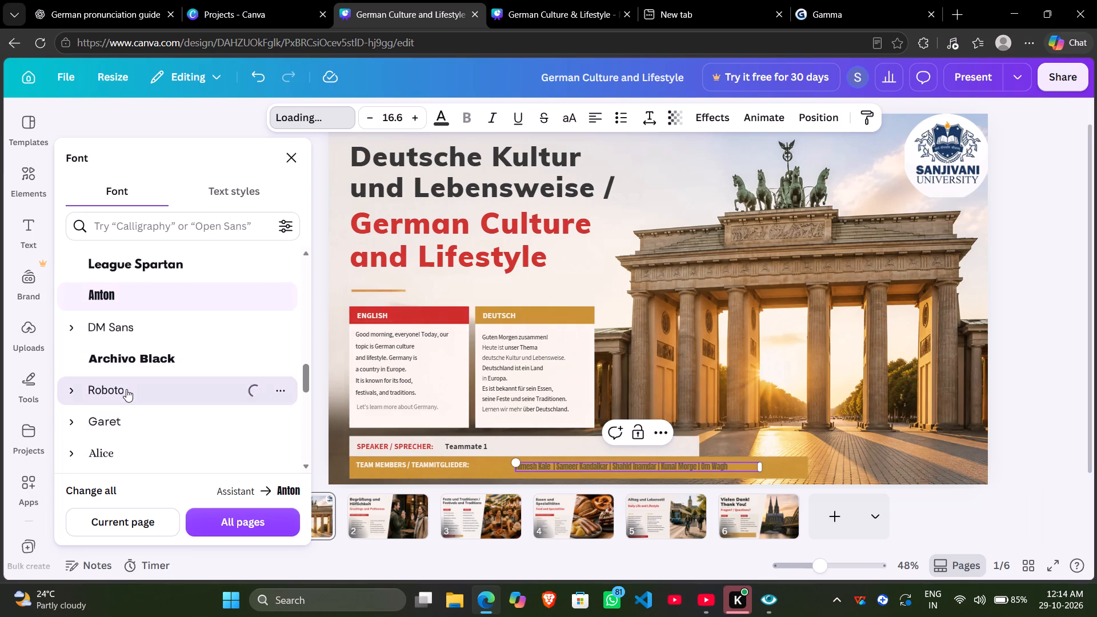
Set the font of the team member names to Alice.
scroll(126, 389, down, 1)
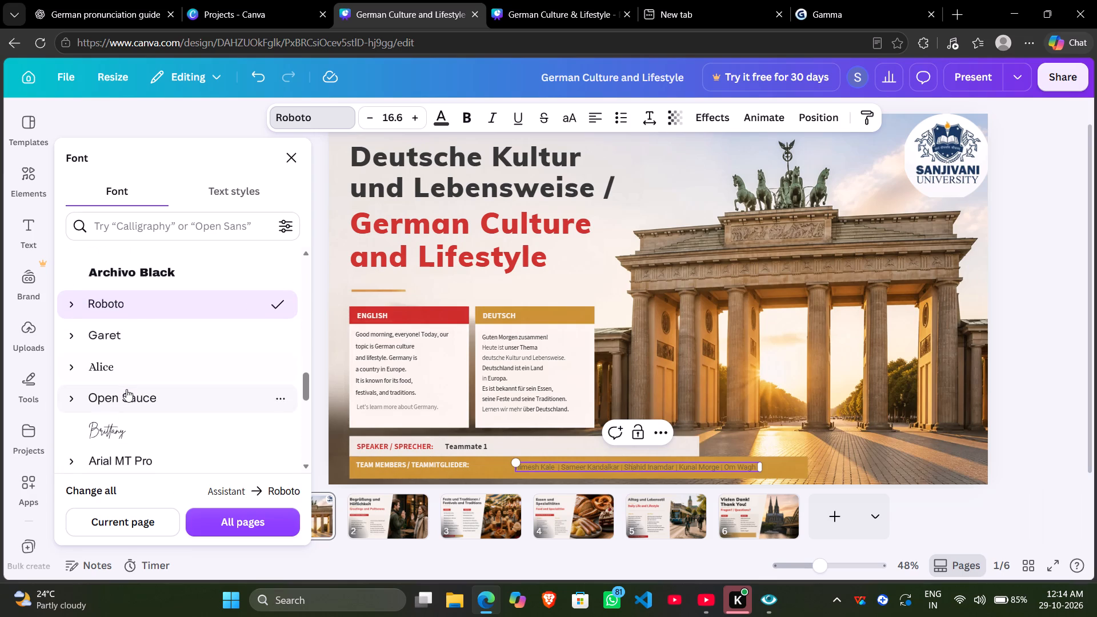
click(126, 369)
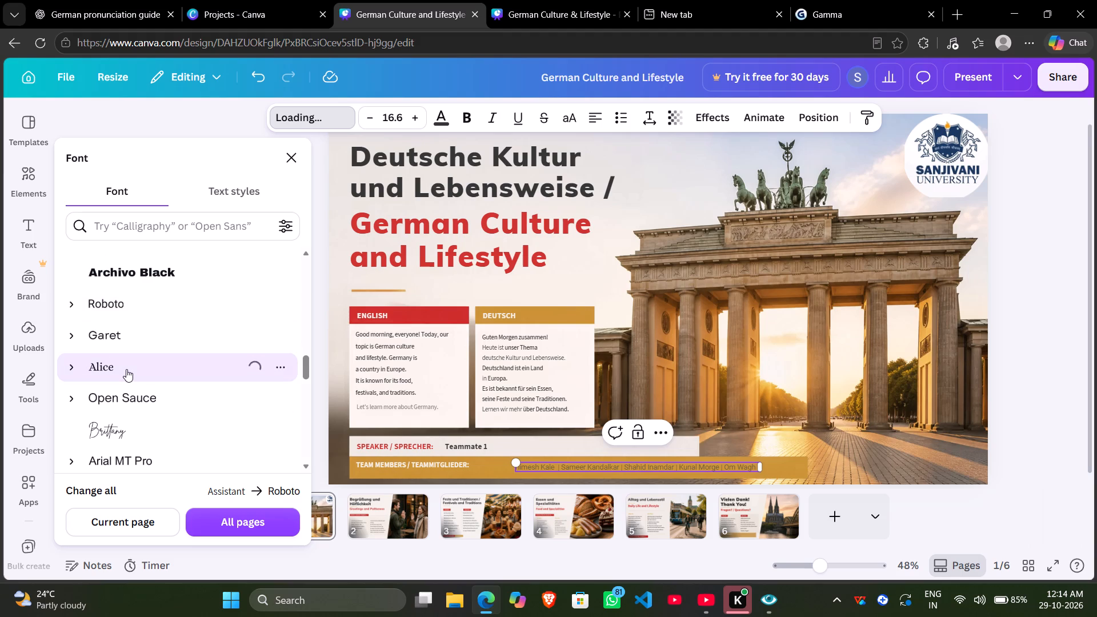
scroll(129, 348, down, 1)
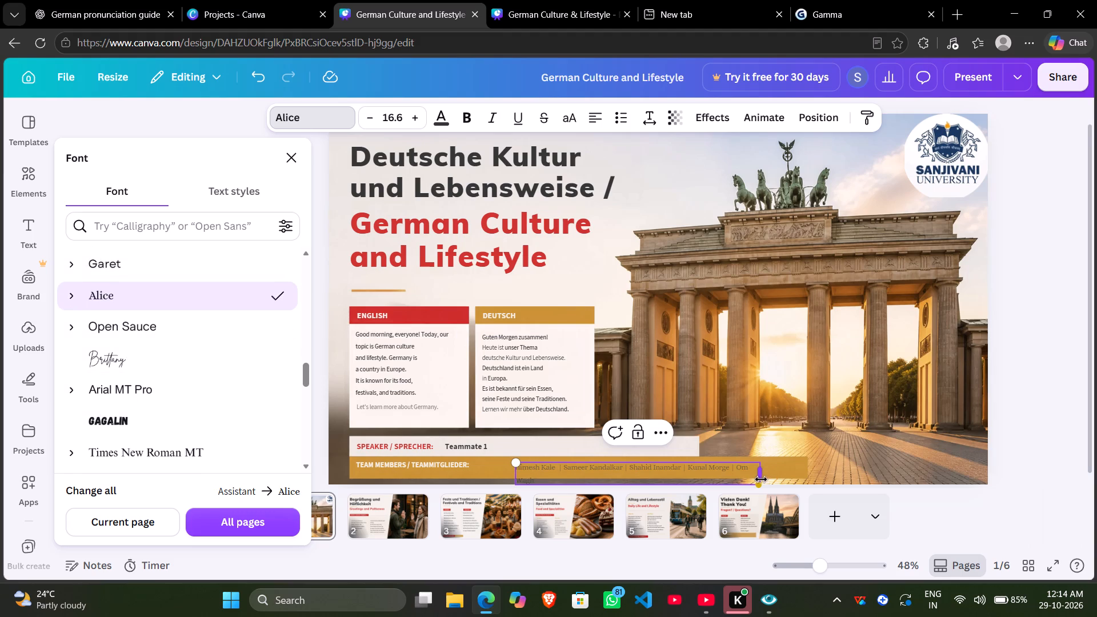
Widen the team member names text box so all five names fit on one line within the gold bar.
drag(760, 477, 786, 474)
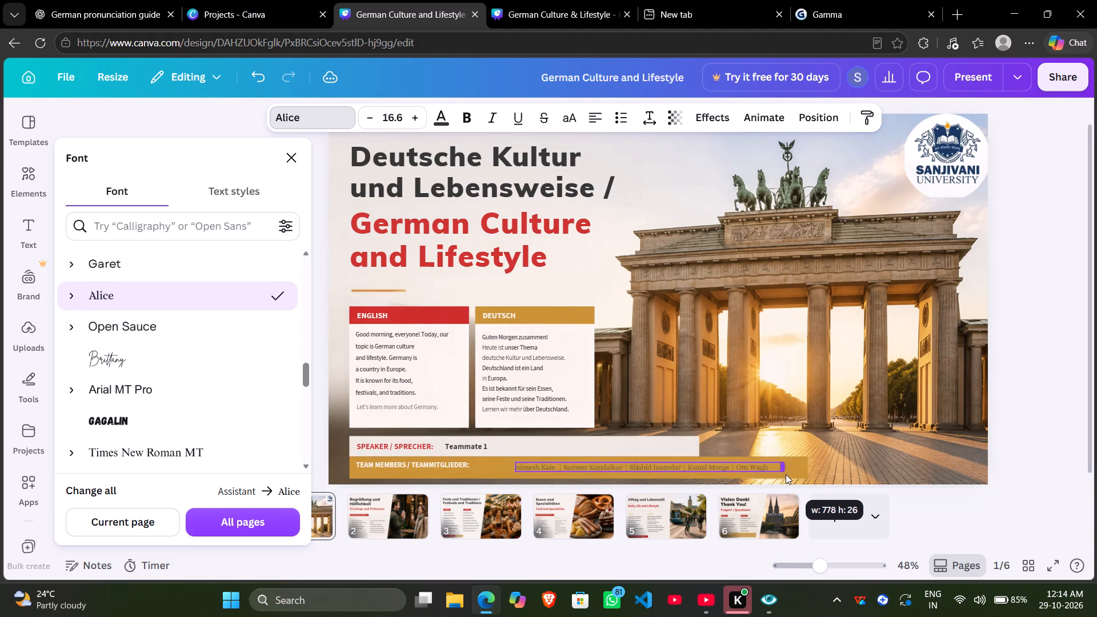
drag(786, 474, 804, 473)
click(1034, 350)
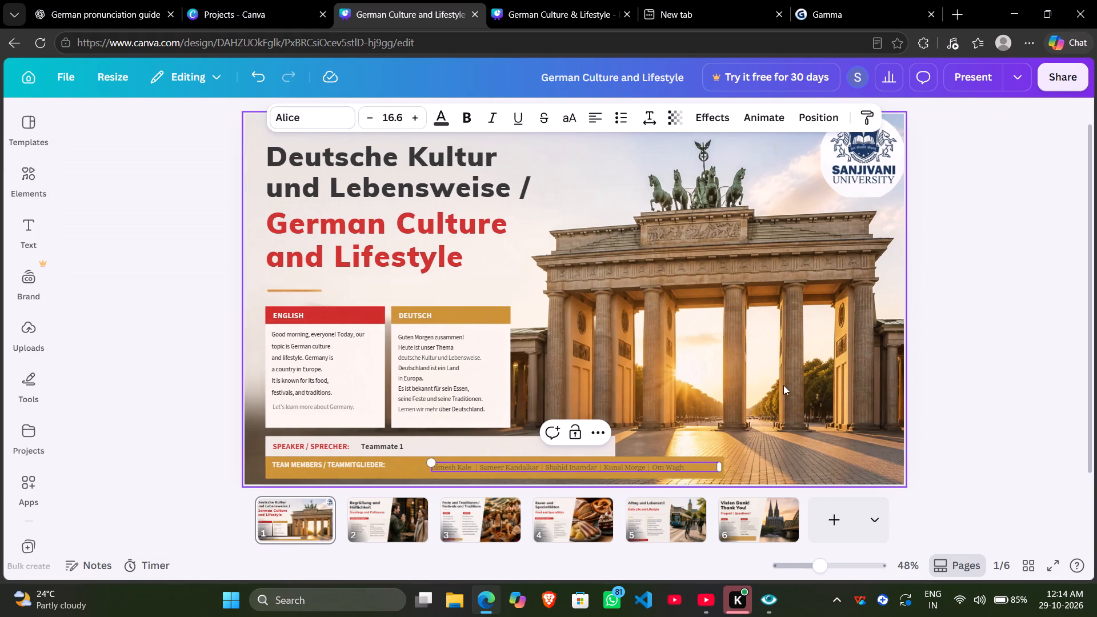
click(1042, 365)
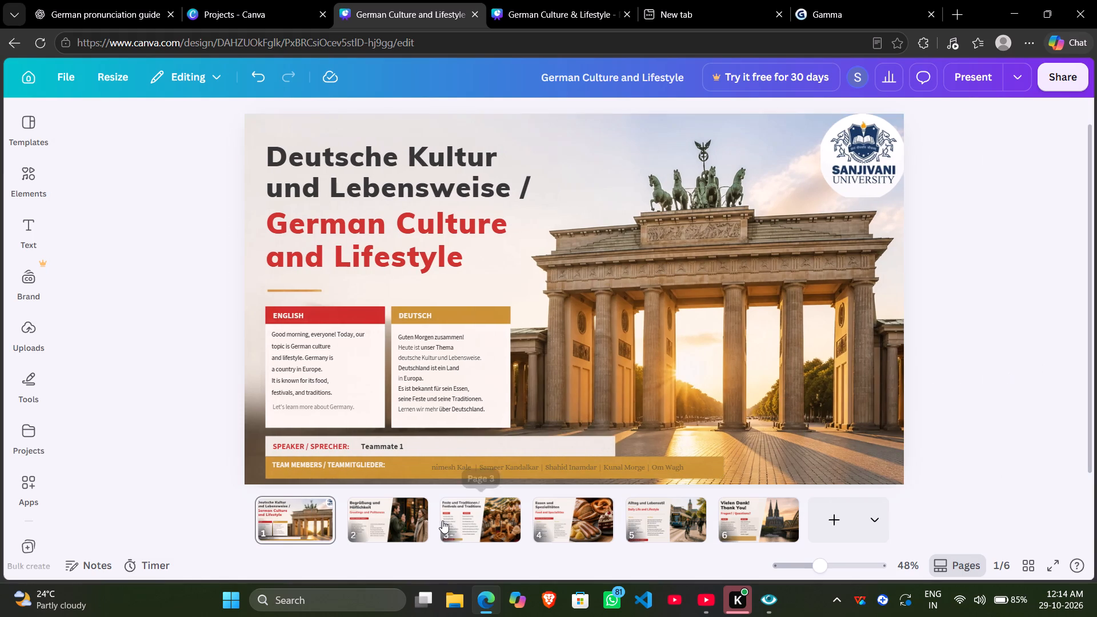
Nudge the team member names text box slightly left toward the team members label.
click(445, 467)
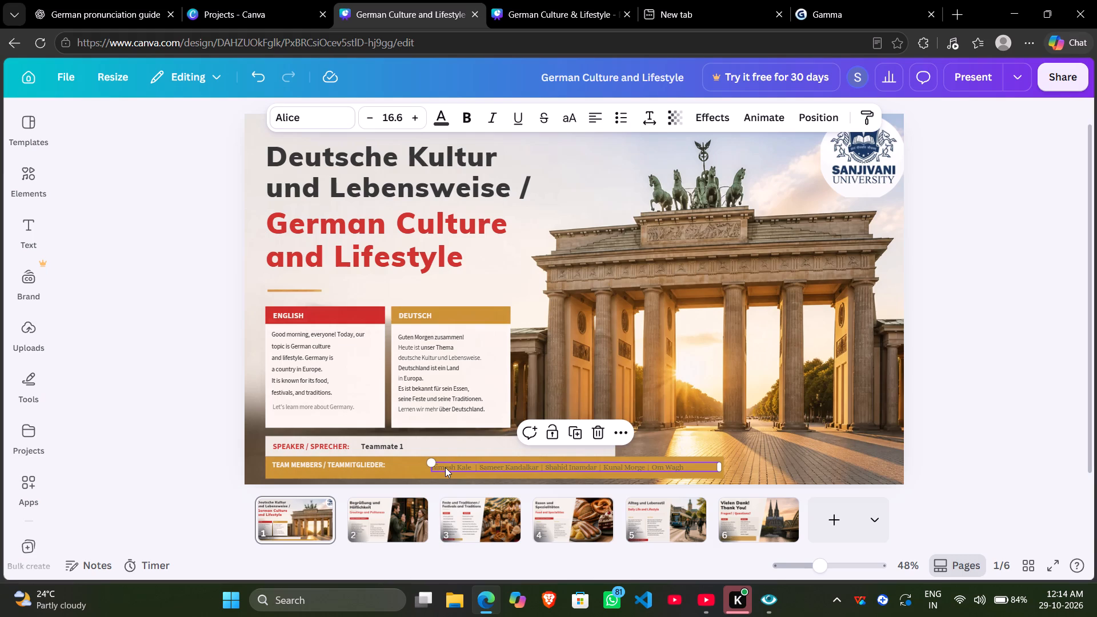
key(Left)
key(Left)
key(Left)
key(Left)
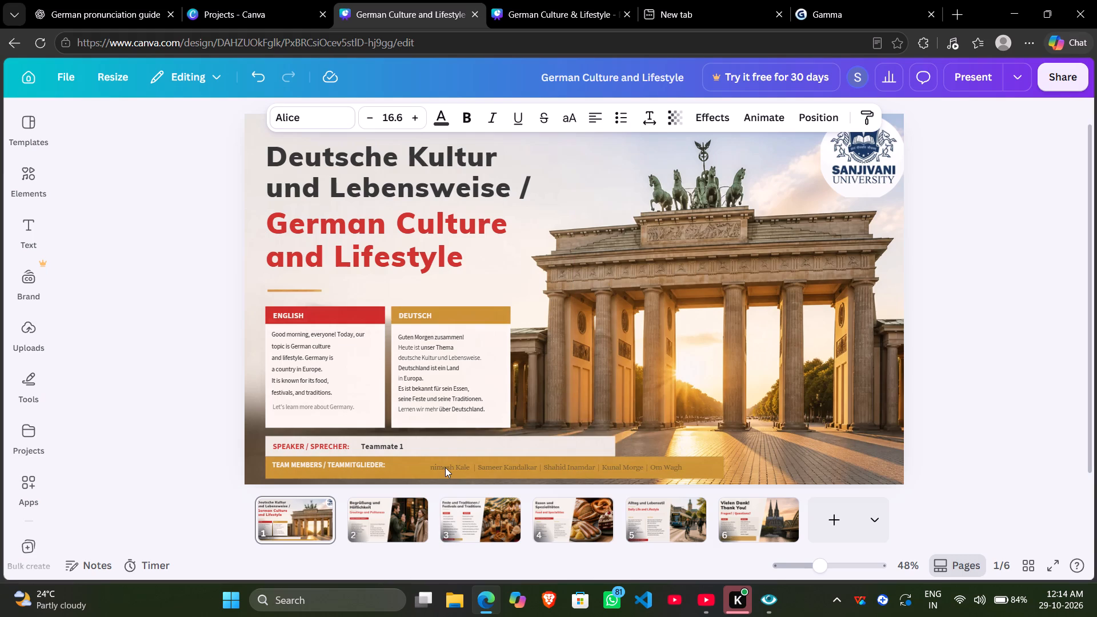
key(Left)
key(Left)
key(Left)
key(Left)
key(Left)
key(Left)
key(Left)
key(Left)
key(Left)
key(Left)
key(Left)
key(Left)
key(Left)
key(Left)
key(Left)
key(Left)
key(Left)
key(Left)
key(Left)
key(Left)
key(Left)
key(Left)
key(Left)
Nudge the team member names text box right until its edge extends slightly past the end of the gold bar.
key(Right)
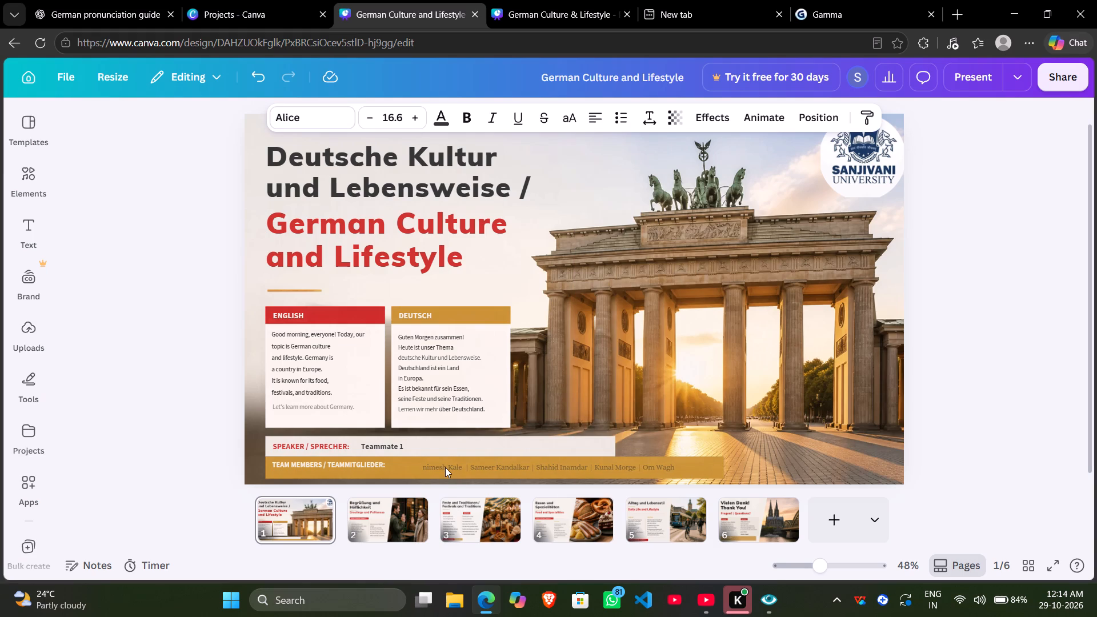
key(Right)
key(Right)
key(Right)
key(Right)
key(Right)
key(Right)
key(Right)
key(Right)
key(Right)
key(Right)
key(Right)
key(Right)
key(Right)
key(Right)
key(Right)
key(Right)
key(Right)
key(Right)
key(Right)
key(Right)
key(Right)
key(Right)
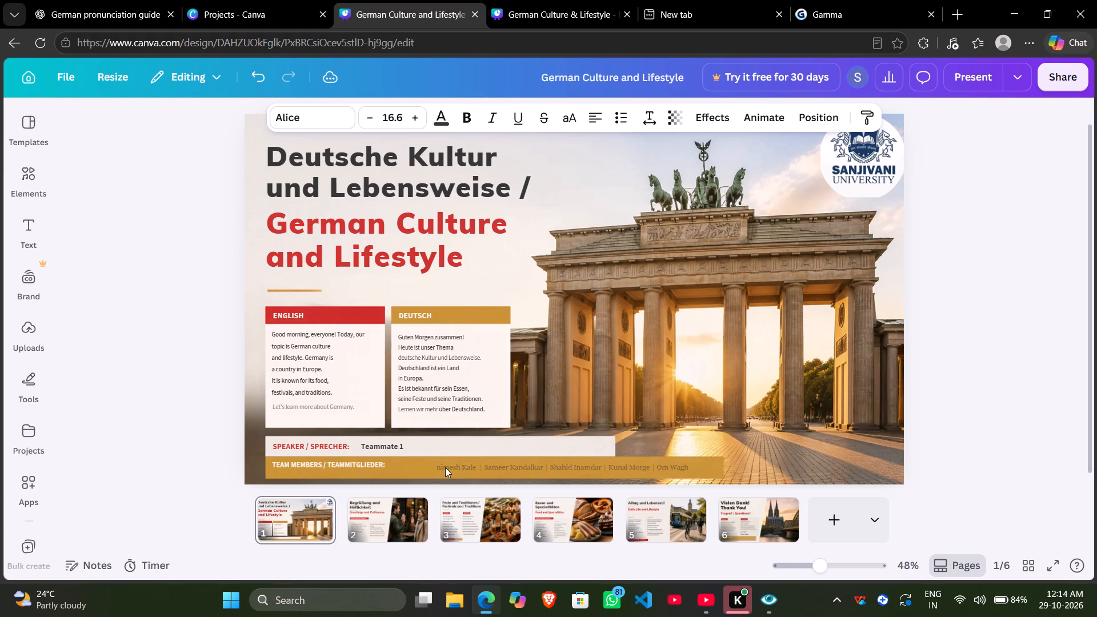
Insert a capital A at the start of the first team member's name.
click(483, 464)
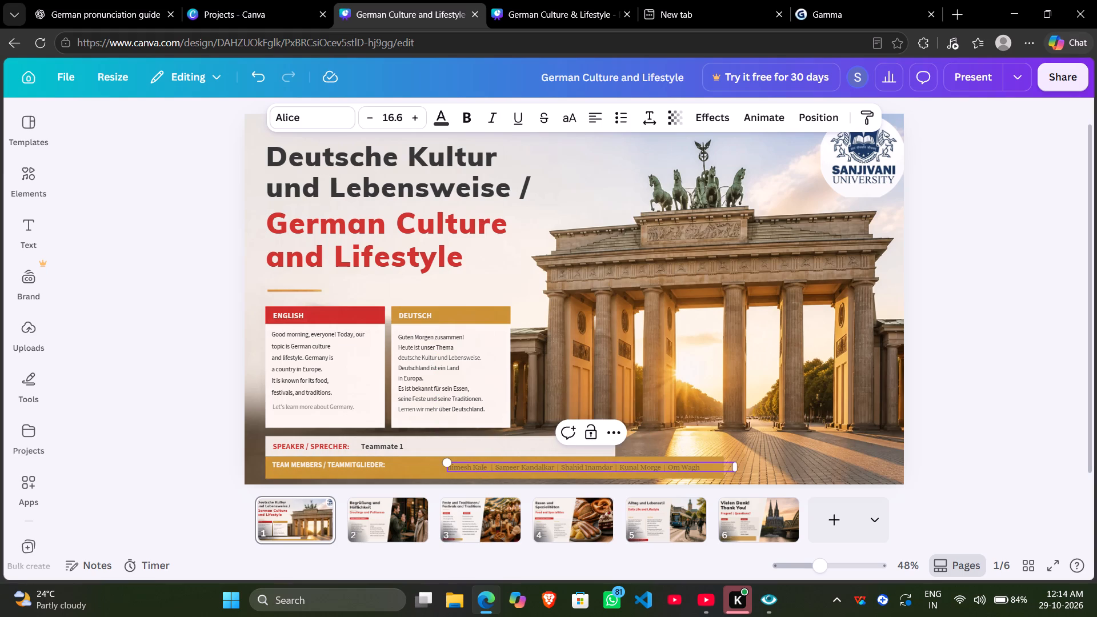
key(Left)
key(Left)
key(Left)
key(Left)
key(Left)
key(Left)
key(Left)
key(Left)
key(Left)
key(Left)
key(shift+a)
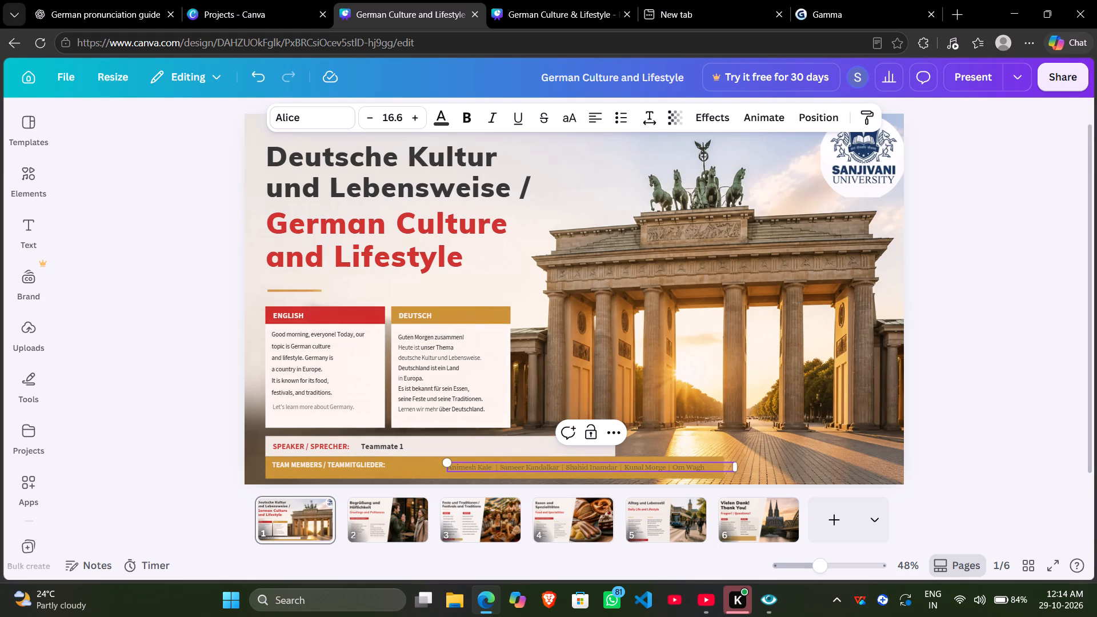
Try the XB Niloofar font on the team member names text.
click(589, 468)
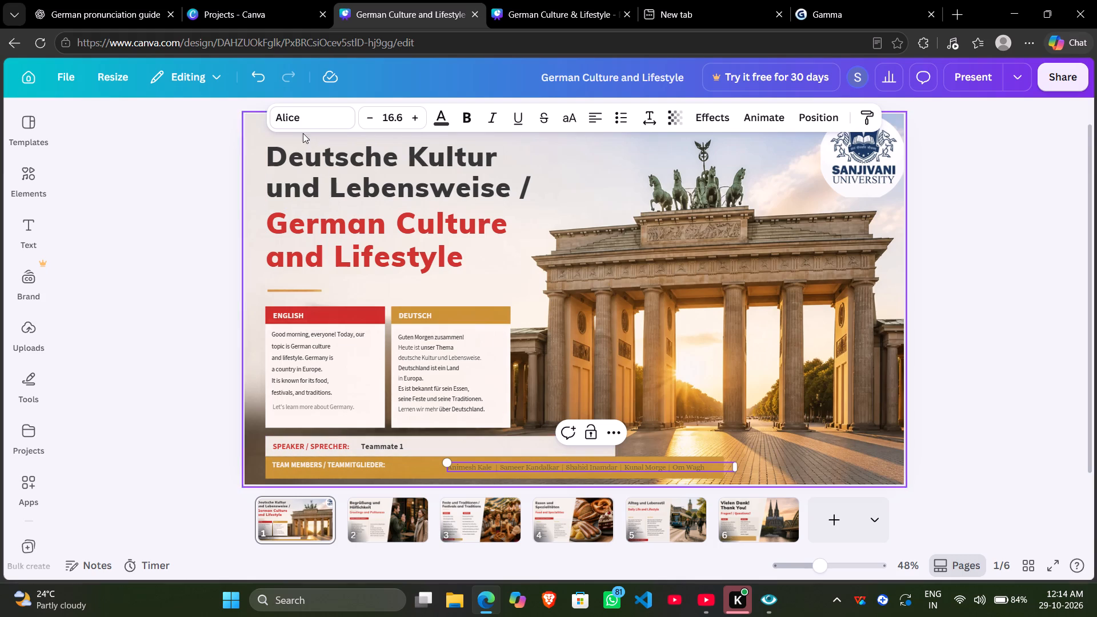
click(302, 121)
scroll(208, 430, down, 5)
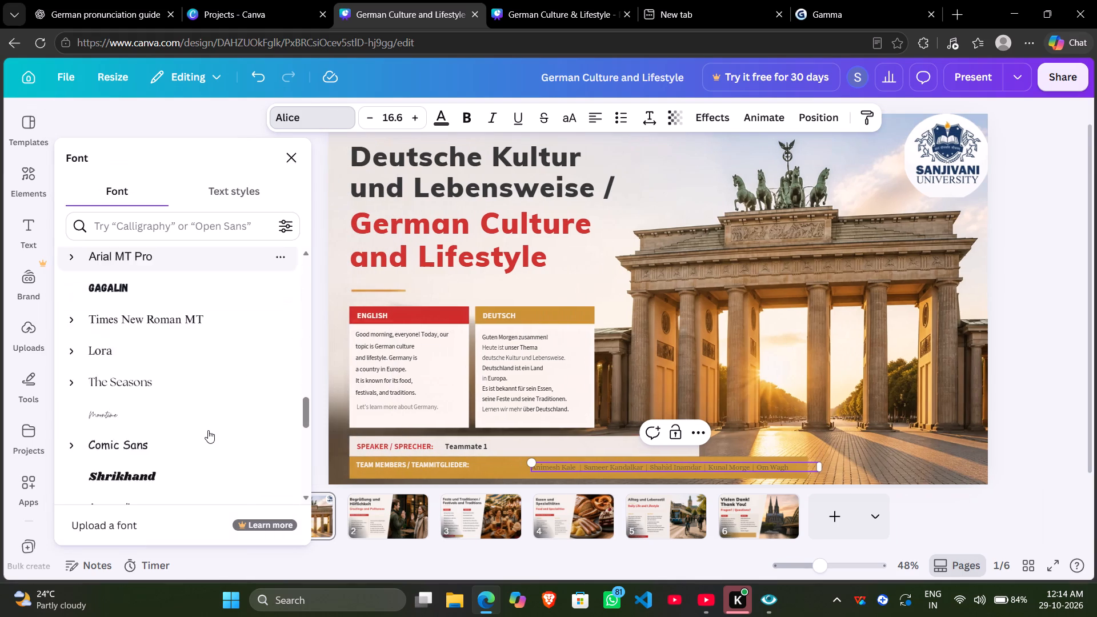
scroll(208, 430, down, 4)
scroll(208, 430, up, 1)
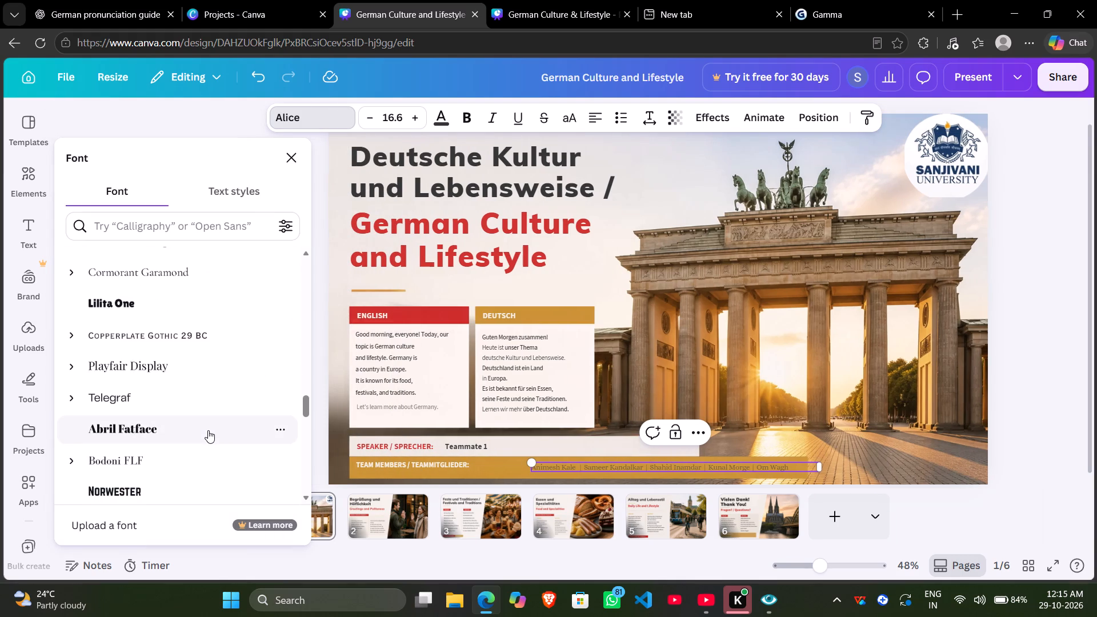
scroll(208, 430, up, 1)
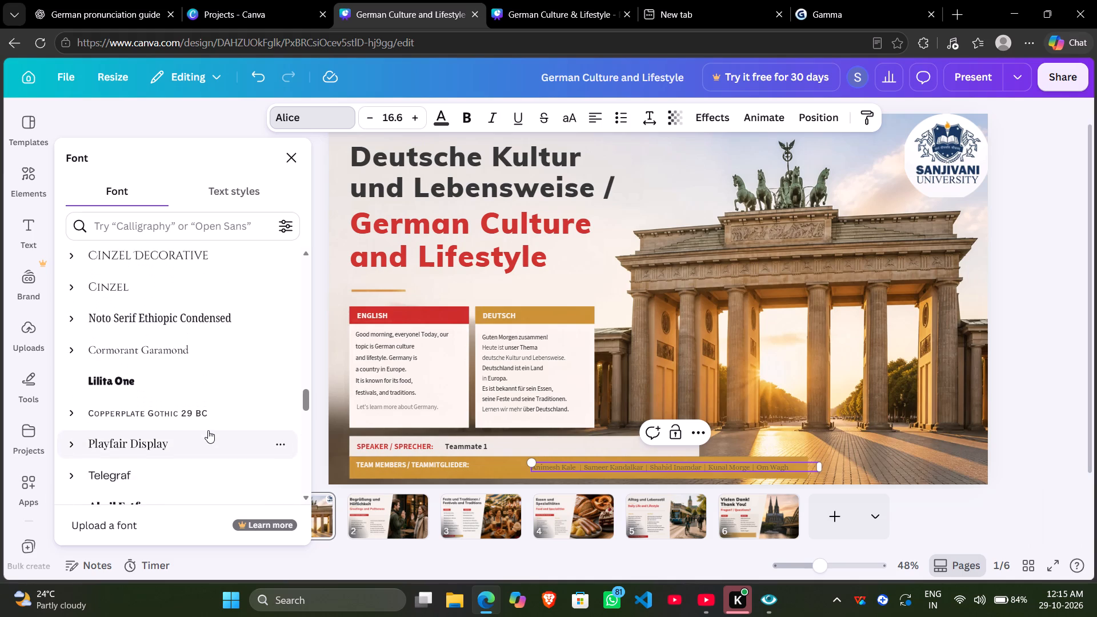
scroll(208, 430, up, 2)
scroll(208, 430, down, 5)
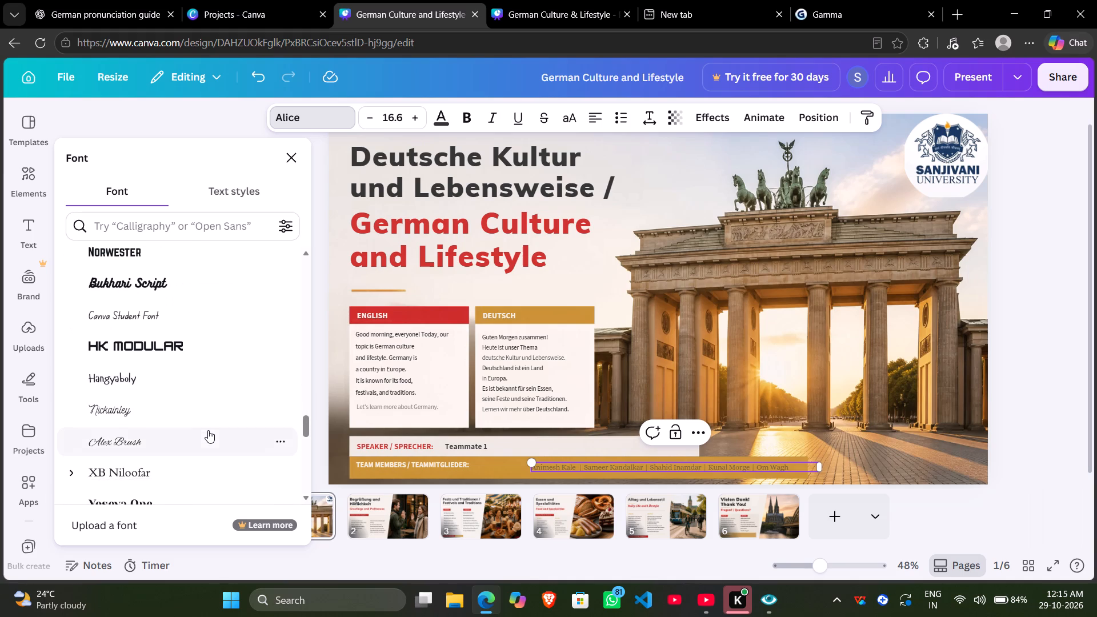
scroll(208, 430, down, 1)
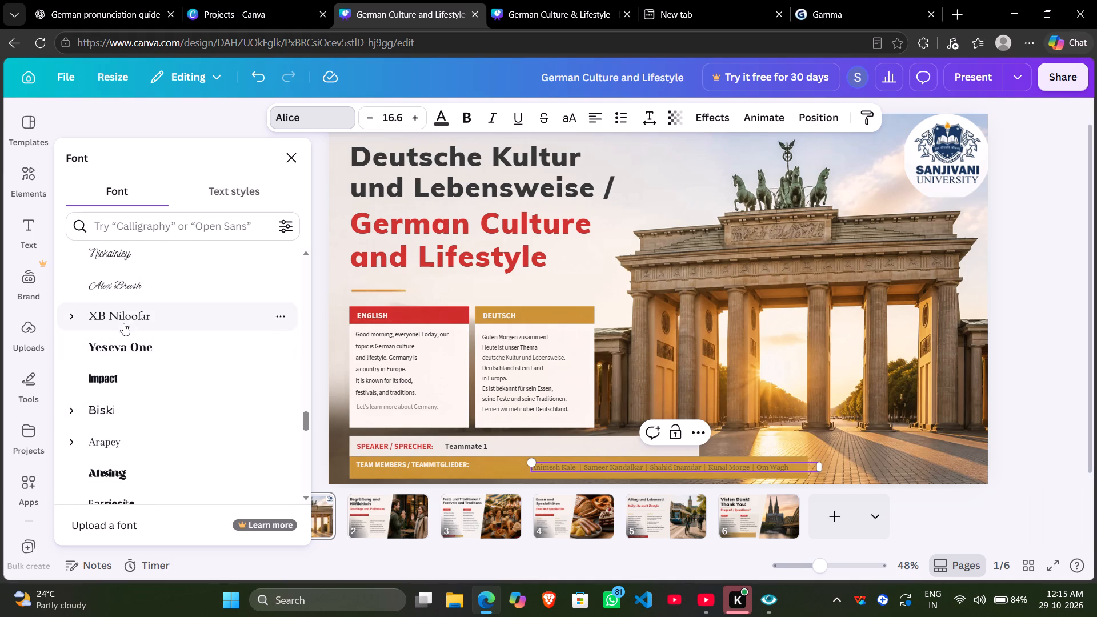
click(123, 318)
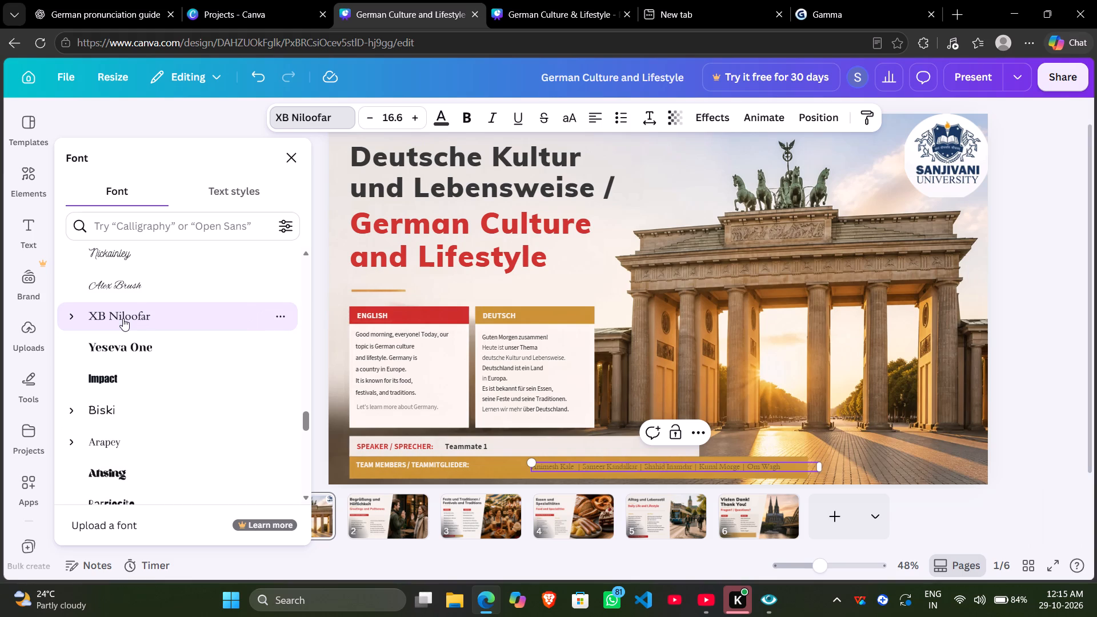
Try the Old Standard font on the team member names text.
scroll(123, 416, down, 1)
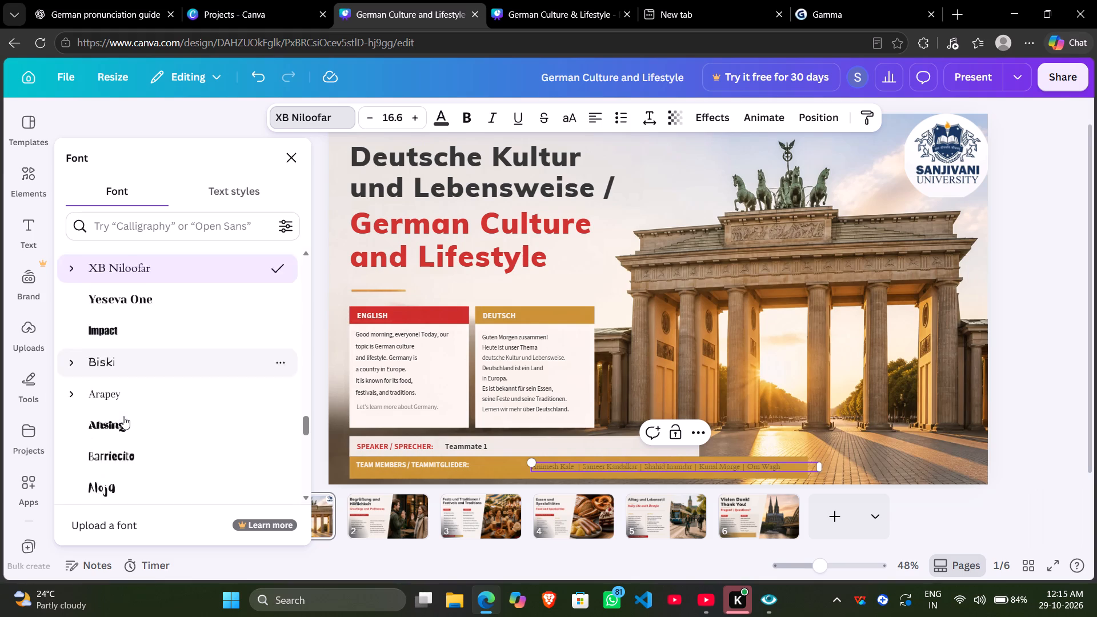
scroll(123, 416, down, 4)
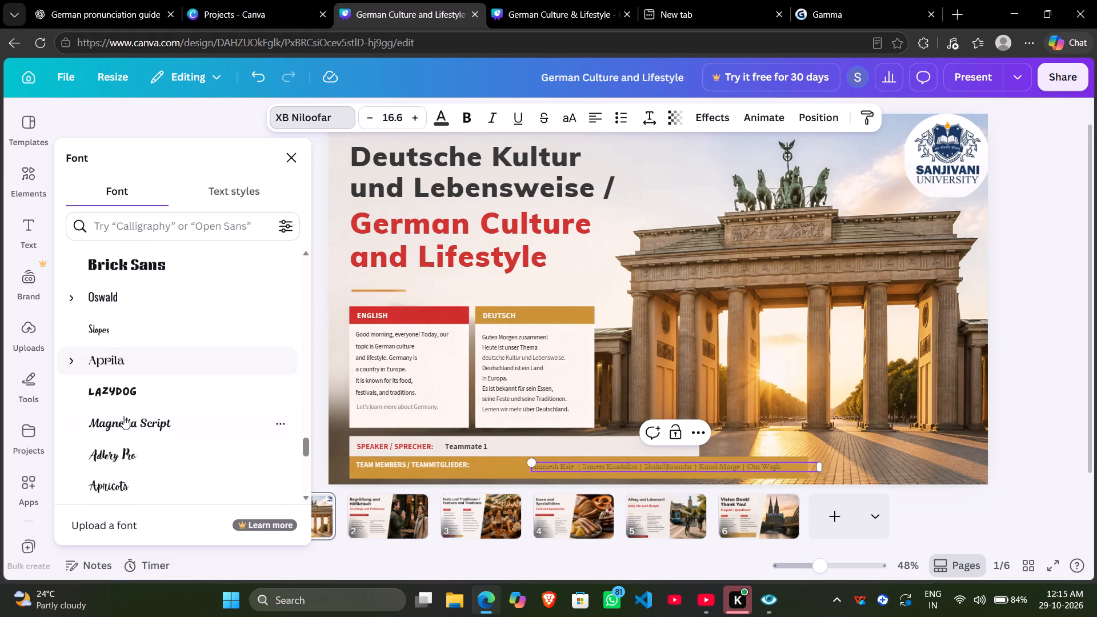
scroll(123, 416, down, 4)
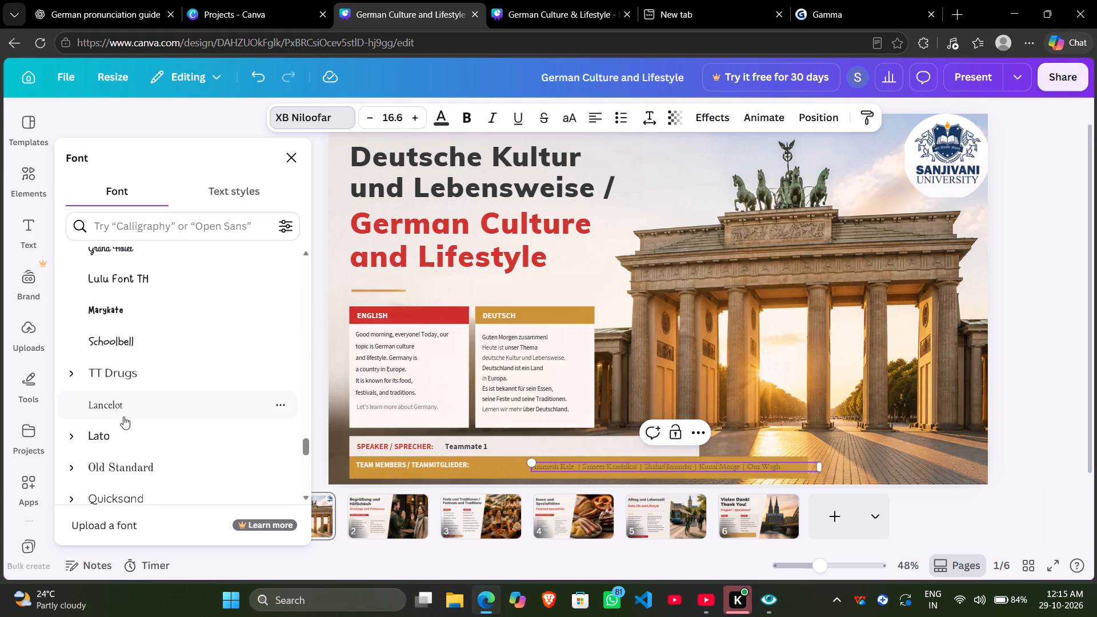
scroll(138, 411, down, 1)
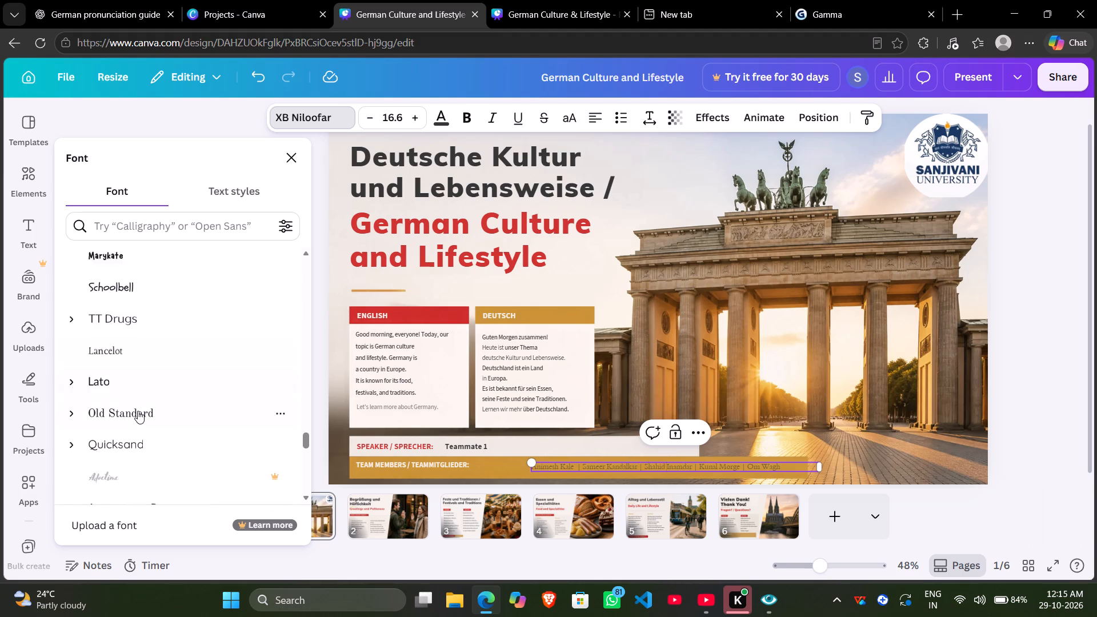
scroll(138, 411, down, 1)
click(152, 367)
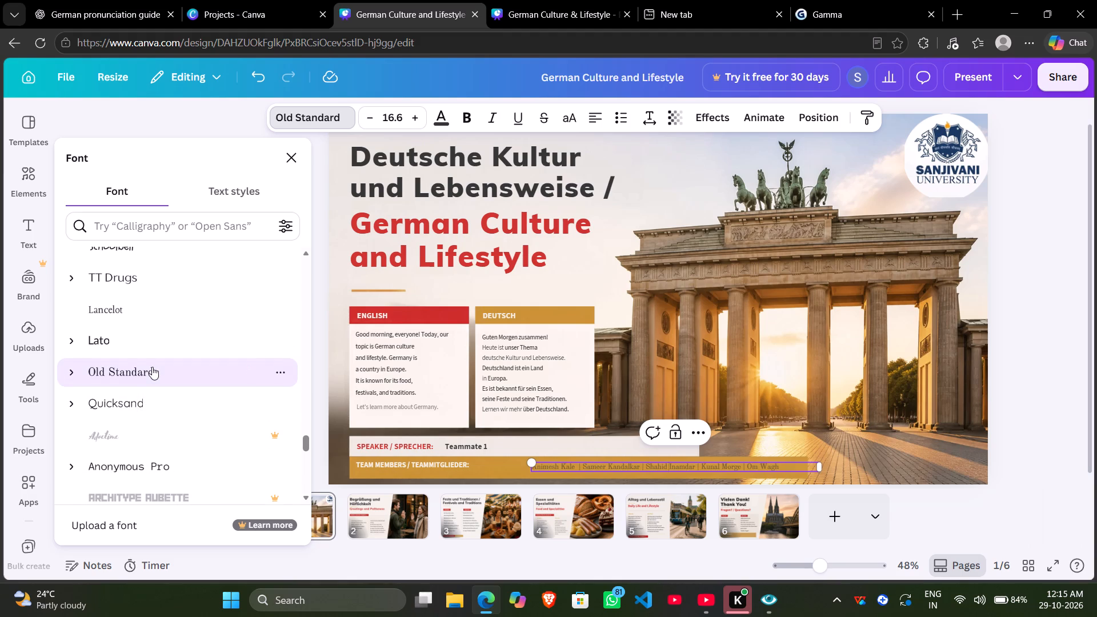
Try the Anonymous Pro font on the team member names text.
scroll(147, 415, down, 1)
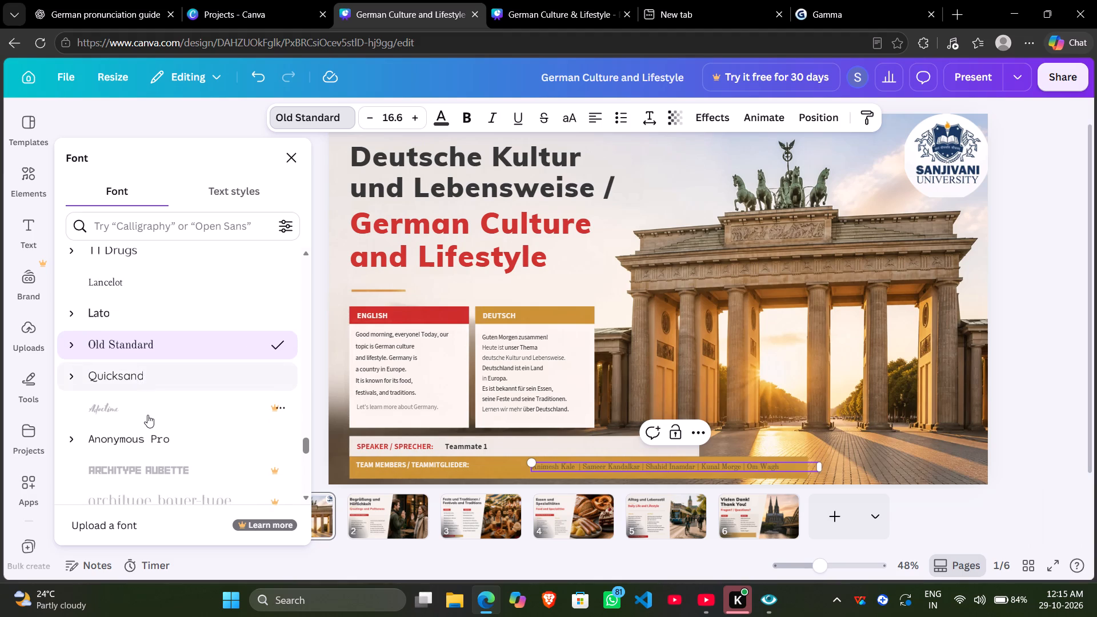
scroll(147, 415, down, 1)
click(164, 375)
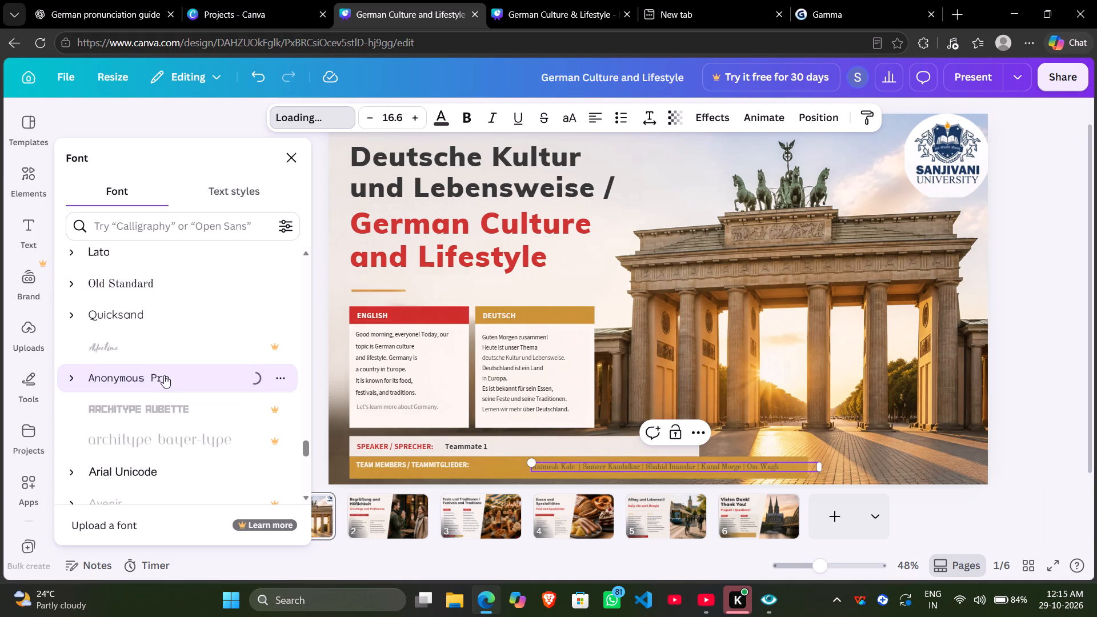
Set the team member names text in the Copperplate Gothic font.
scroll(164, 375, down, 2)
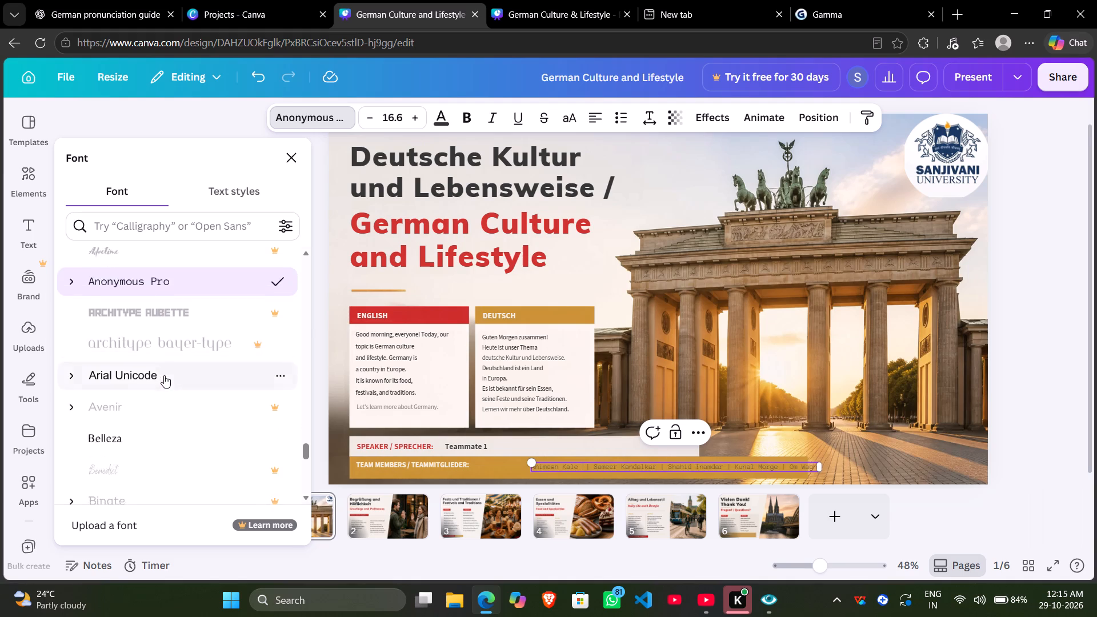
scroll(137, 453, down, 6)
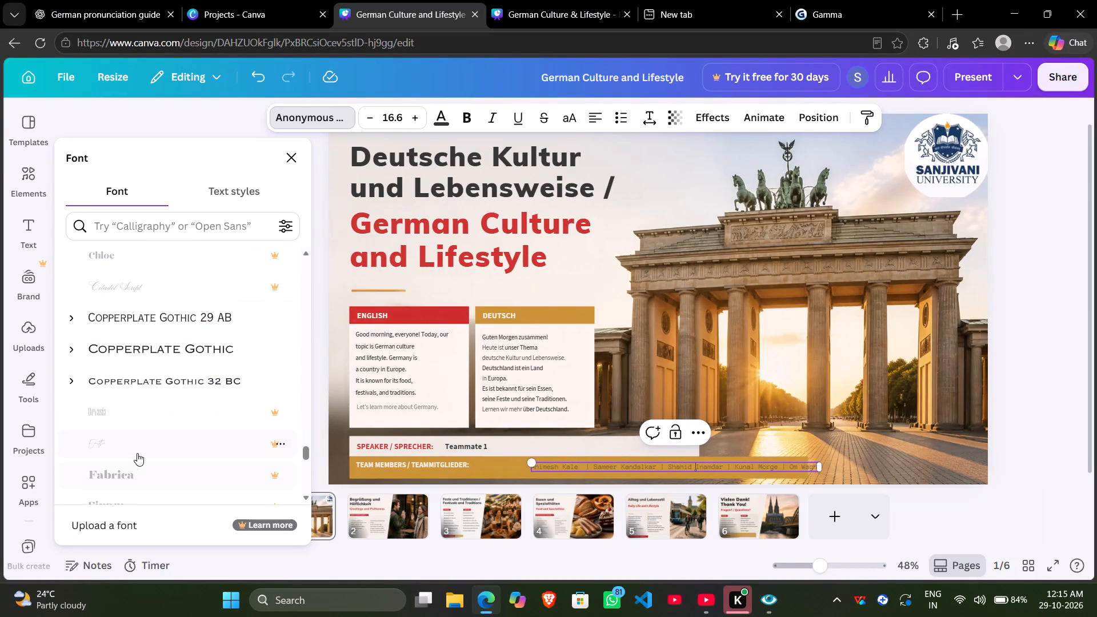
click(189, 351)
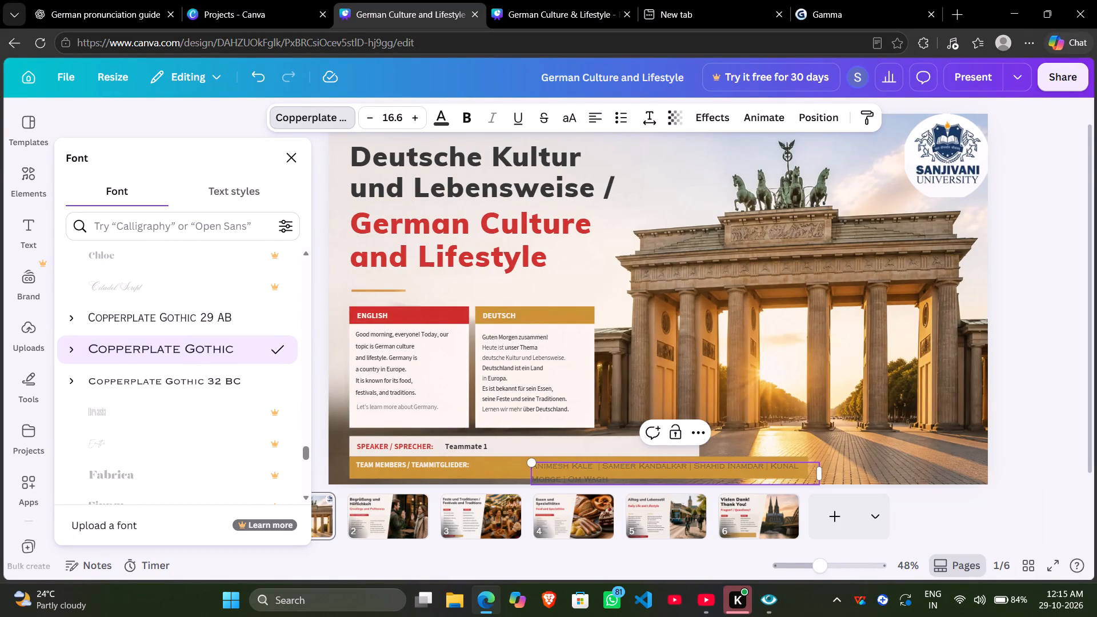
click(1028, 478)
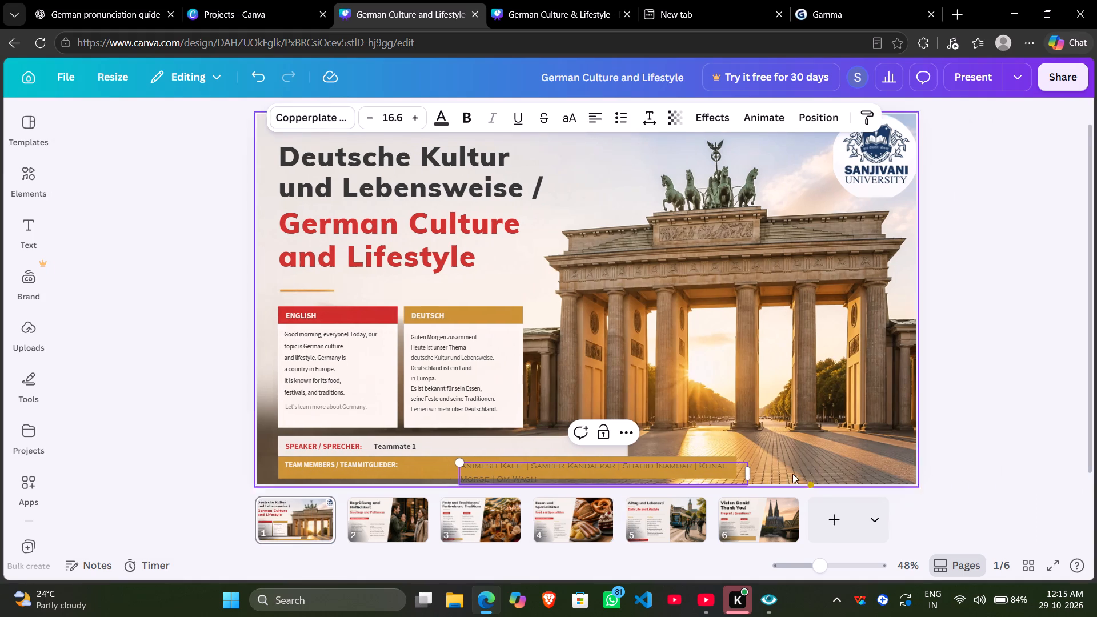
Stretch the gold team members bar to the right, past the end of the names text box.
click(416, 466)
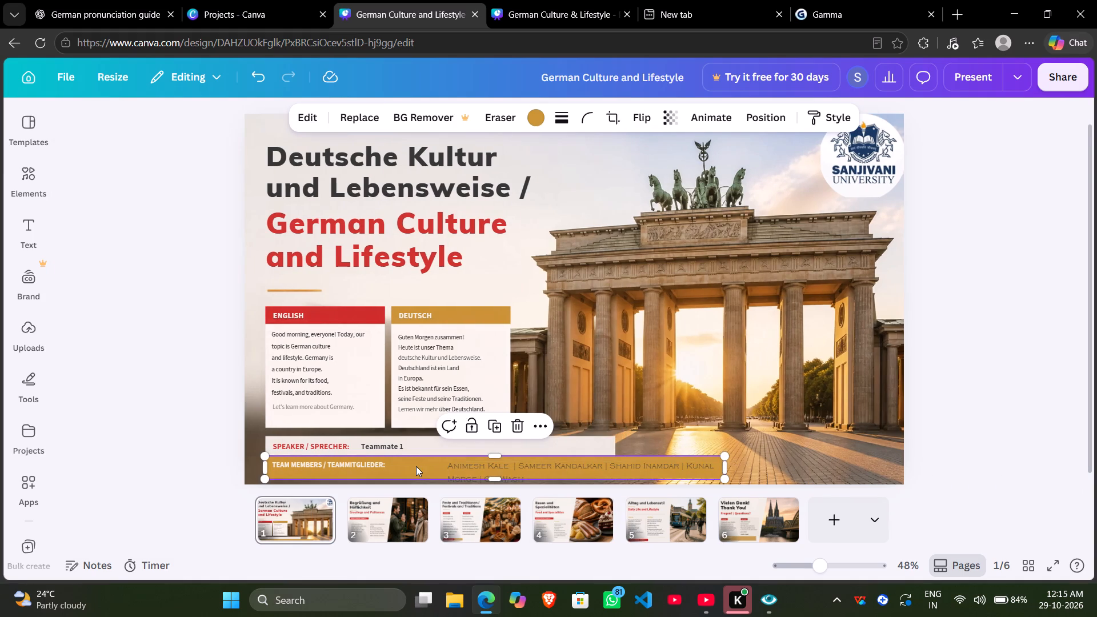
drag(724, 470, 735, 470)
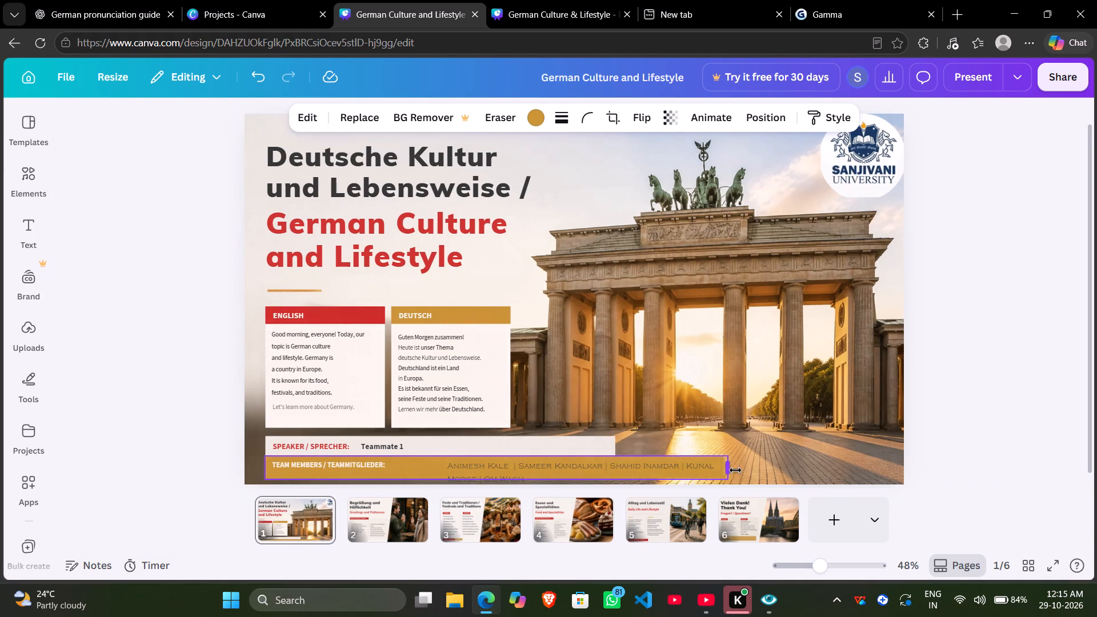
drag(735, 470, 782, 470)
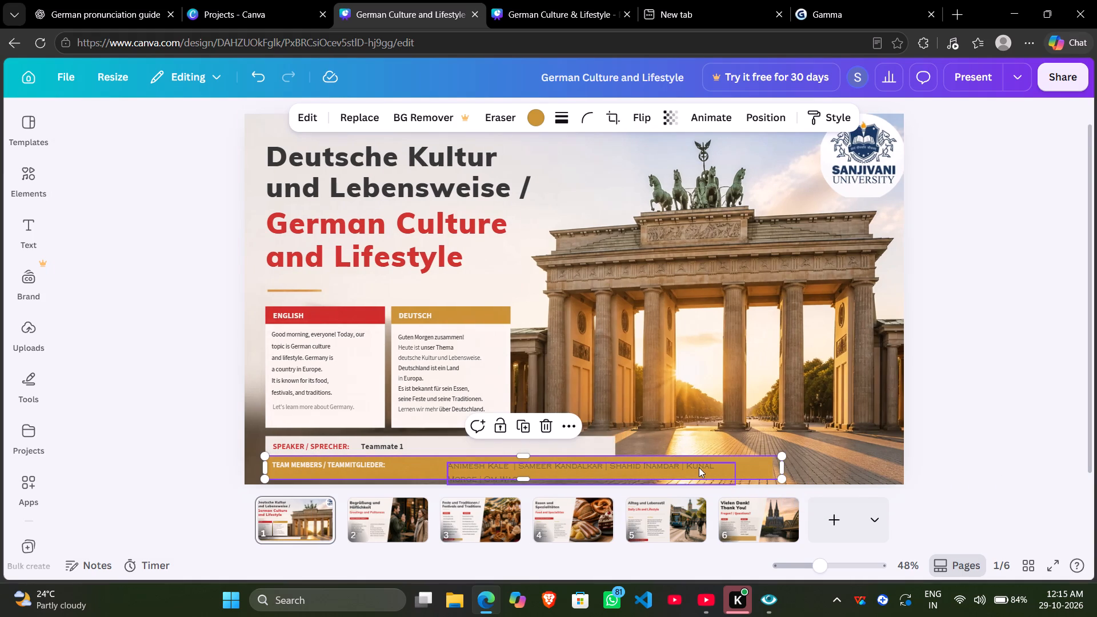
Widen the team member names text box to the right until it reaches the end of the gold bar.
click(699, 467)
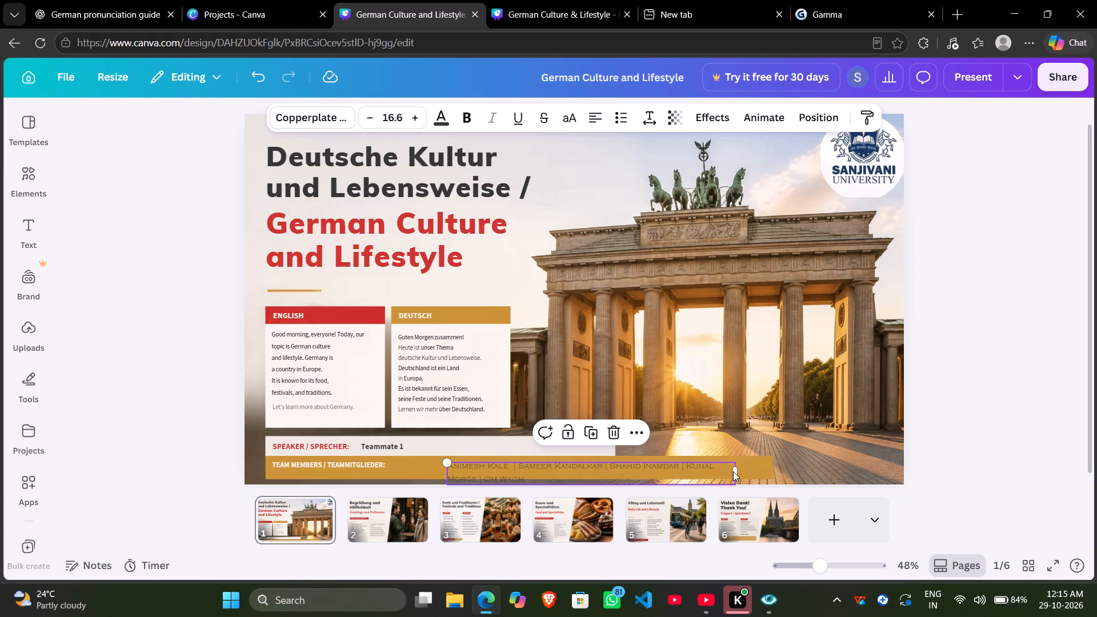
drag(735, 472, 760, 468)
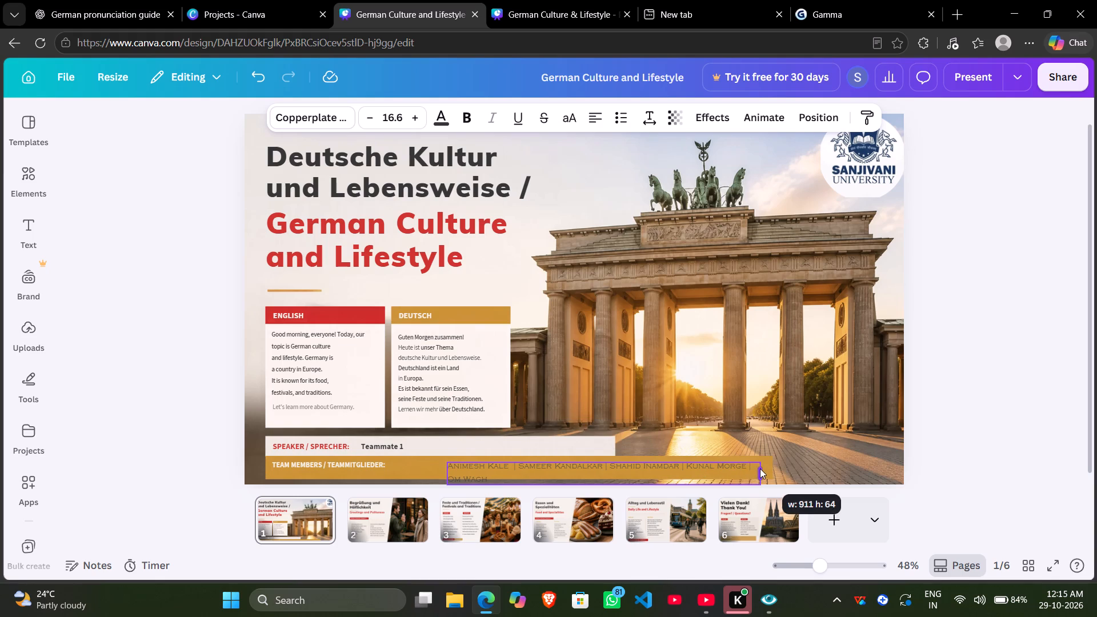
drag(760, 468, 772, 464)
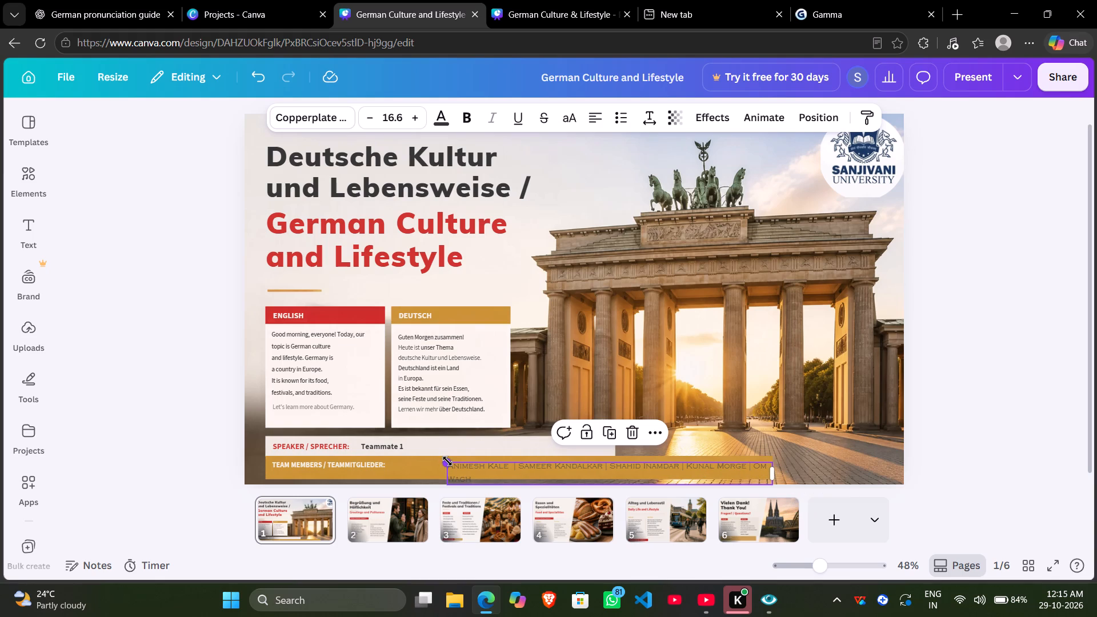
Scale up the team member names text box toward the team members label, to a font size of 18.1.
drag(447, 461, 425, 455)
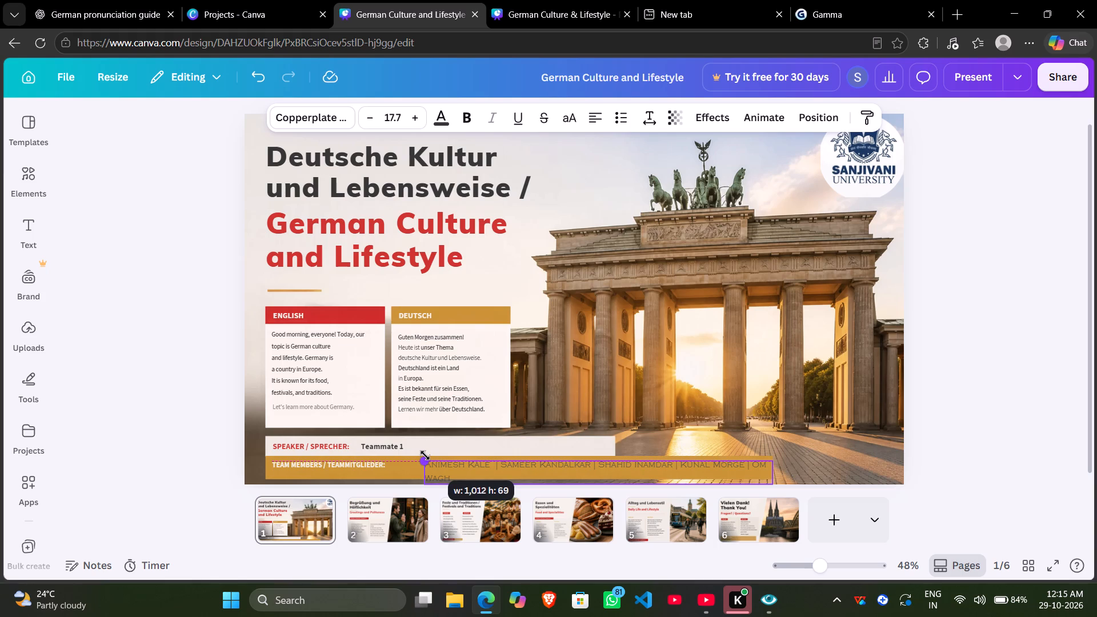
drag(425, 455, 376, 450)
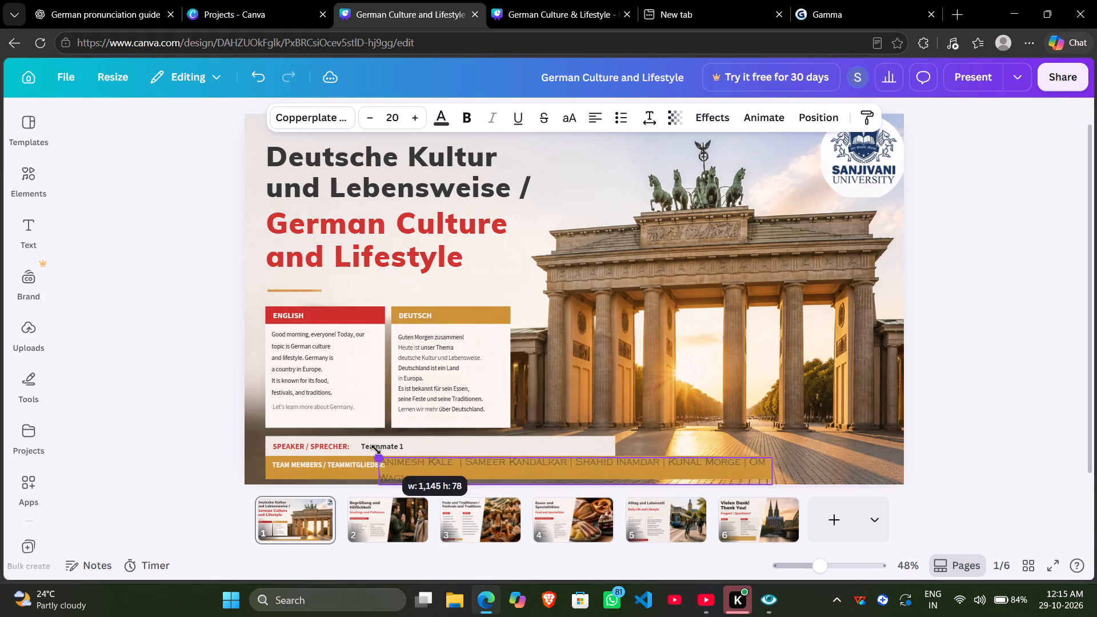
drag(376, 450, 415, 447)
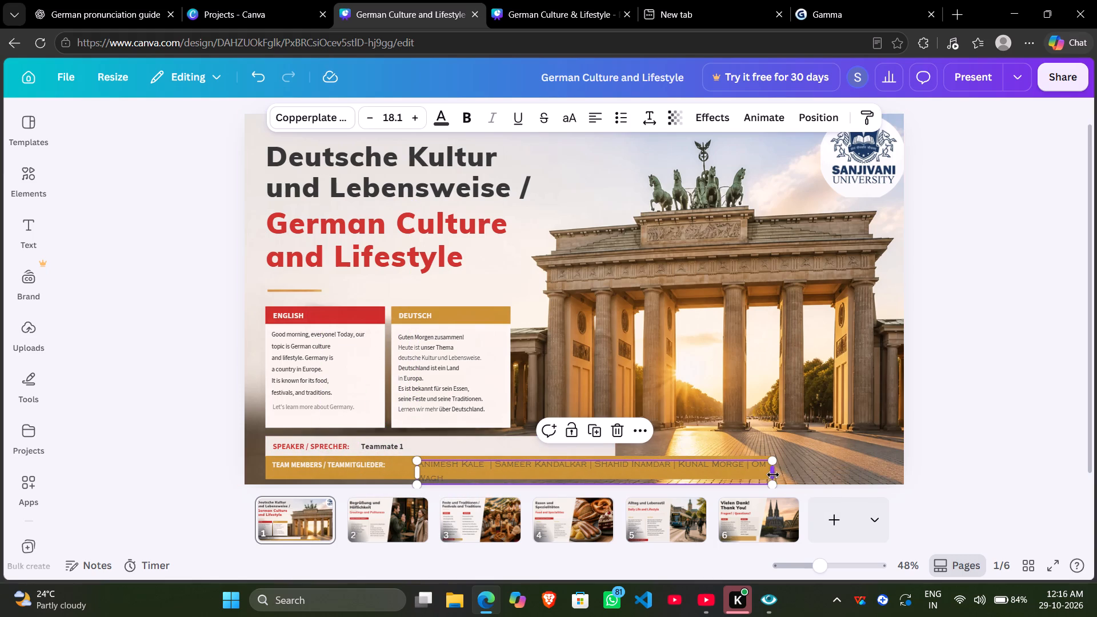
Move the team member names text box slightly up and left, close beside the team members label.
drag(772, 474, 765, 473)
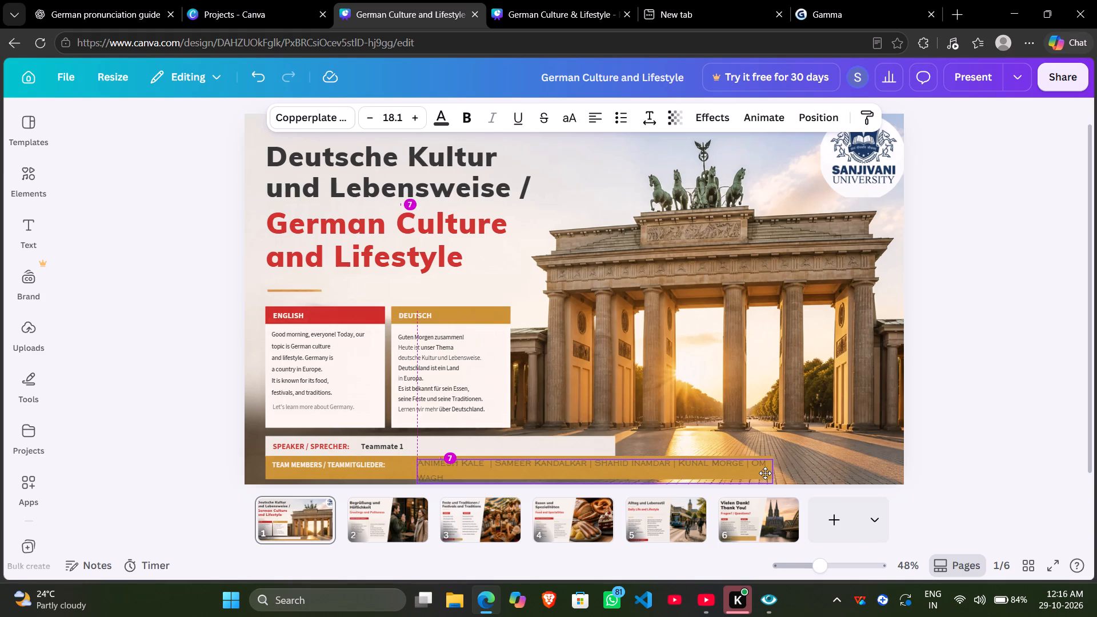
drag(765, 473, 758, 472)
drag(758, 472, 772, 473)
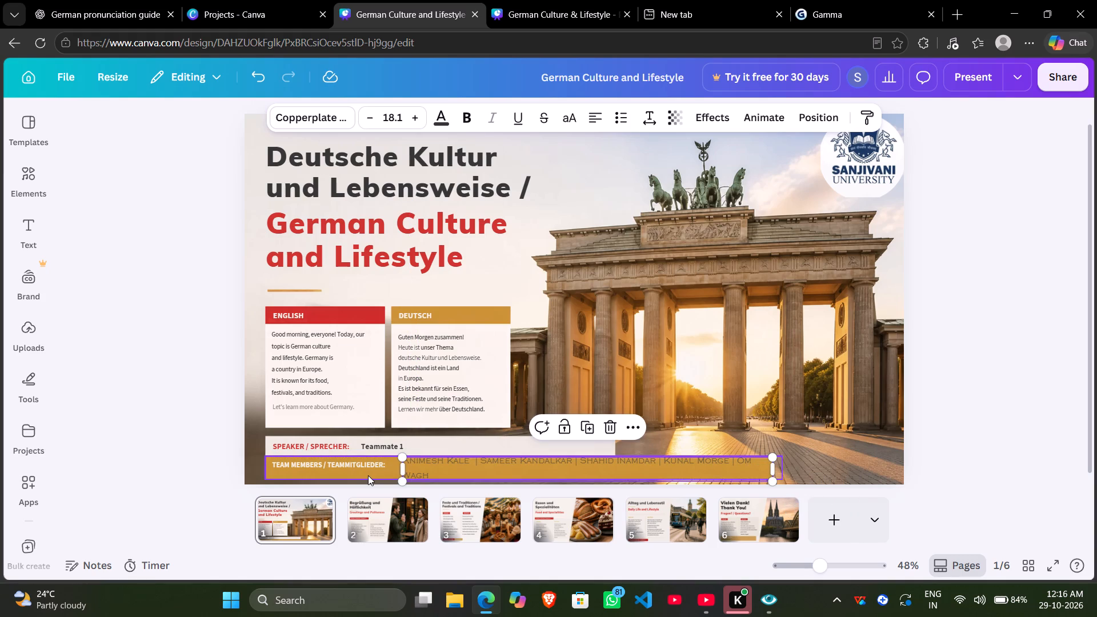
Extend the gold team members bar a little further to the right.
click(368, 475)
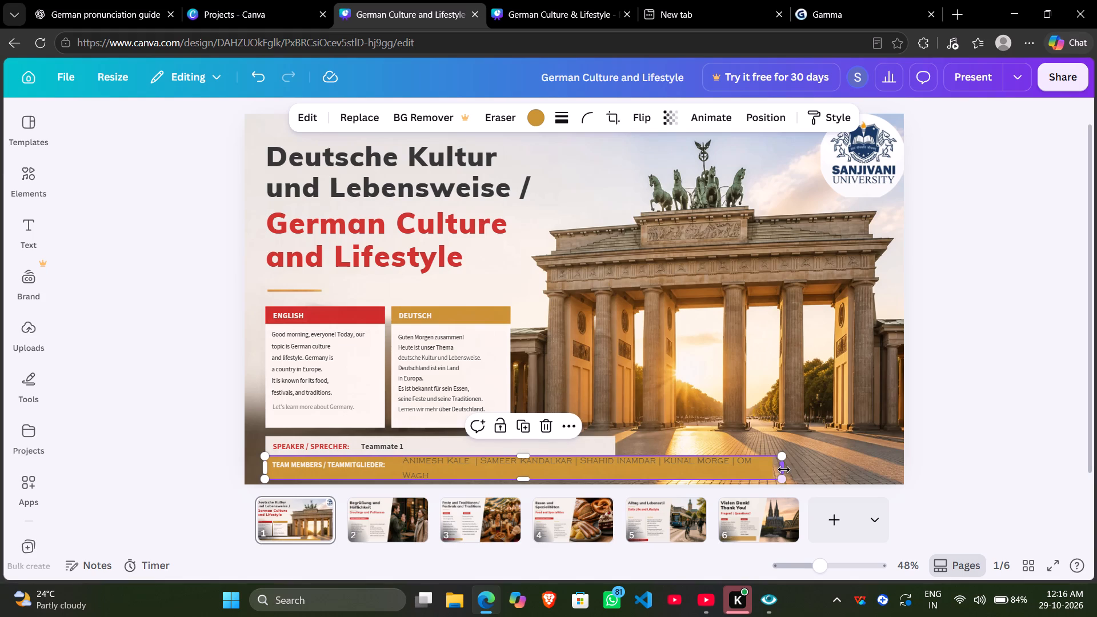
drag(782, 470, 814, 470)
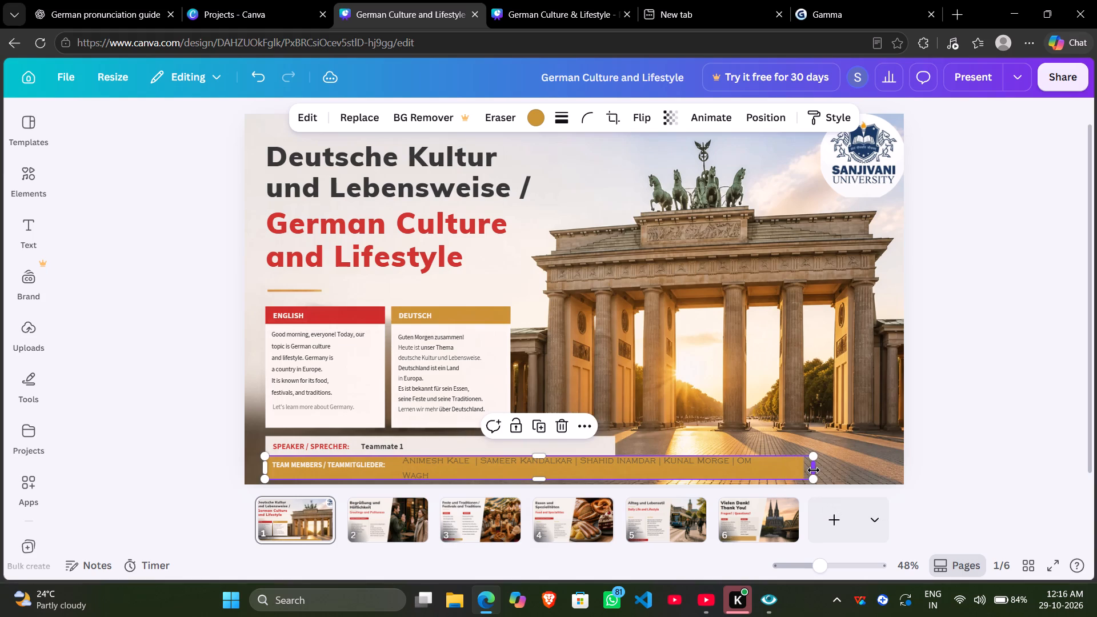
Widen the team member names text box to about 1,120 so all five names fit on one line.
click(685, 462)
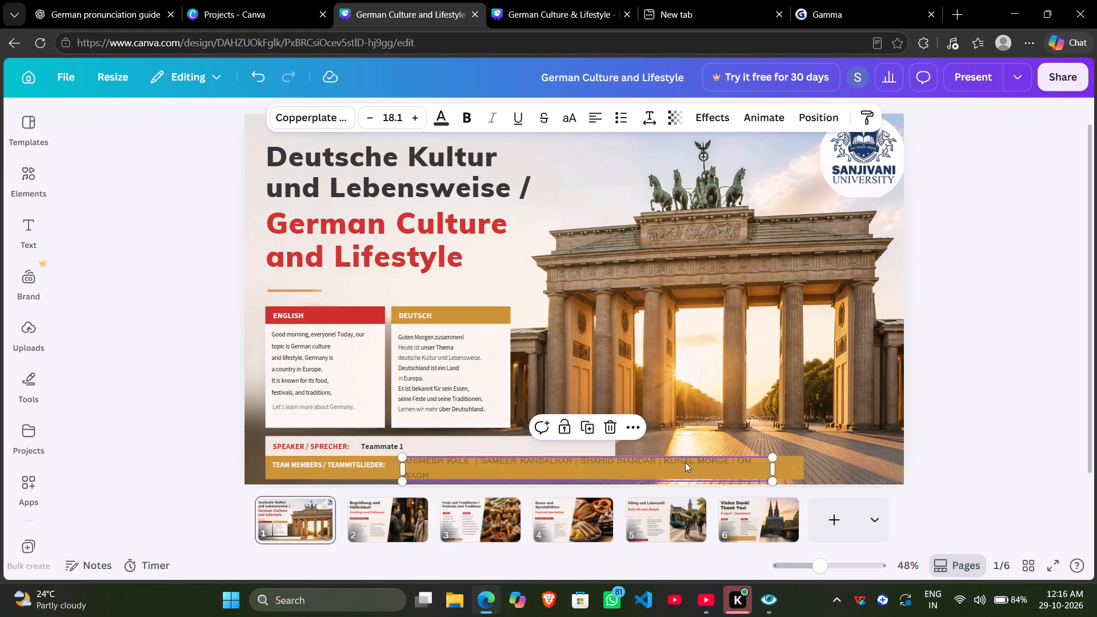
drag(776, 471, 790, 472)
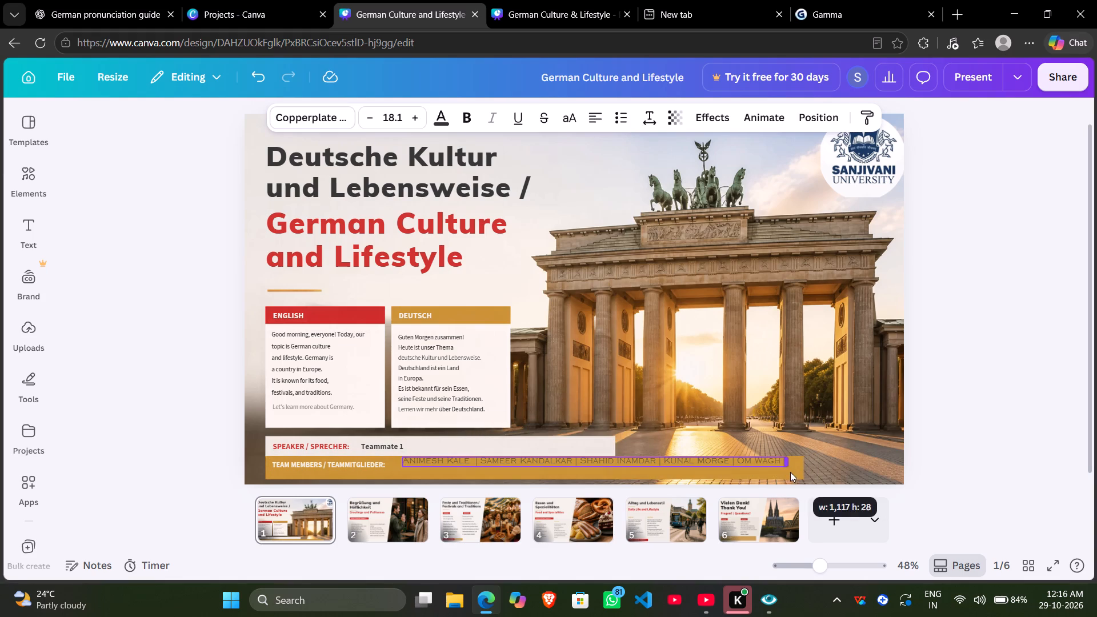
drag(790, 472, 793, 474)
click(1002, 437)
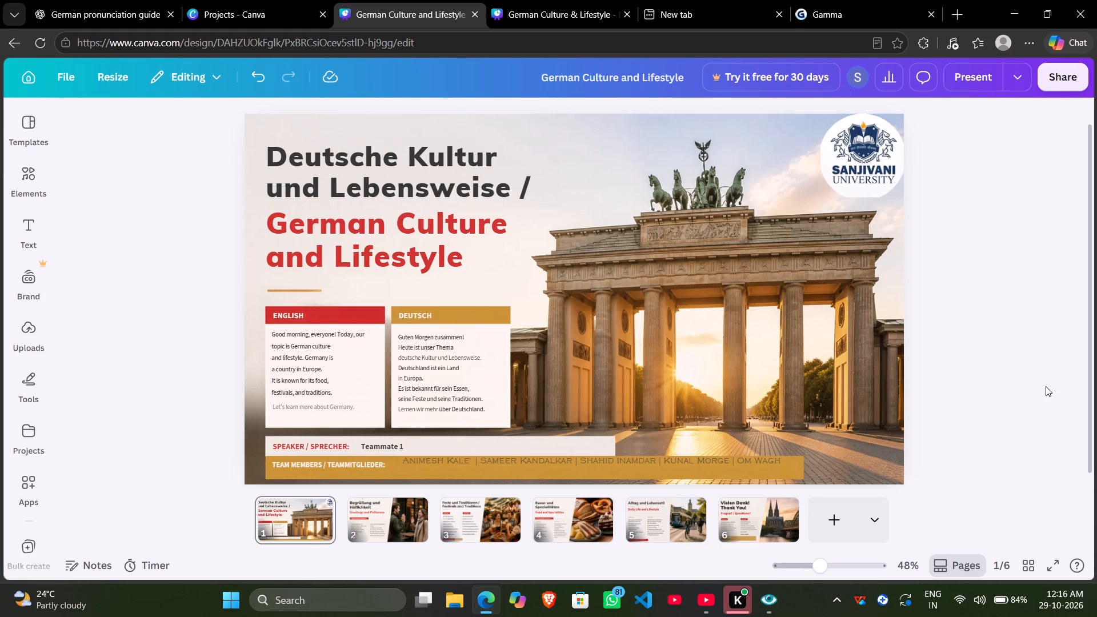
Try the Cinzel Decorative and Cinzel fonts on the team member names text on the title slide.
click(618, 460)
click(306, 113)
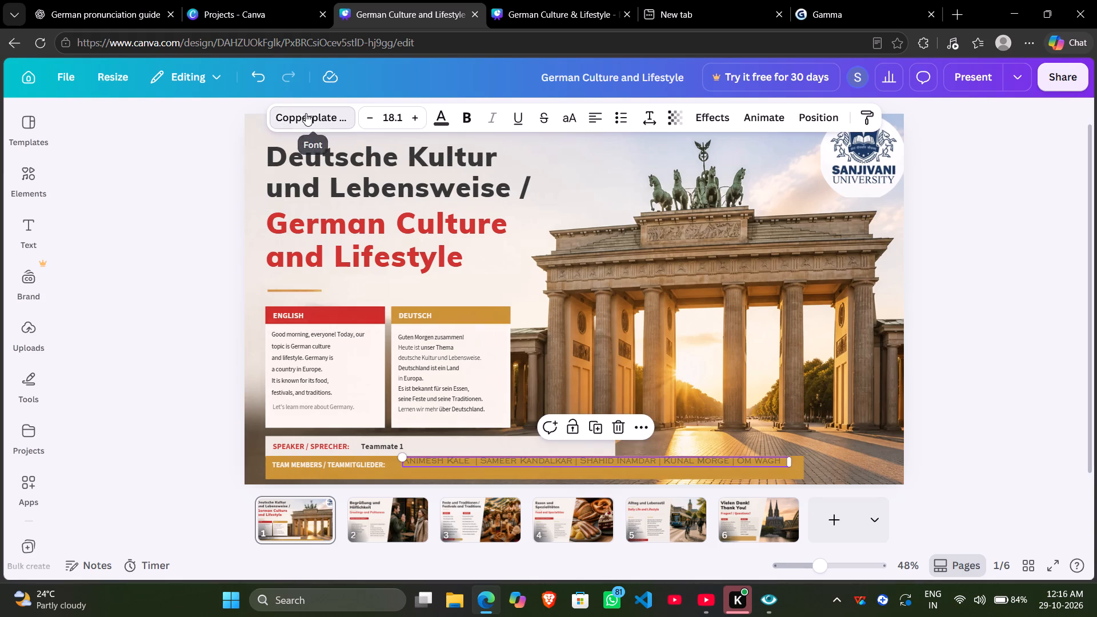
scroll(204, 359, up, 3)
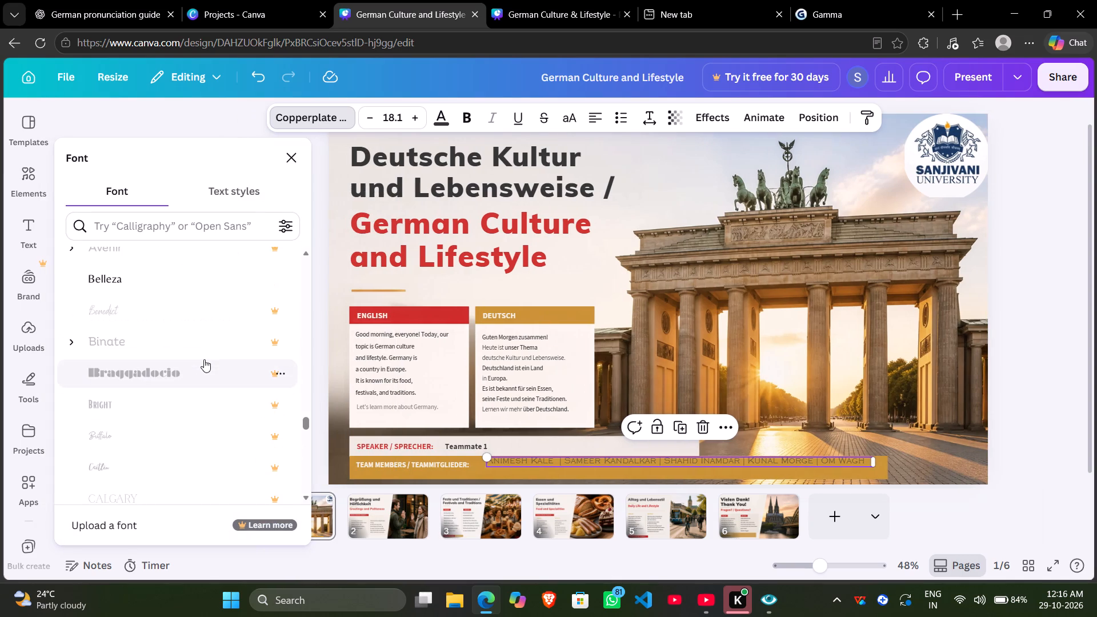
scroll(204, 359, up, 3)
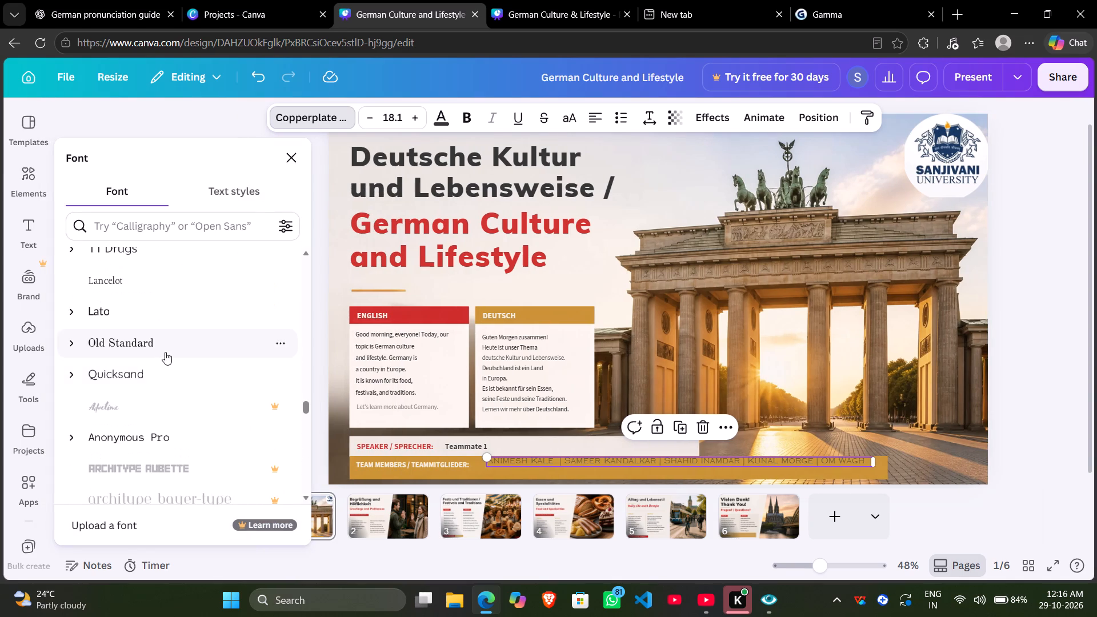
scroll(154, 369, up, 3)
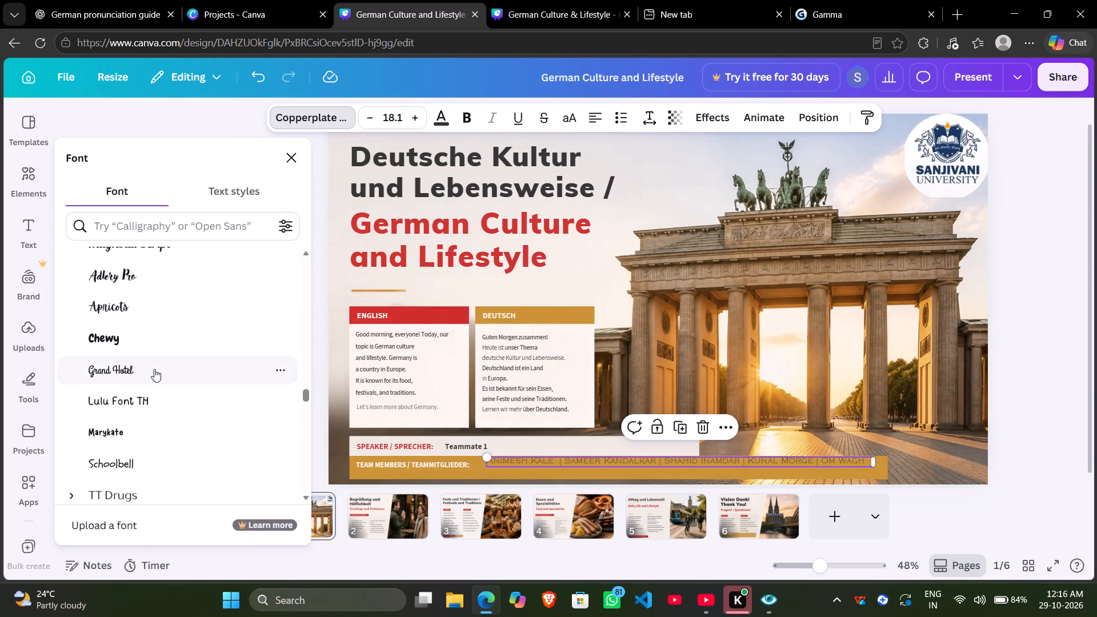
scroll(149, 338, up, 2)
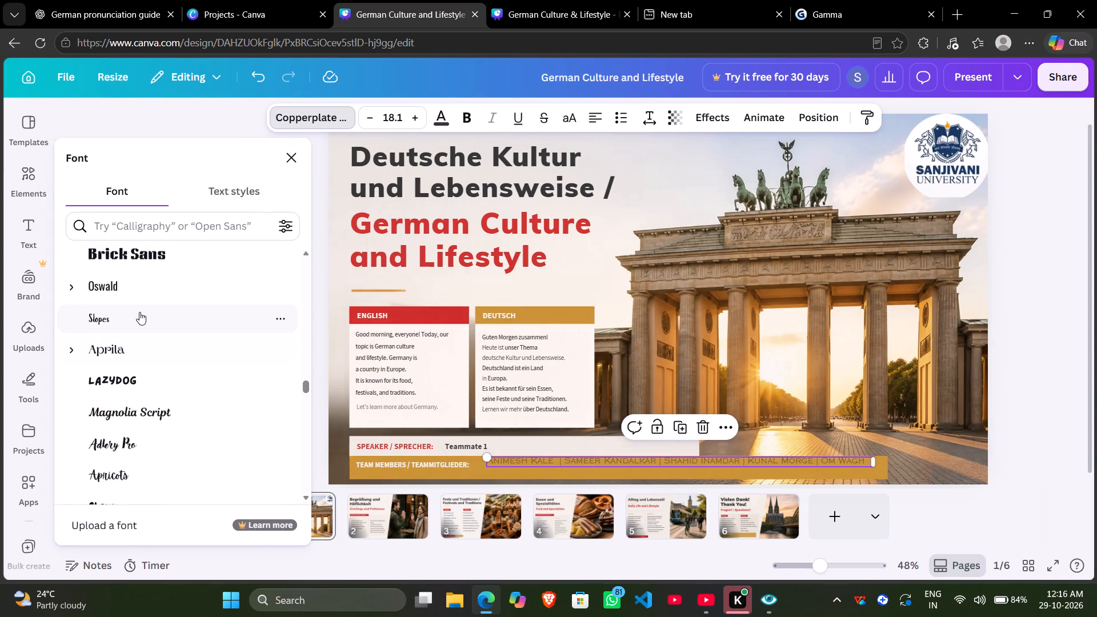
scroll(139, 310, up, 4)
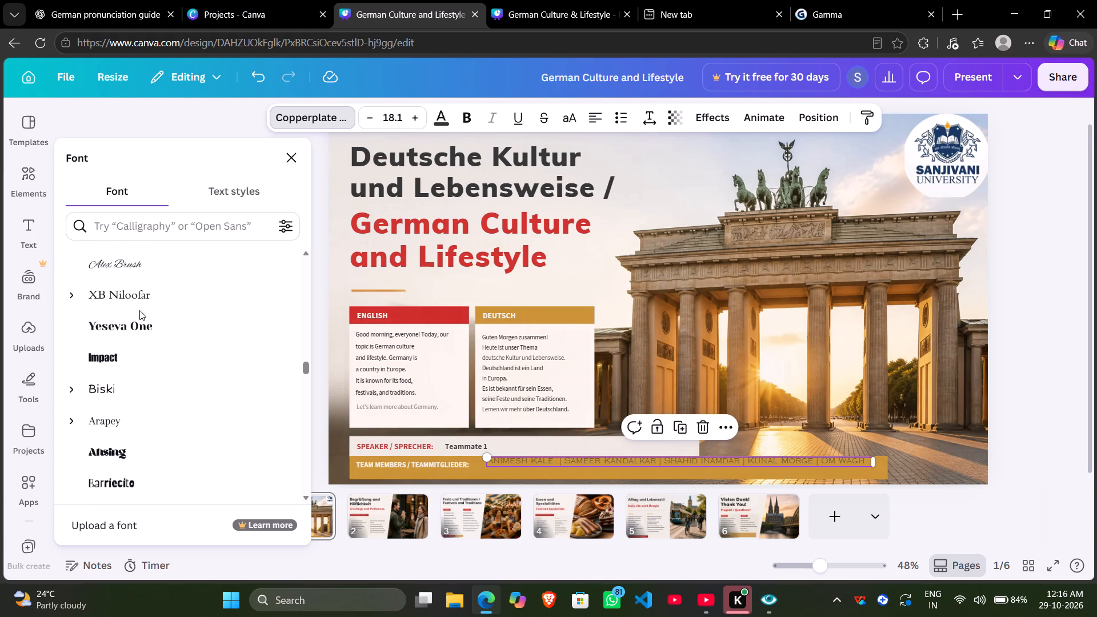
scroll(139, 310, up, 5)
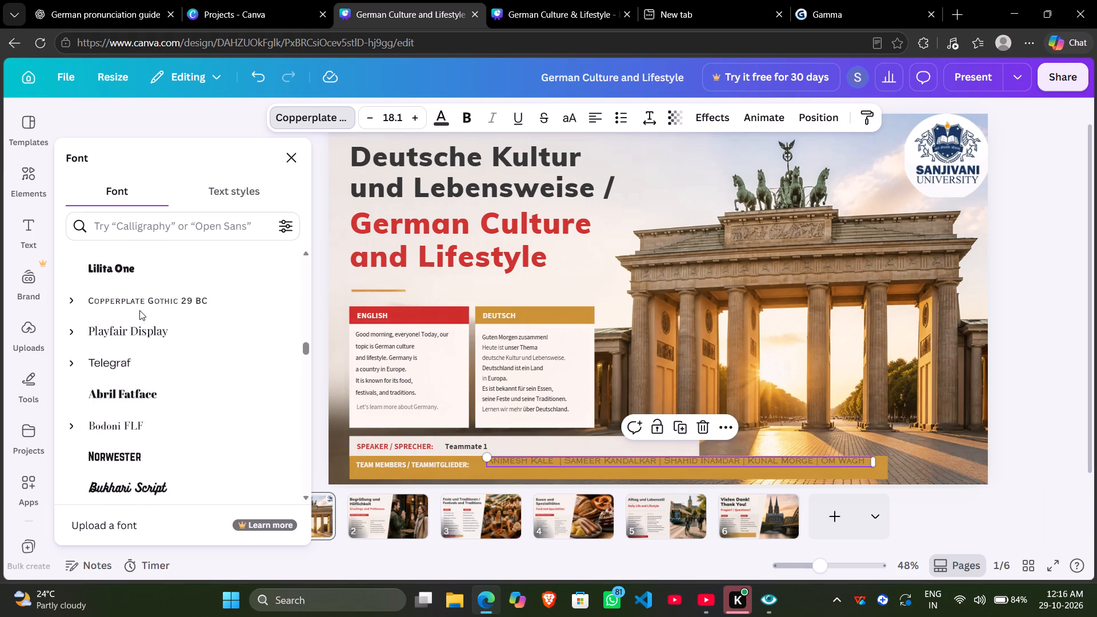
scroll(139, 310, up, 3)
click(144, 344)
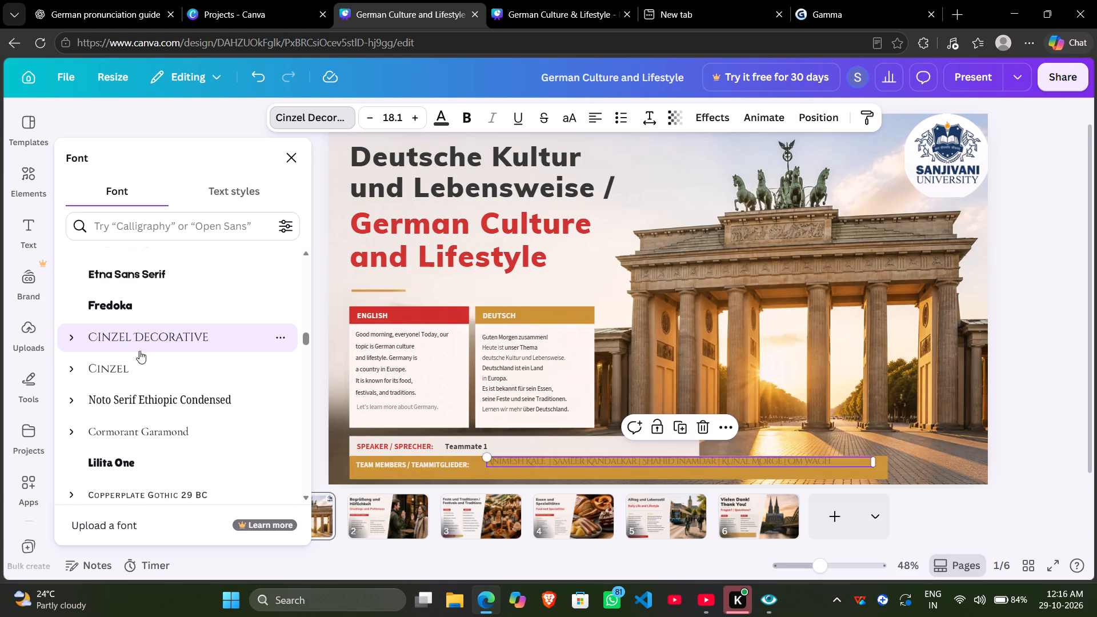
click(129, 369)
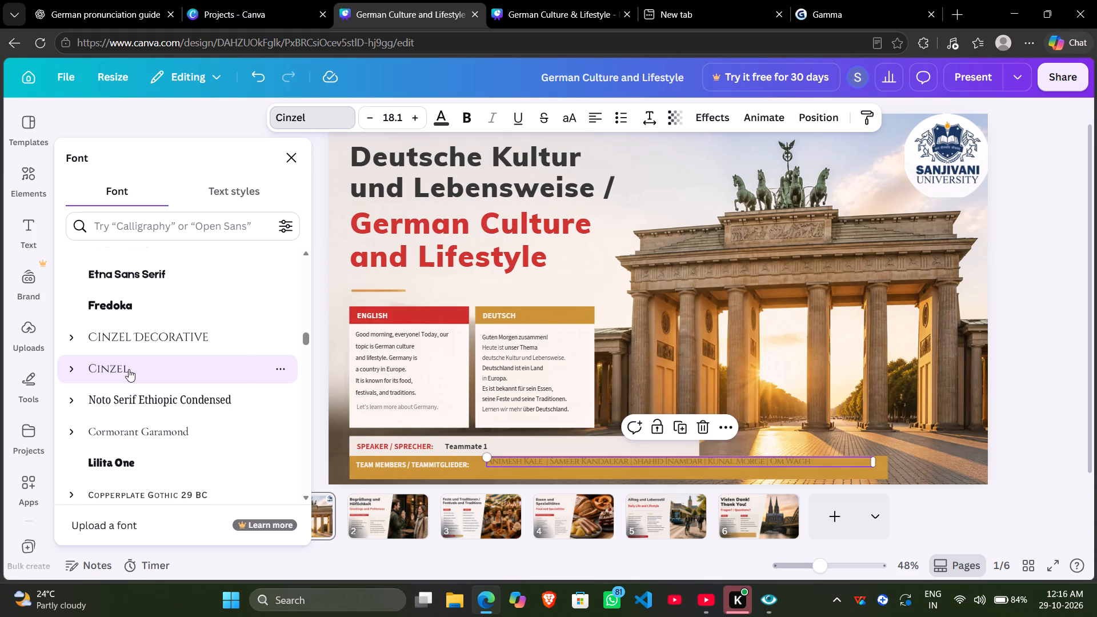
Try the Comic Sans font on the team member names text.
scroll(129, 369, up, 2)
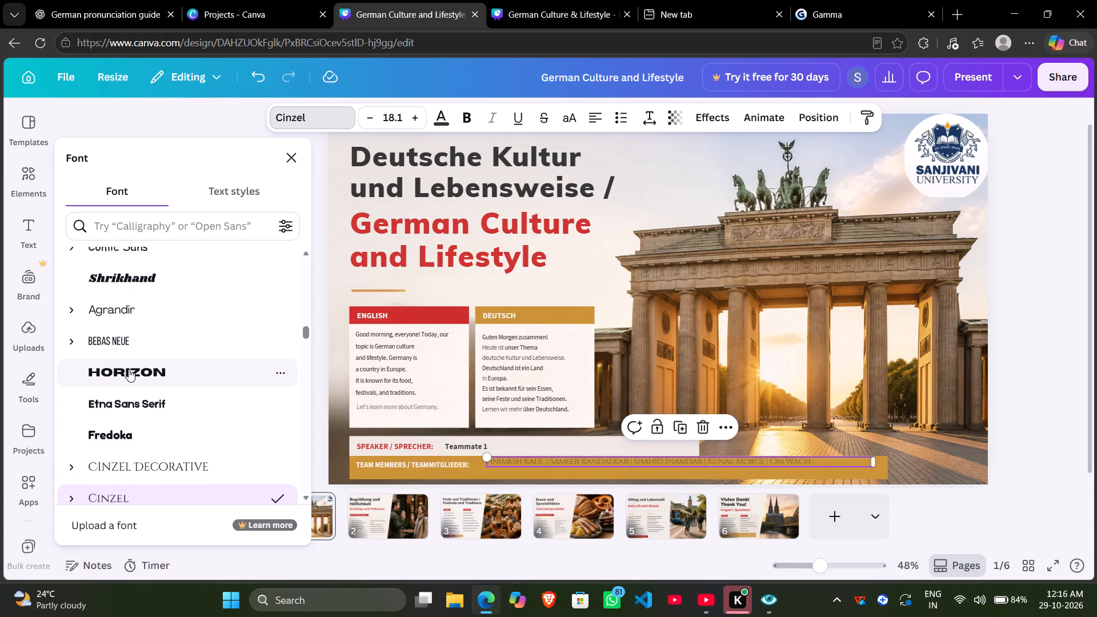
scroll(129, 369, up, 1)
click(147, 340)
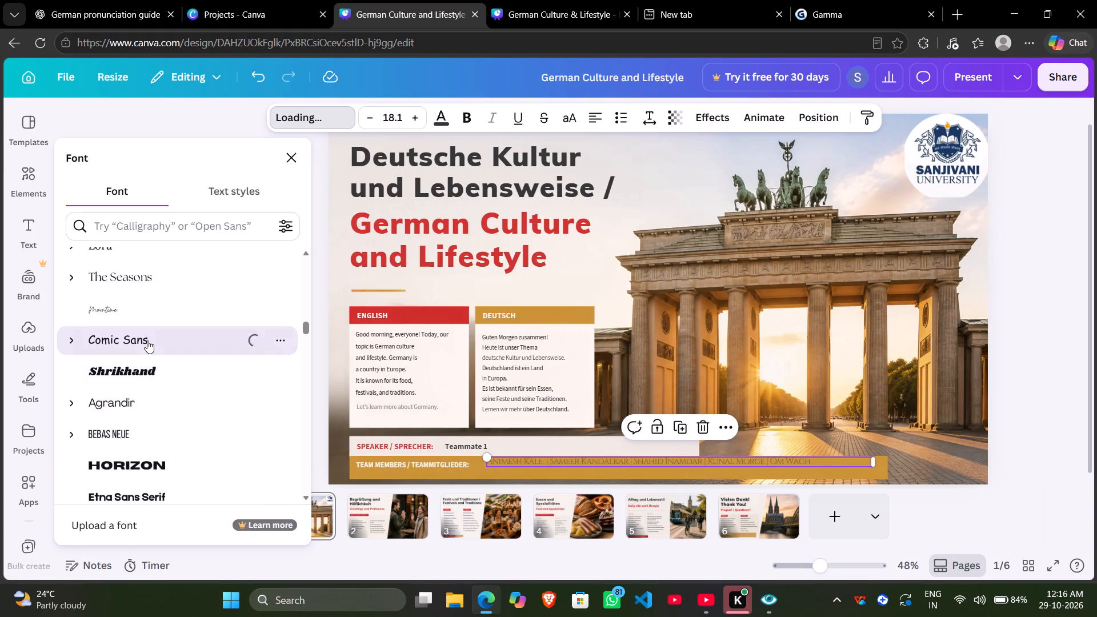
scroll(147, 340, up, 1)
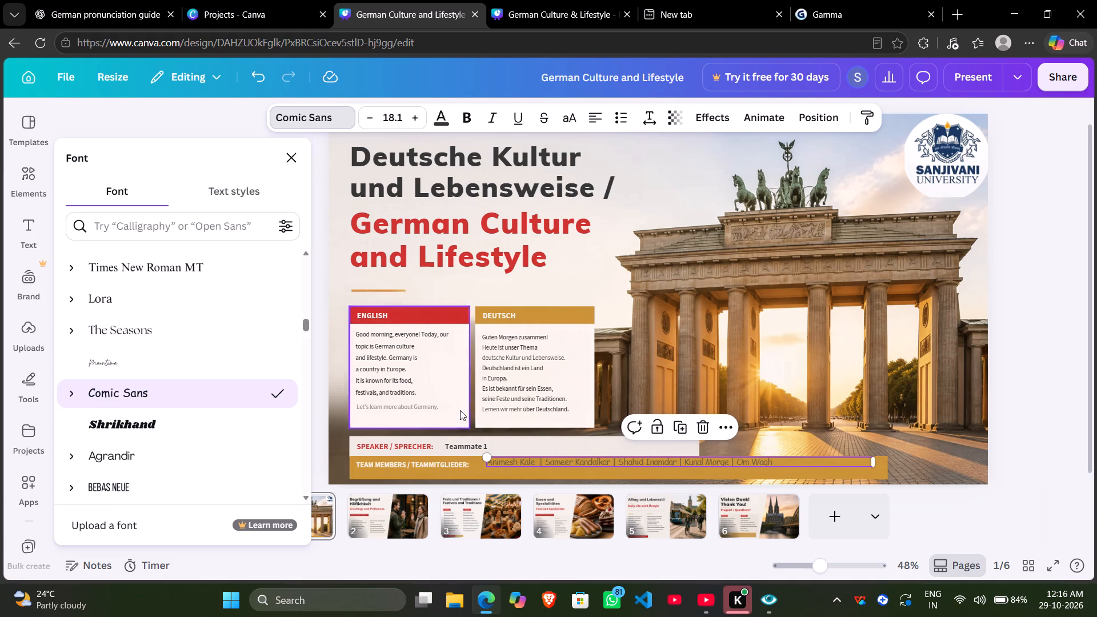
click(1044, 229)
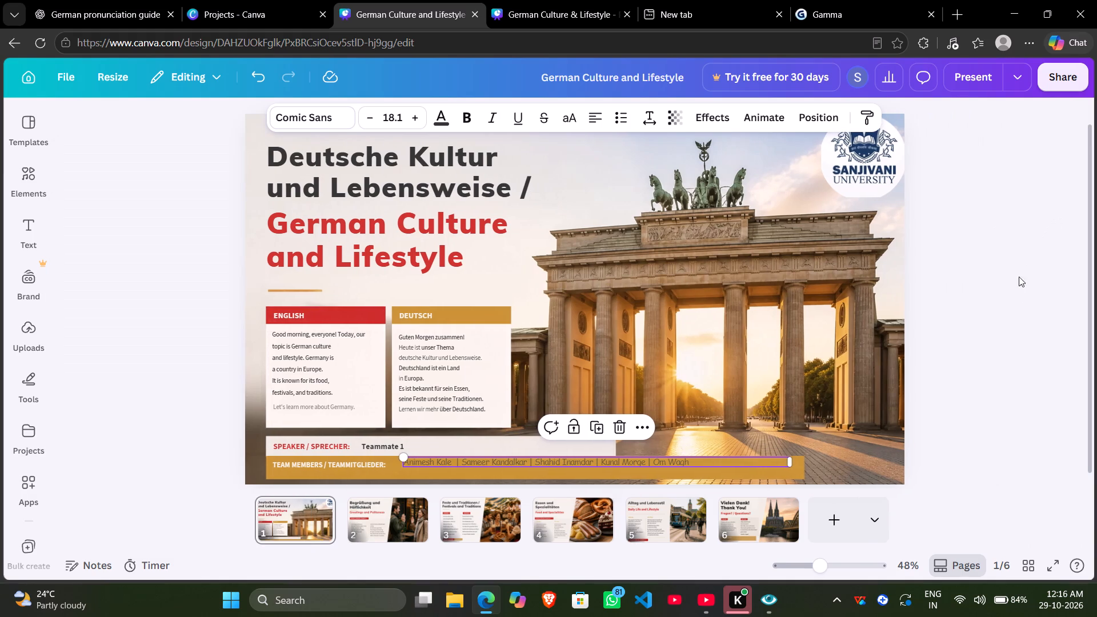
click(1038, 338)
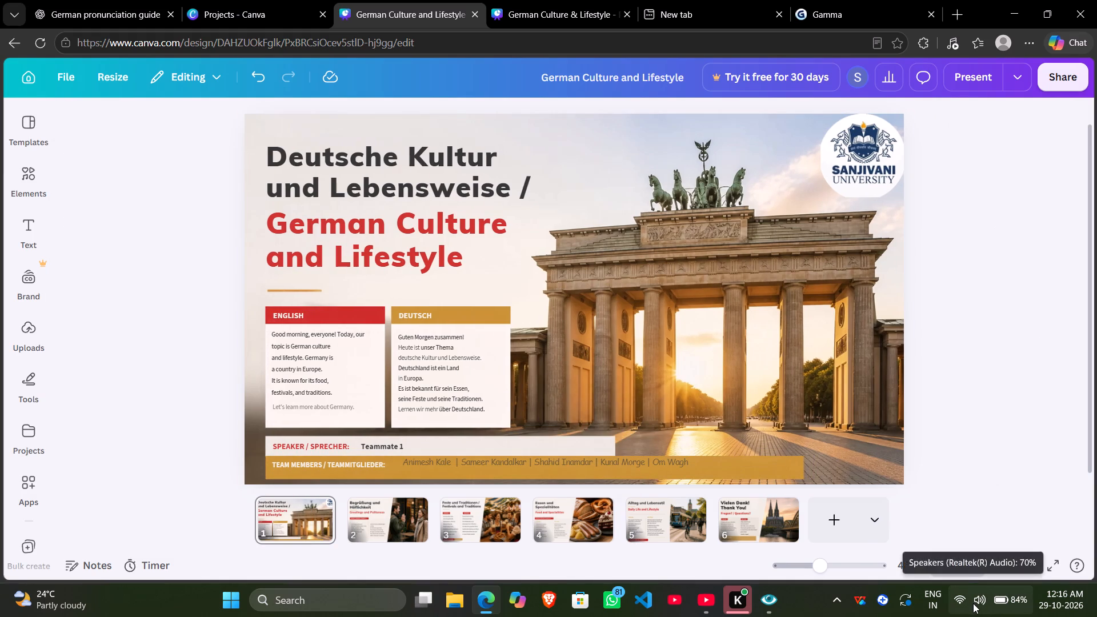
Set the team member names text to the document font Muli, trying Assistant before it.
click(560, 459)
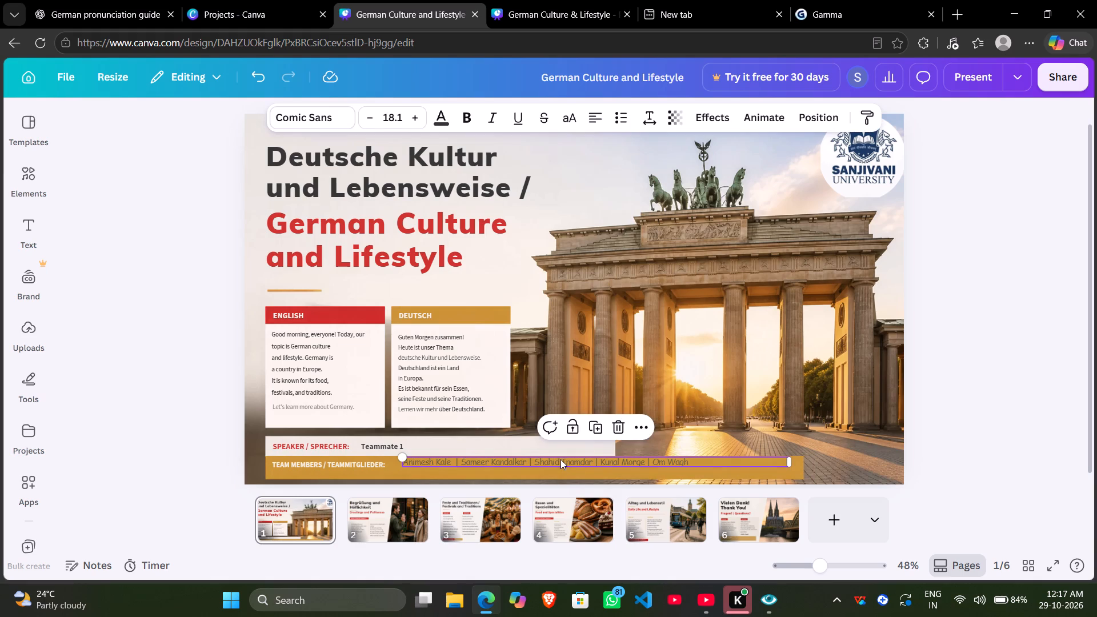
click(314, 120)
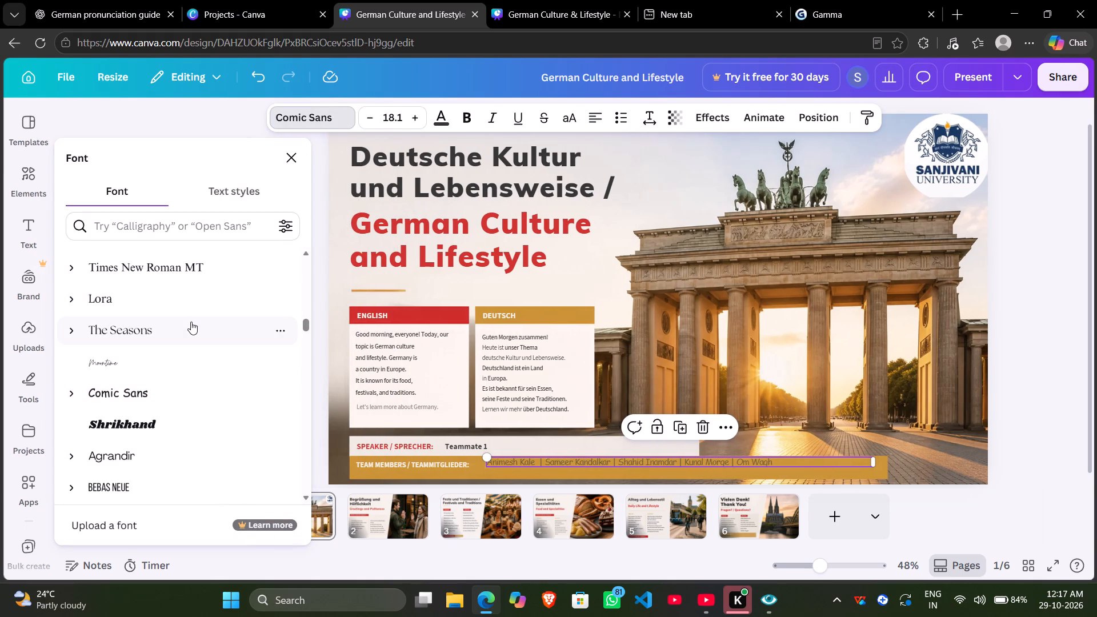
scroll(191, 322, up, 2)
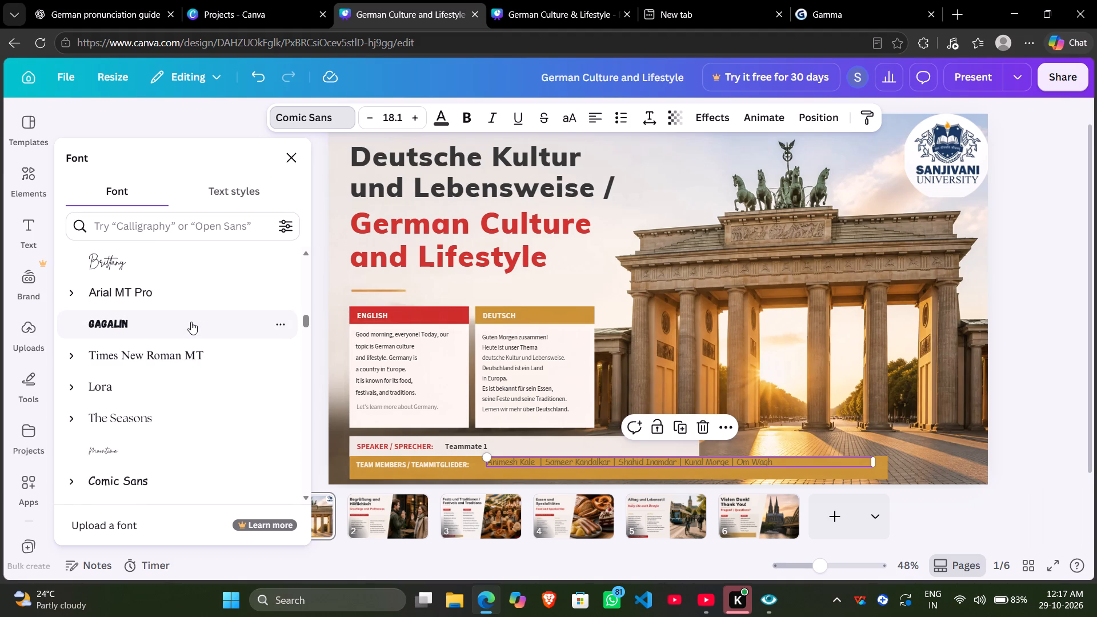
scroll(191, 322, up, 1)
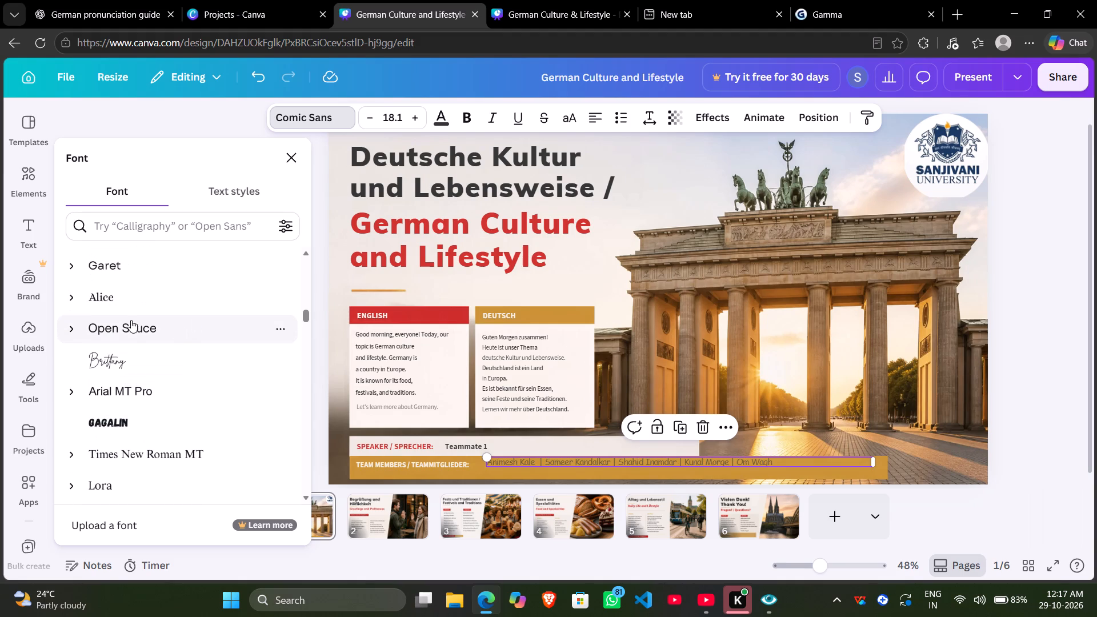
scroll(128, 309, up, 3)
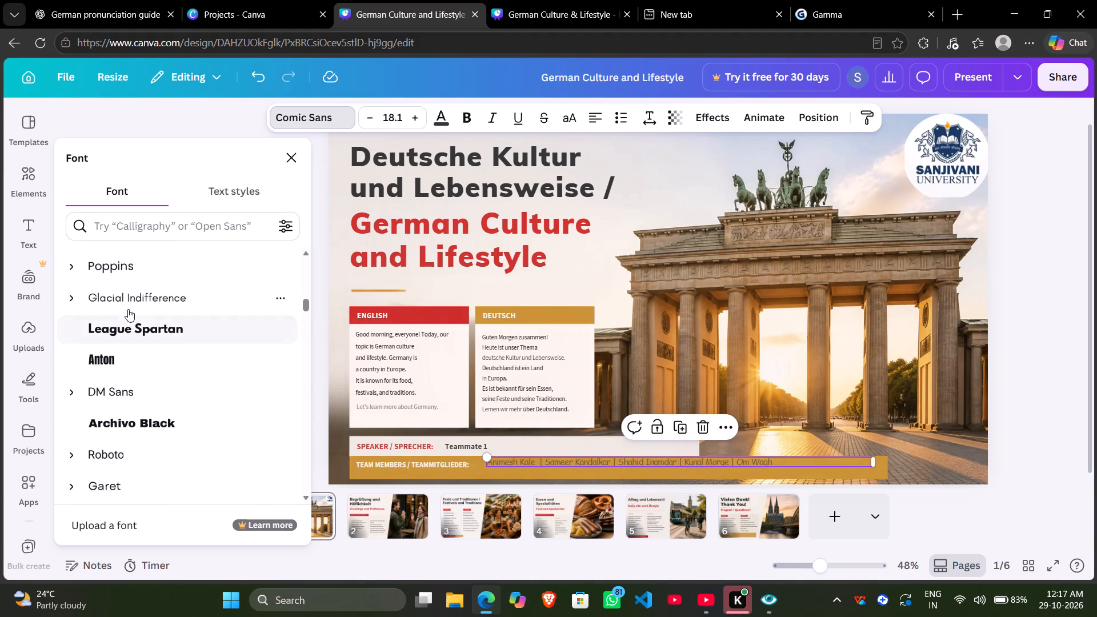
scroll(128, 309, up, 5)
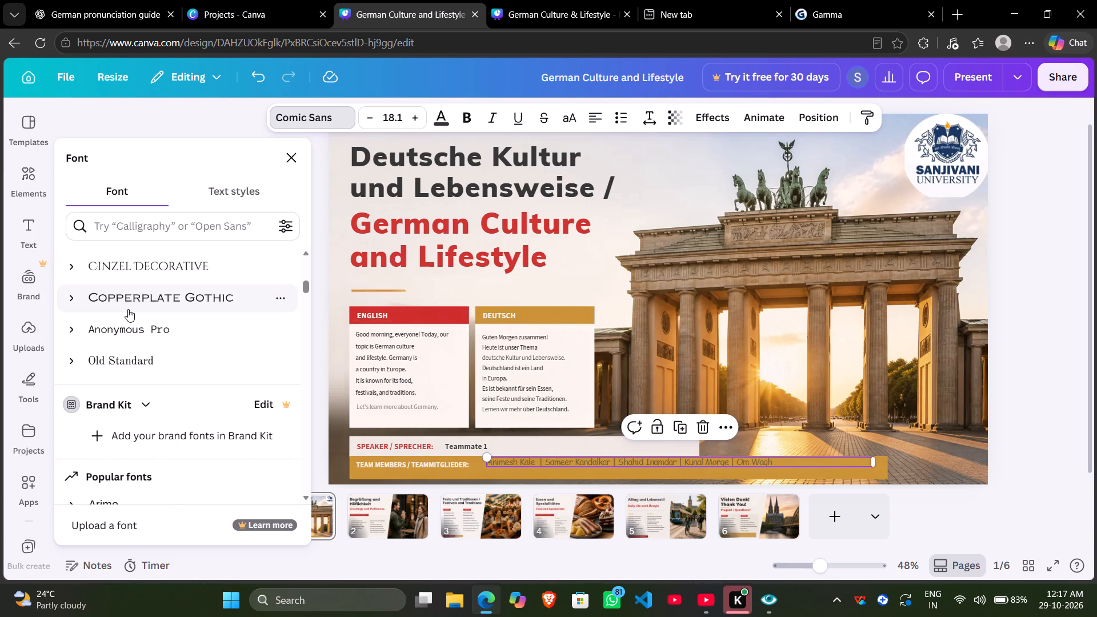
scroll(128, 309, up, 3)
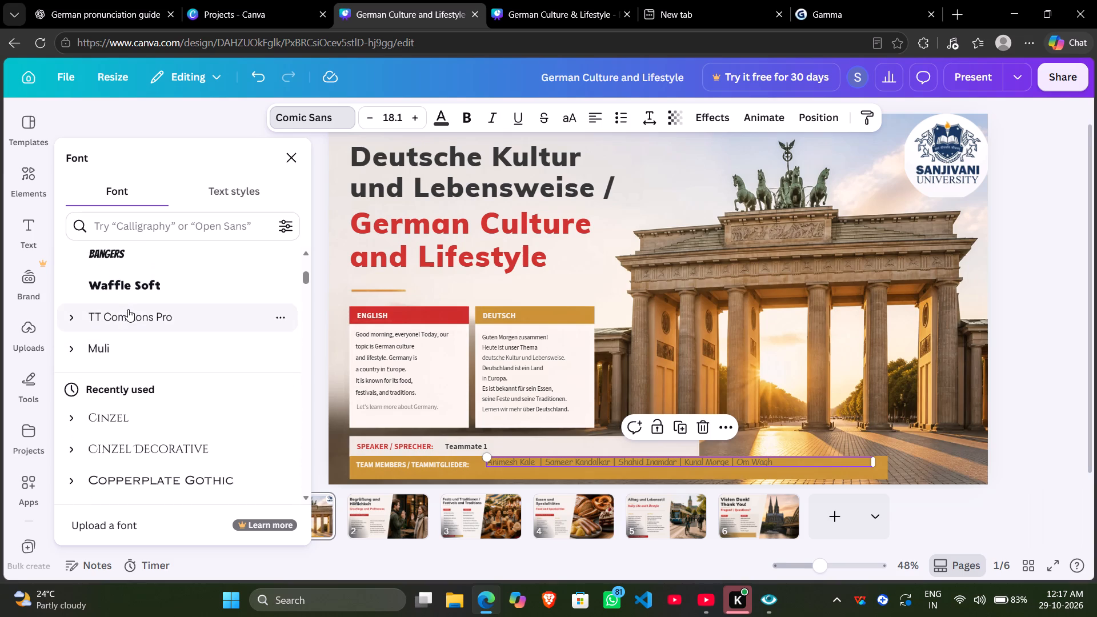
scroll(128, 309, up, 3)
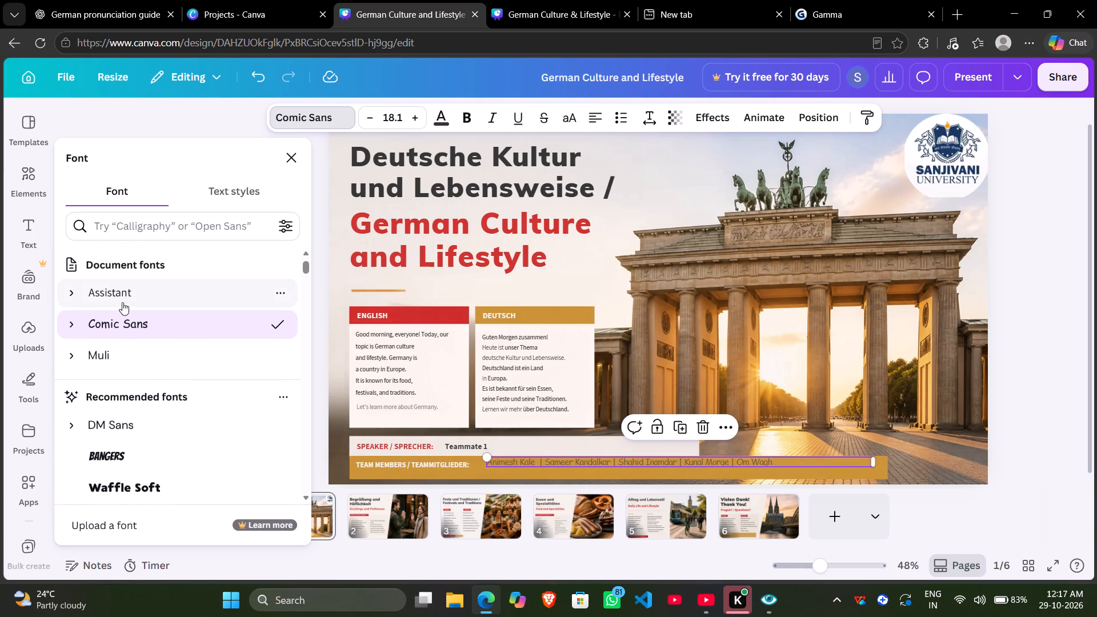
click(122, 302)
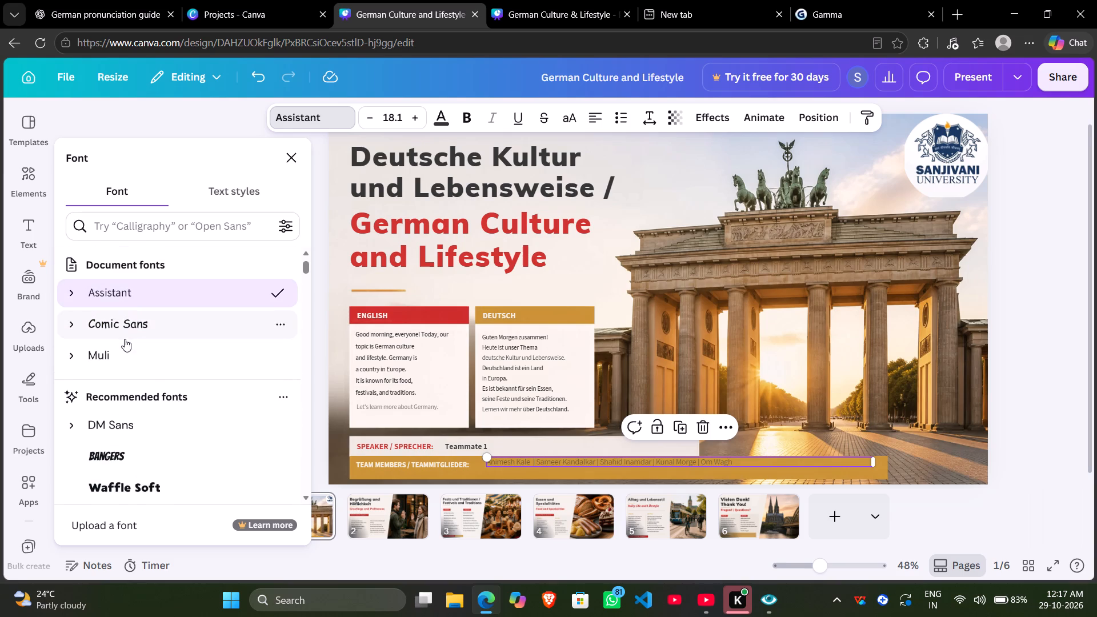
click(125, 352)
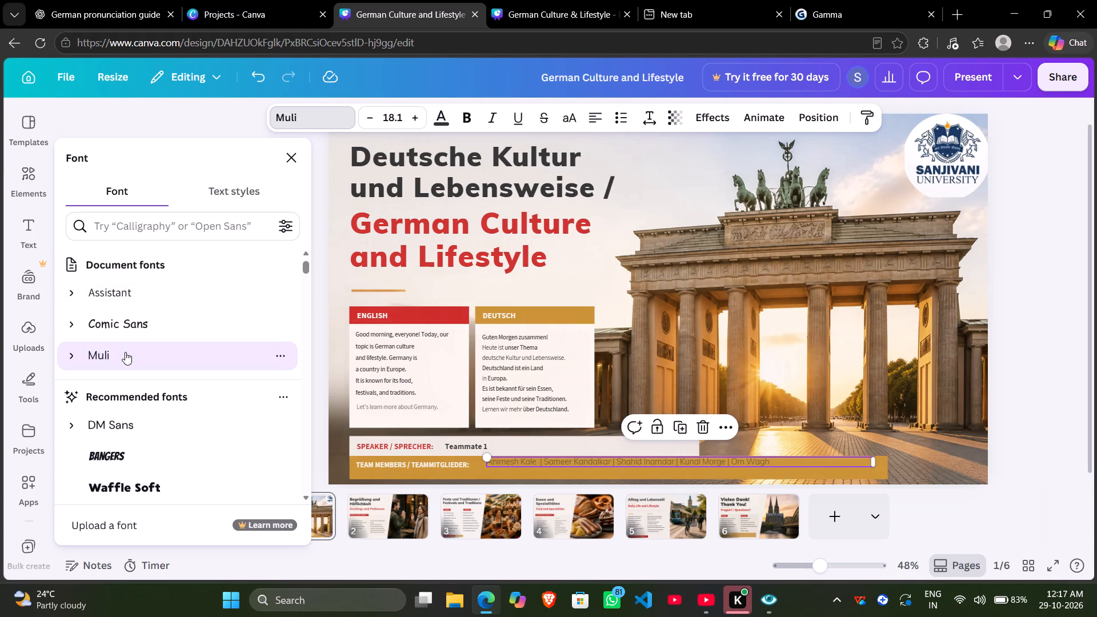
click(1022, 429)
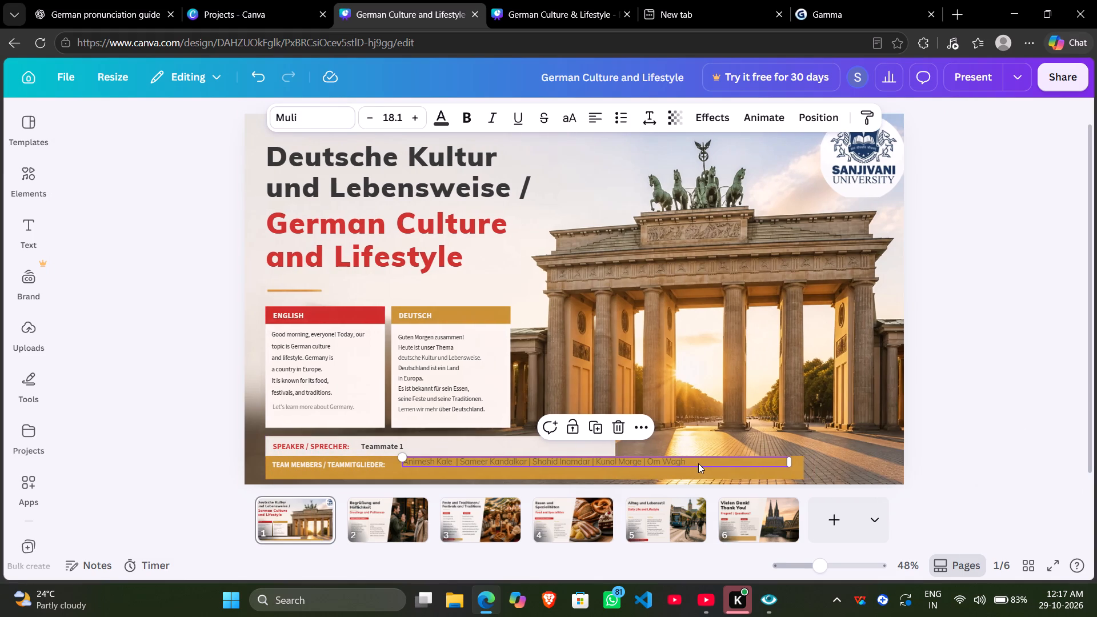
Scale up the team member names text box toward the team members label, to a font size of 20.7.
click(715, 464)
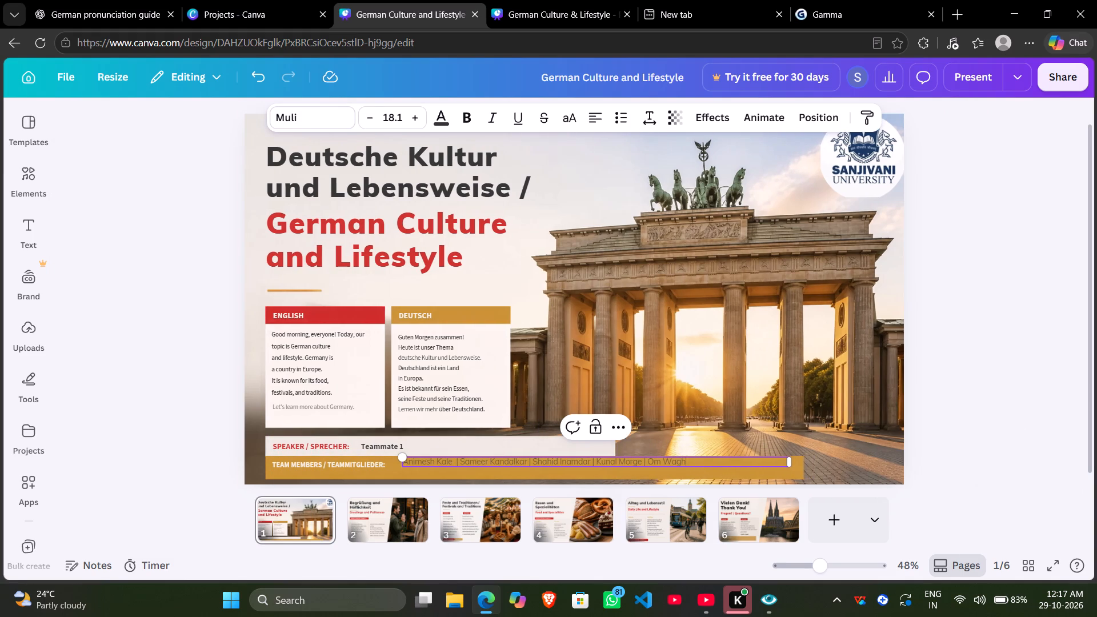
drag(404, 456, 381, 456)
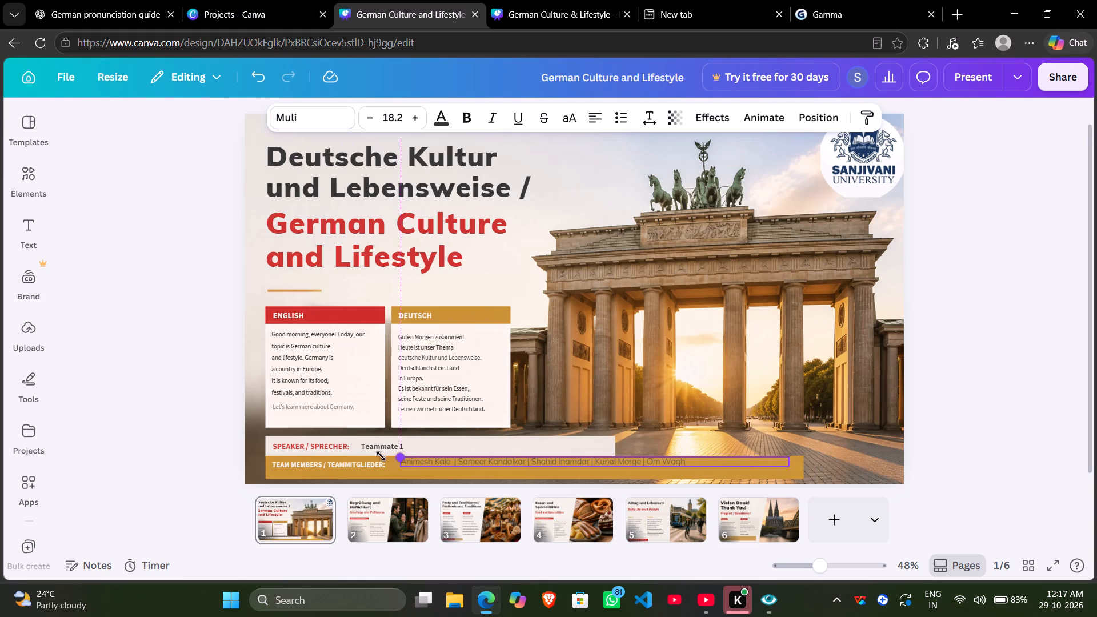
drag(381, 456, 347, 454)
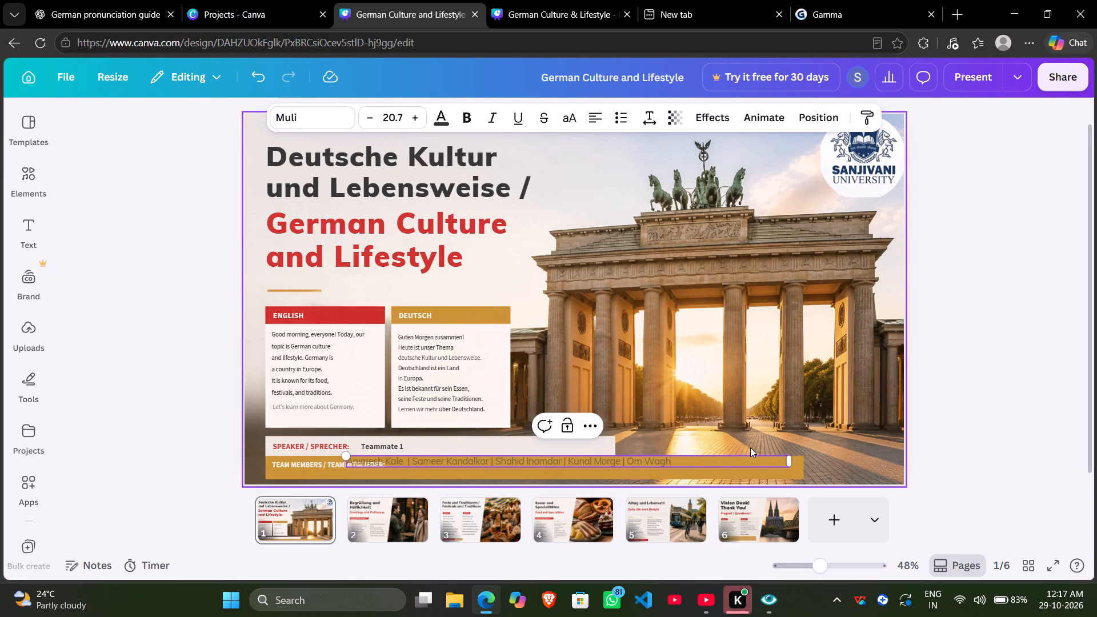
Narrow the team member names text box to end just past the last name, keeping all names on one line.
drag(788, 462, 711, 466)
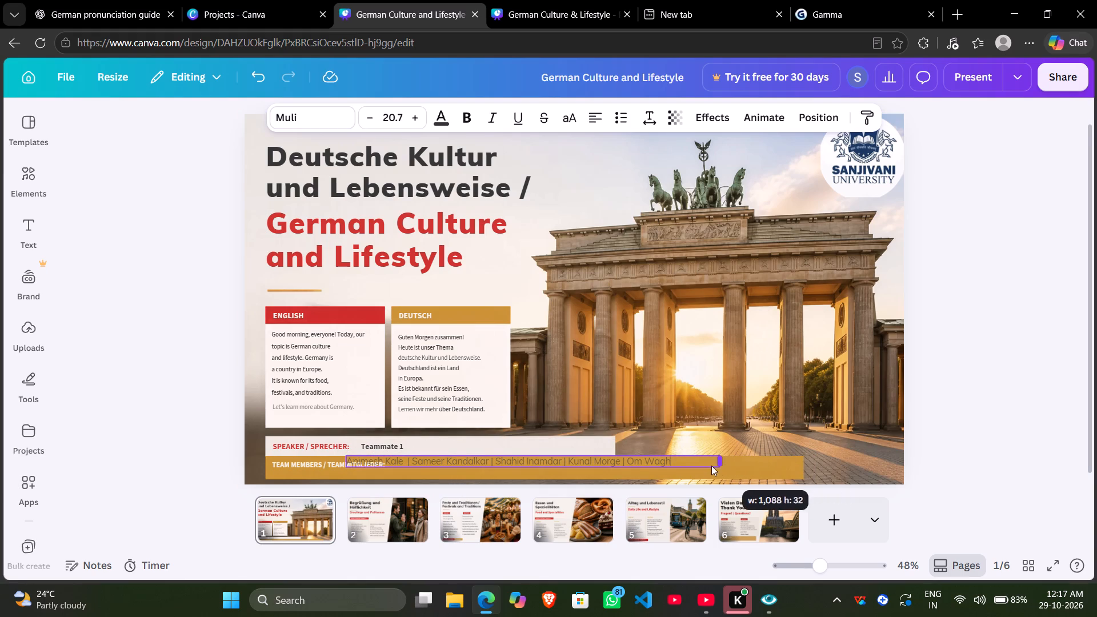
drag(711, 466, 680, 467)
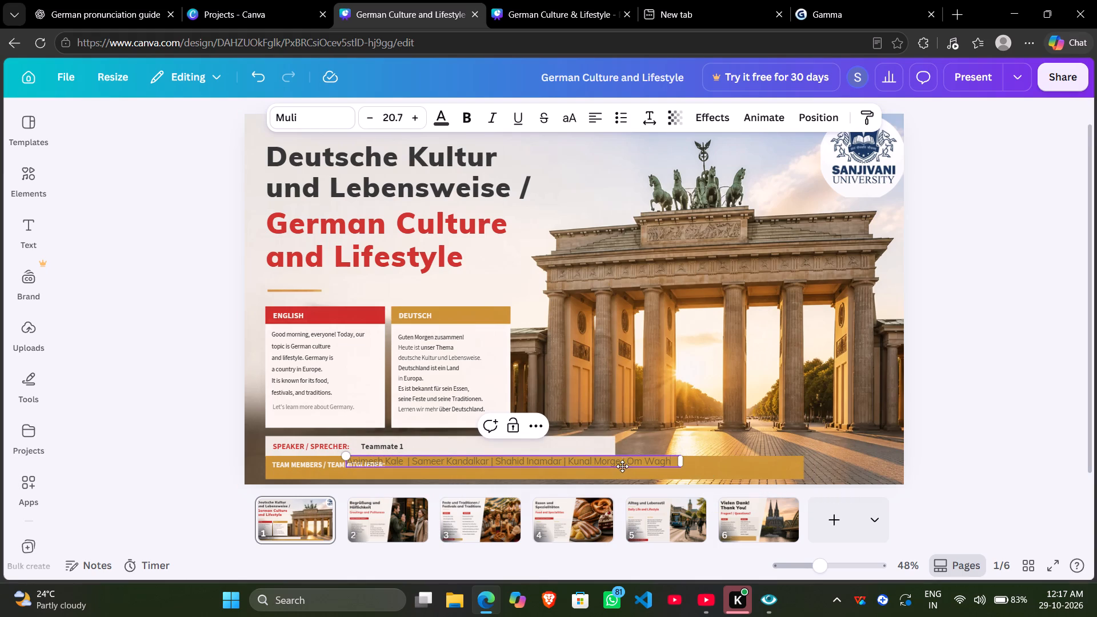
Move the team member names text box just after the team members label, vertically centred with it on the gold bar.
drag(622, 462, 630, 467)
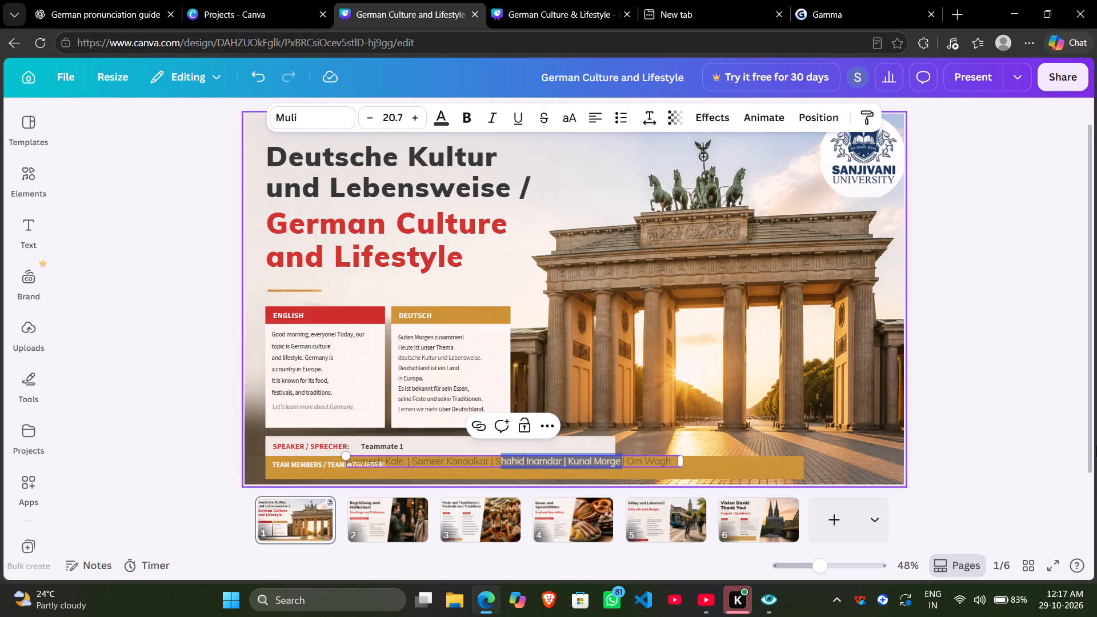
click(1028, 446)
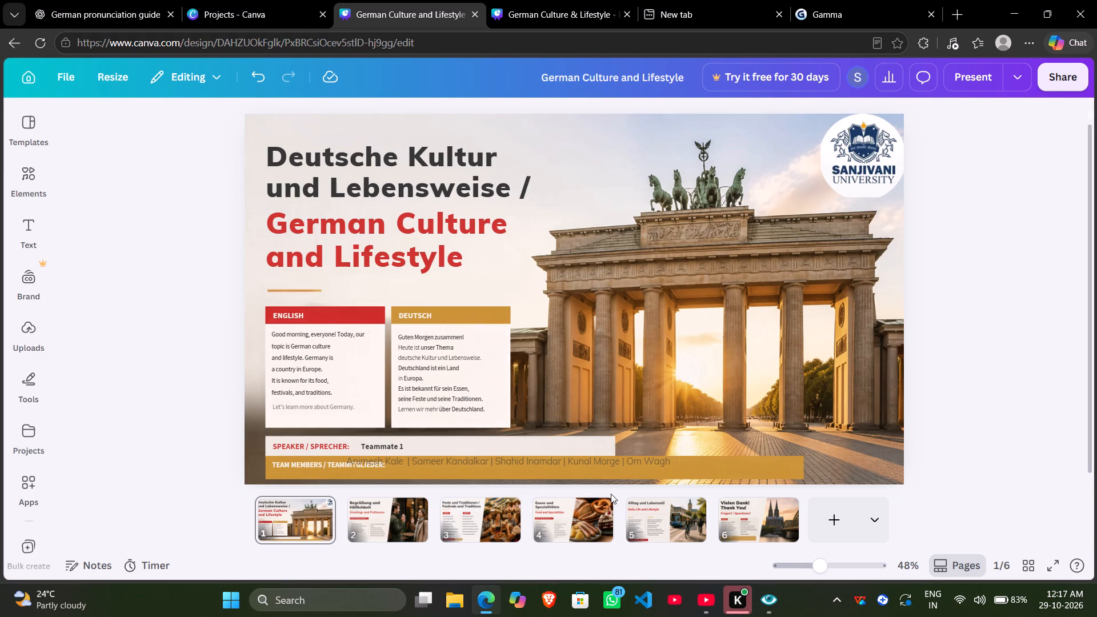
drag(548, 460, 564, 467)
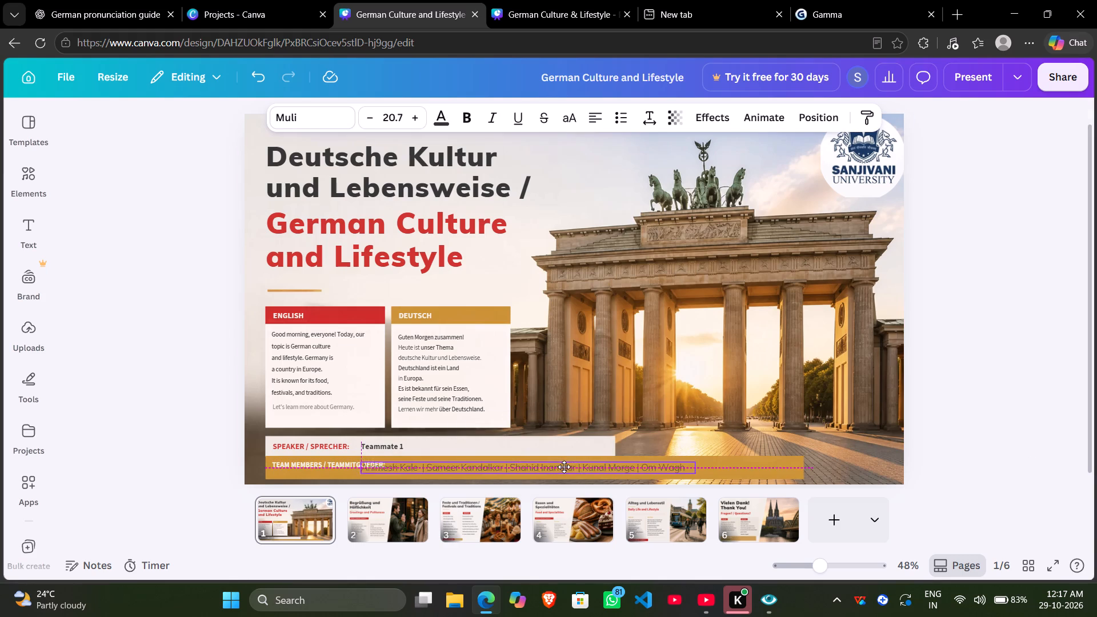
drag(564, 467, 594, 464)
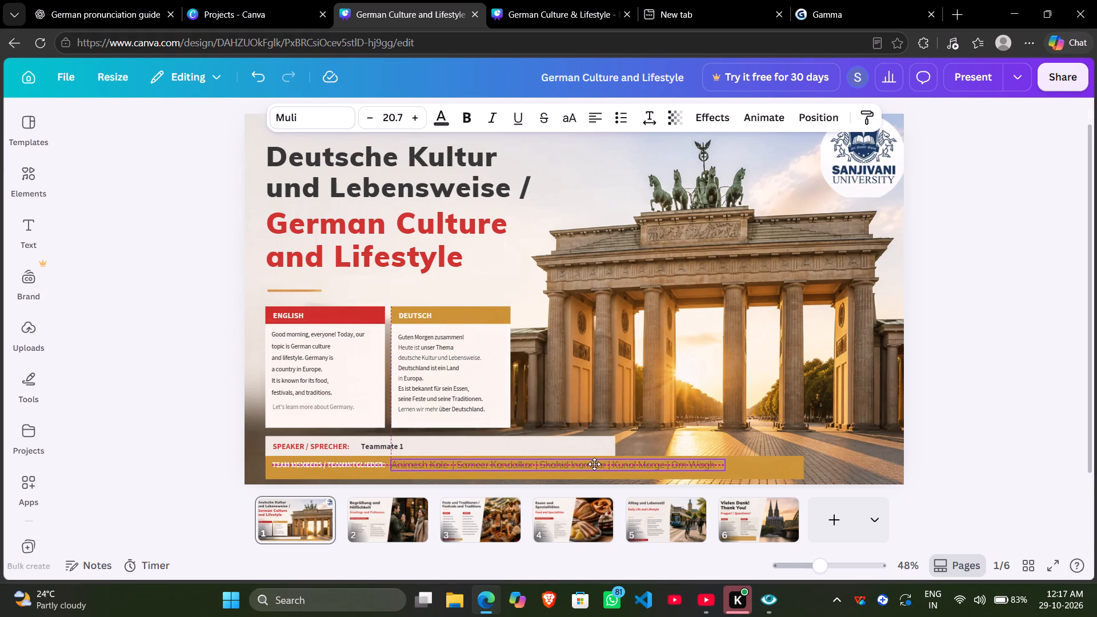
drag(594, 464, 593, 464)
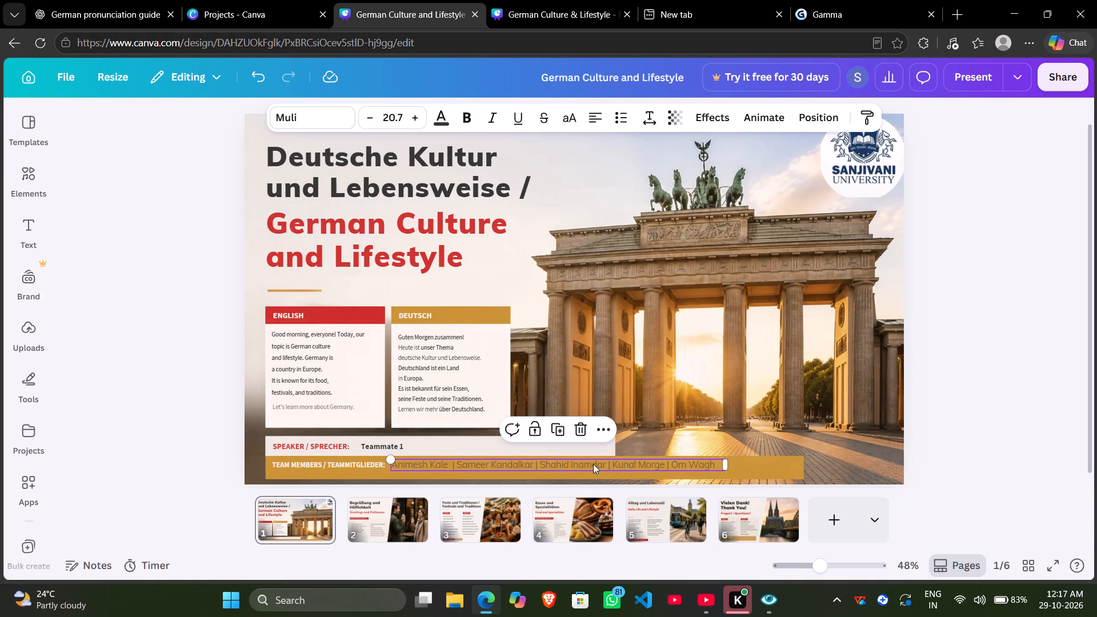
Narrow the gold bar behind the team members line so it ends right at the last name.
click(1011, 435)
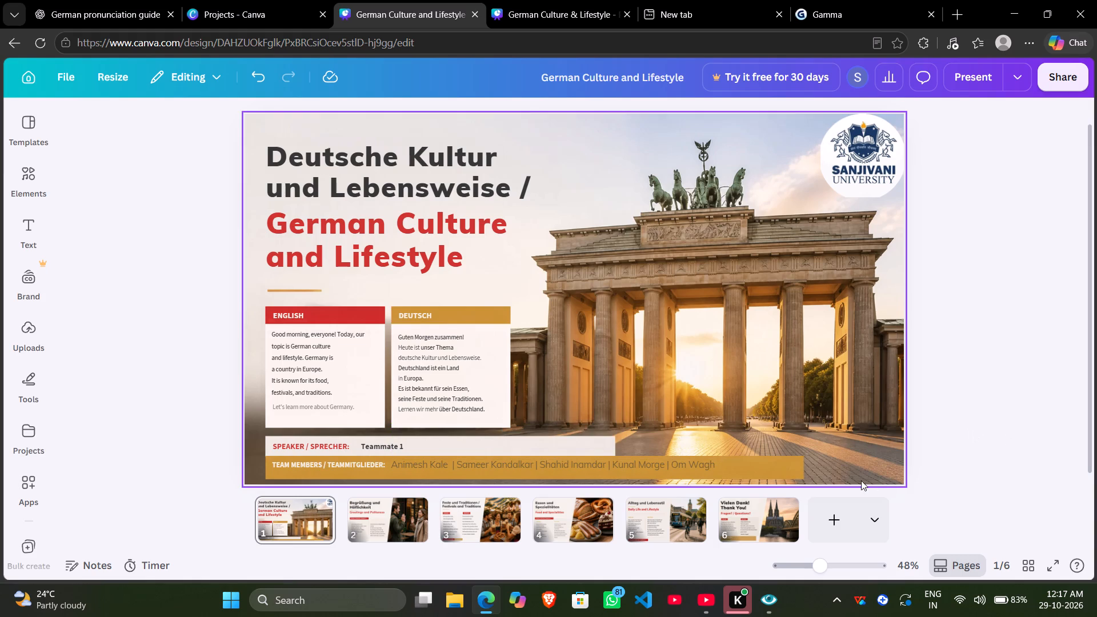
click(796, 470)
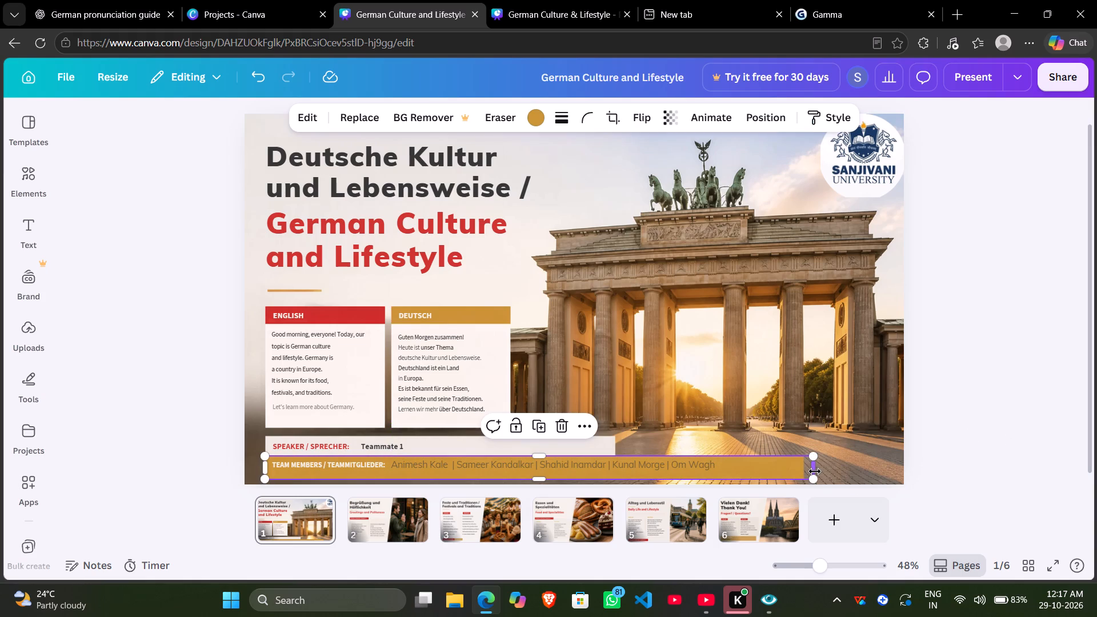
drag(814, 471, 728, 472)
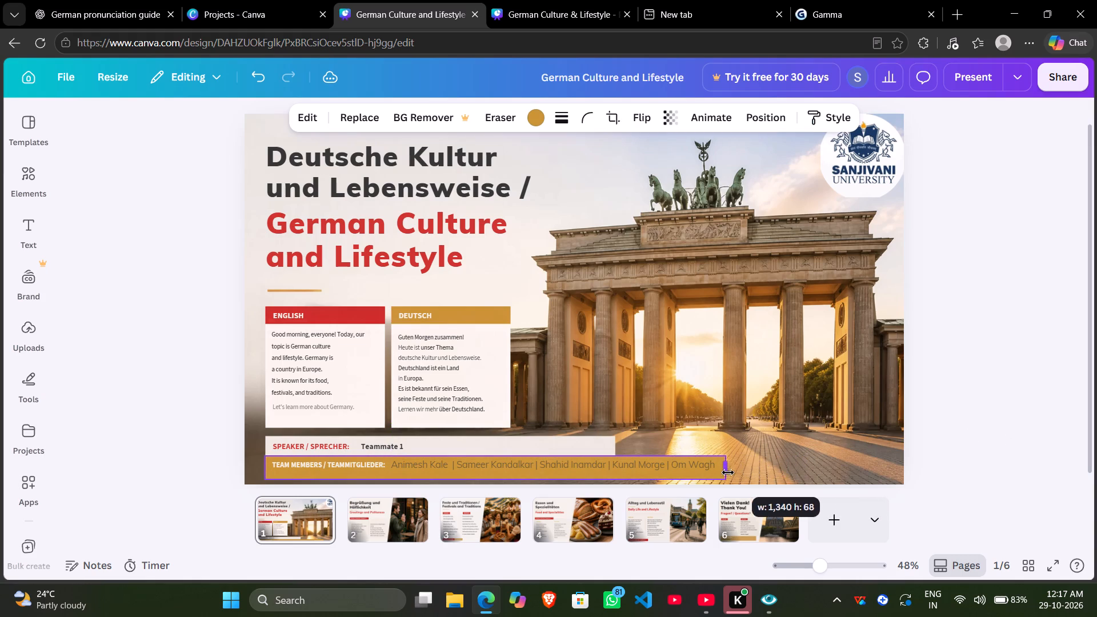
drag(728, 472, 718, 472)
click(991, 419)
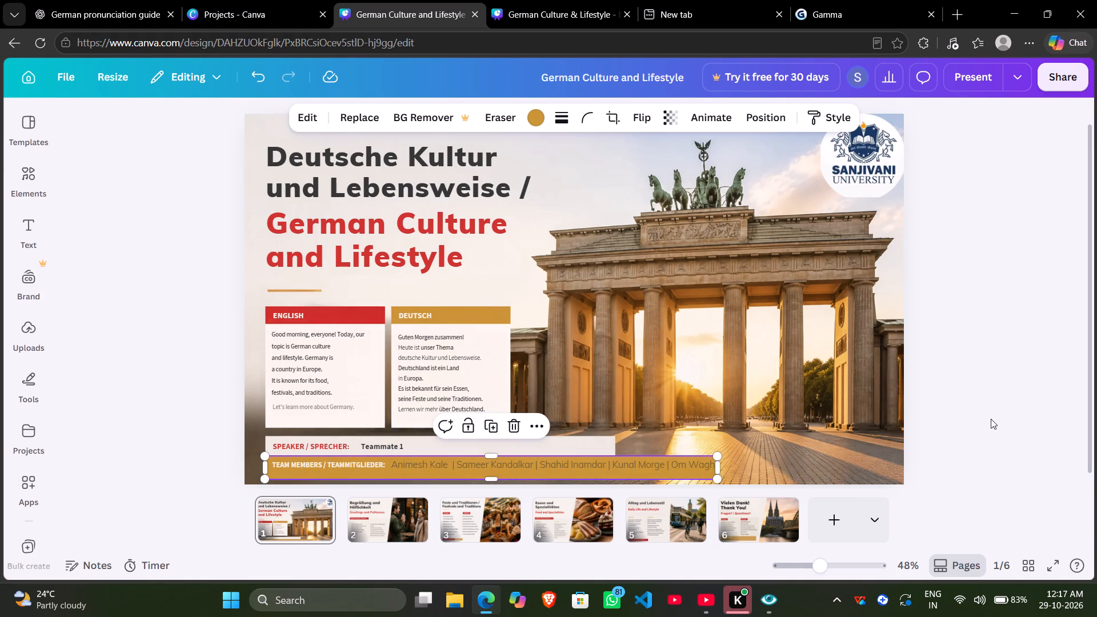
Set the team member names' text colour to dark grey #090909, trying red, gold and #363636 before it.
click(565, 463)
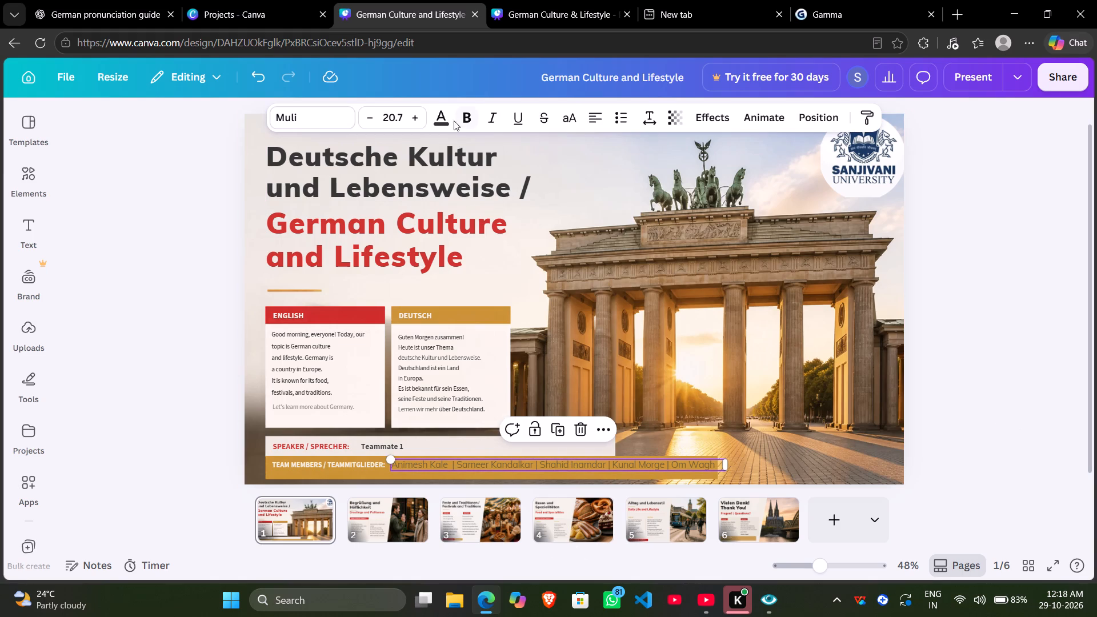
click(445, 116)
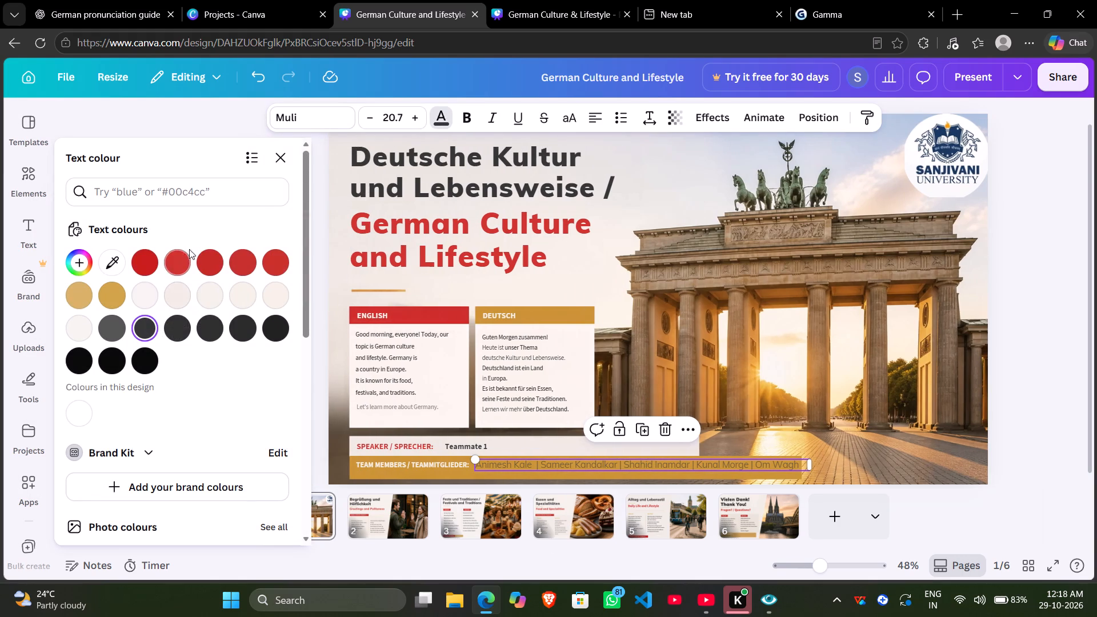
click(205, 263)
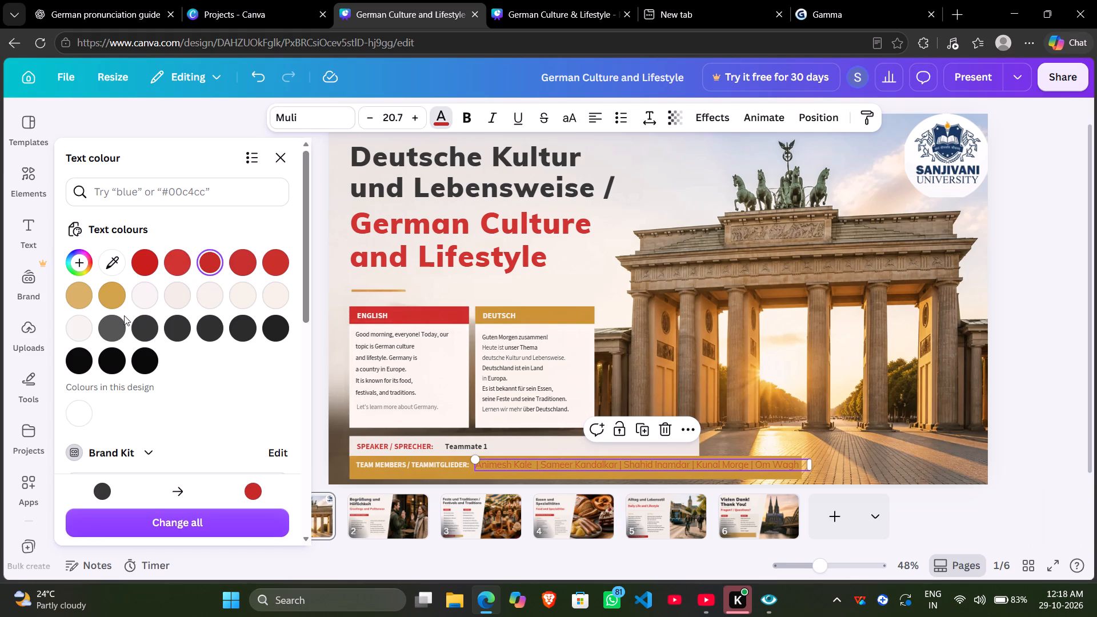
click(108, 298)
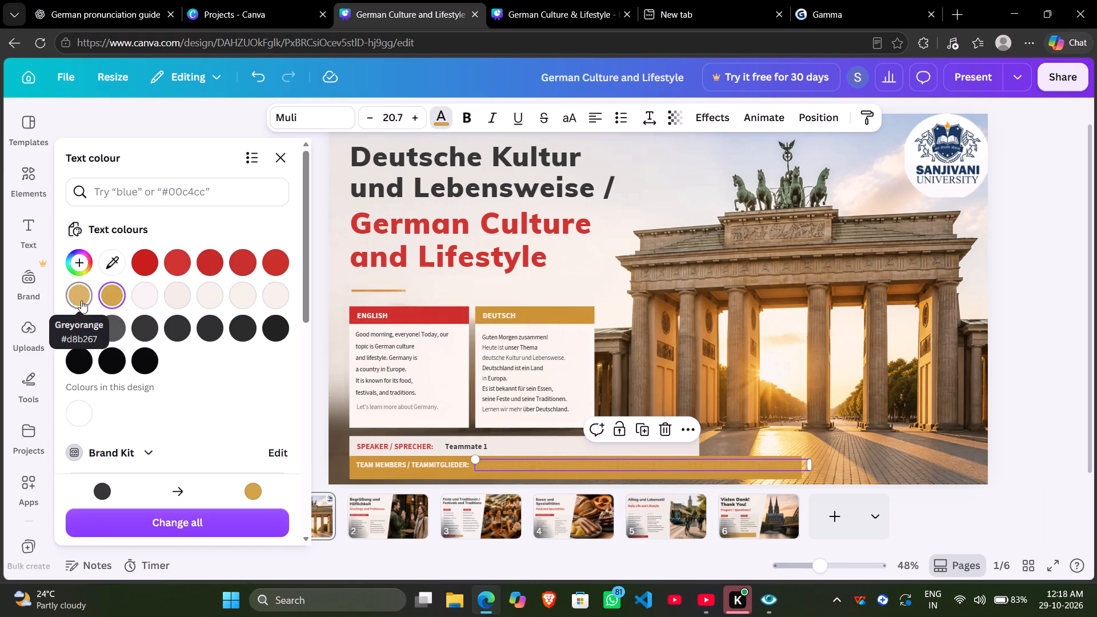
click(151, 330)
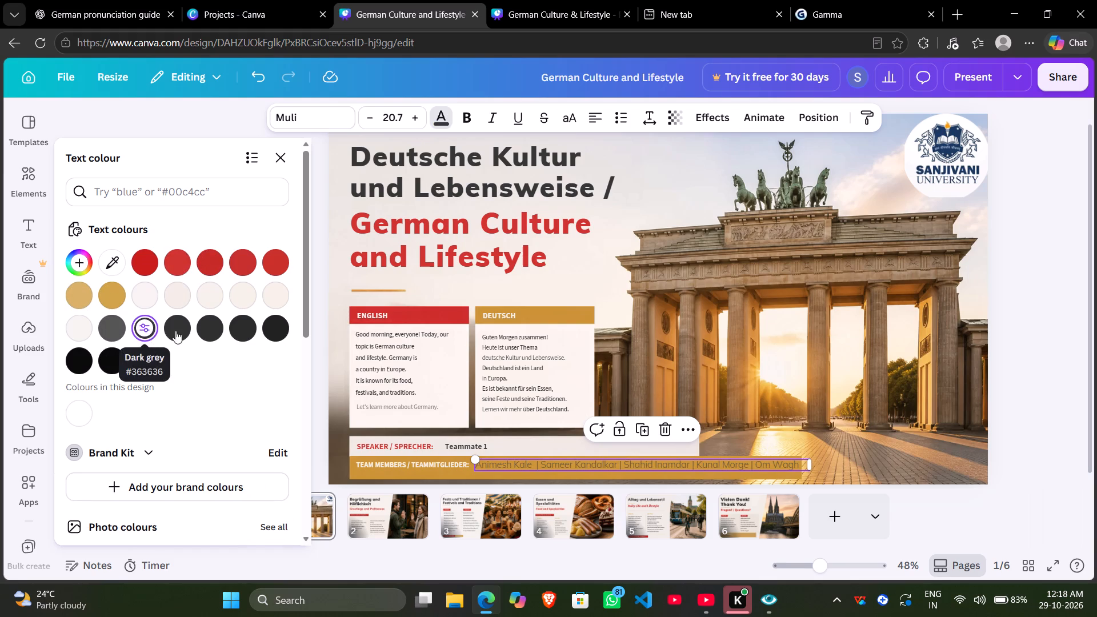
click(141, 362)
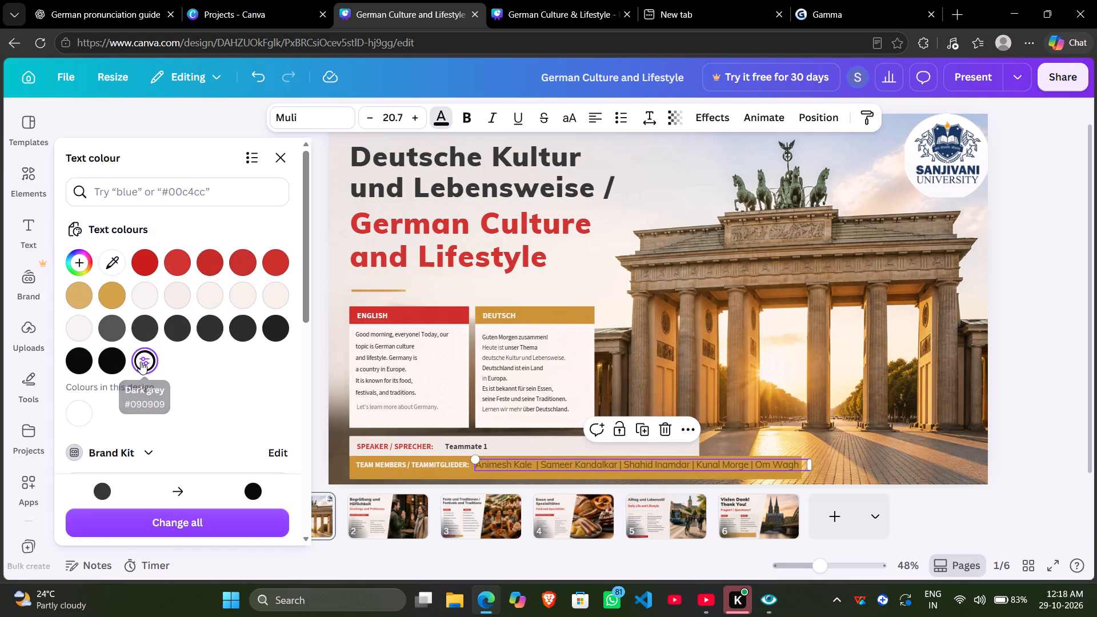
scroll(187, 374, down, 1)
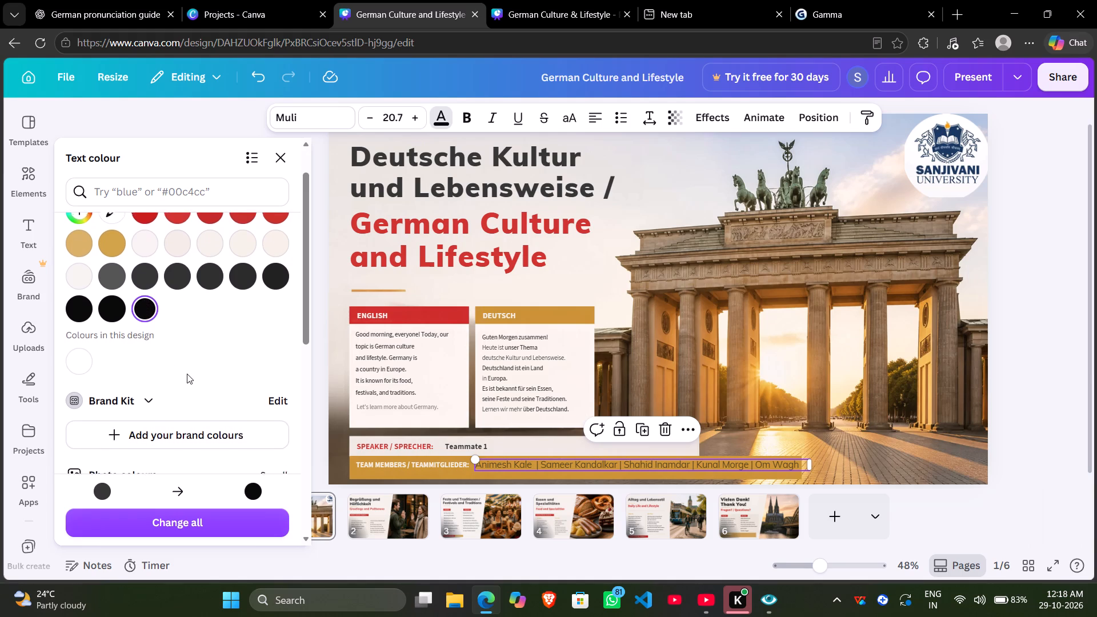
scroll(187, 374, down, 1)
scroll(187, 374, up, 1)
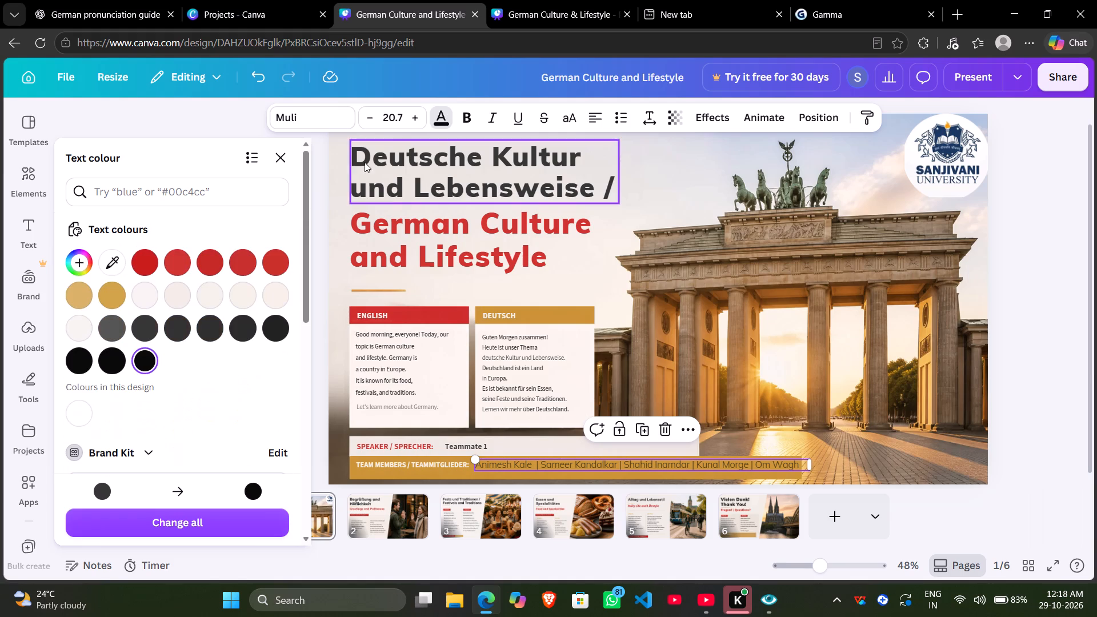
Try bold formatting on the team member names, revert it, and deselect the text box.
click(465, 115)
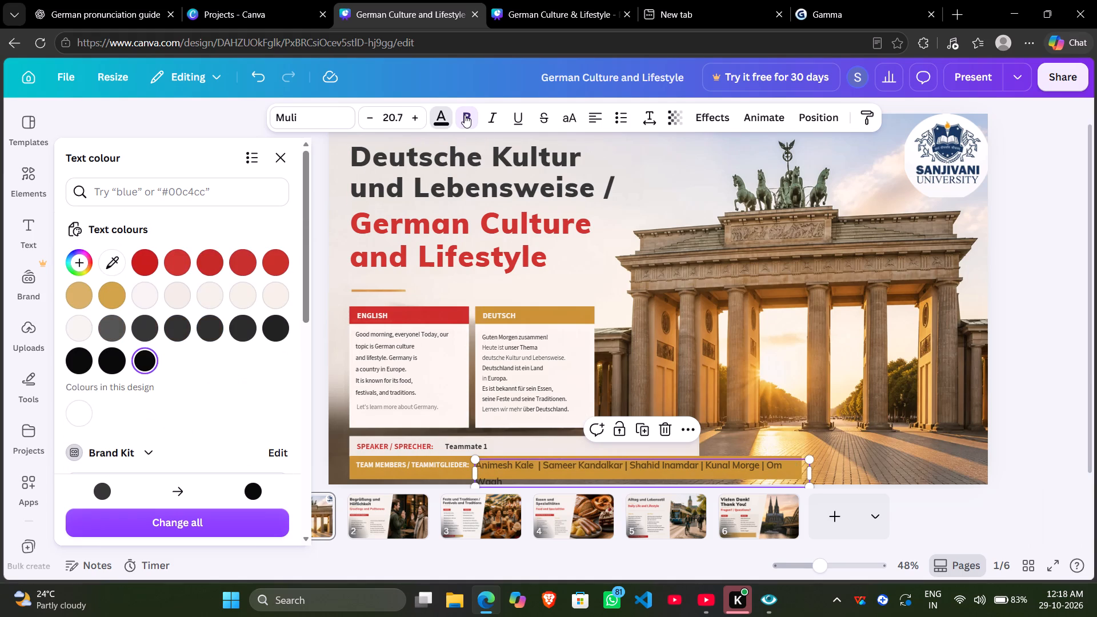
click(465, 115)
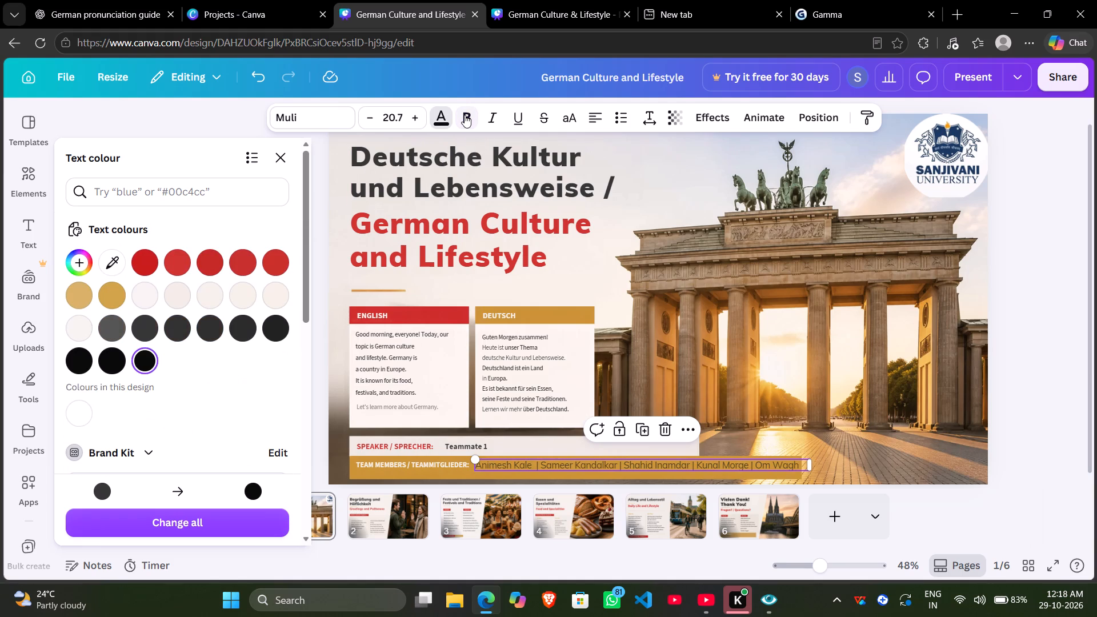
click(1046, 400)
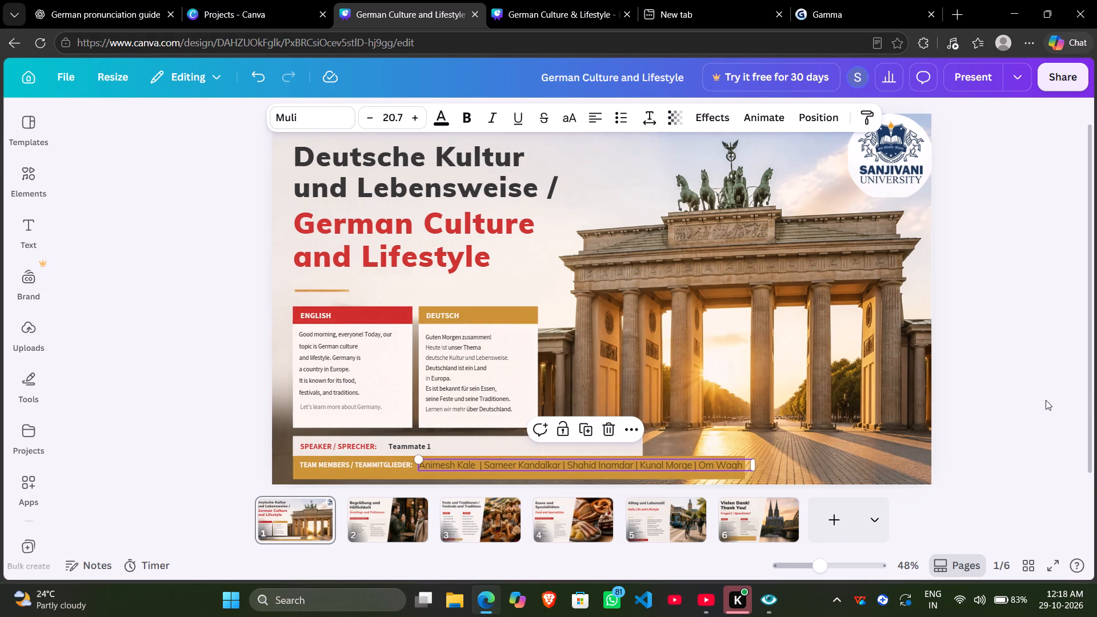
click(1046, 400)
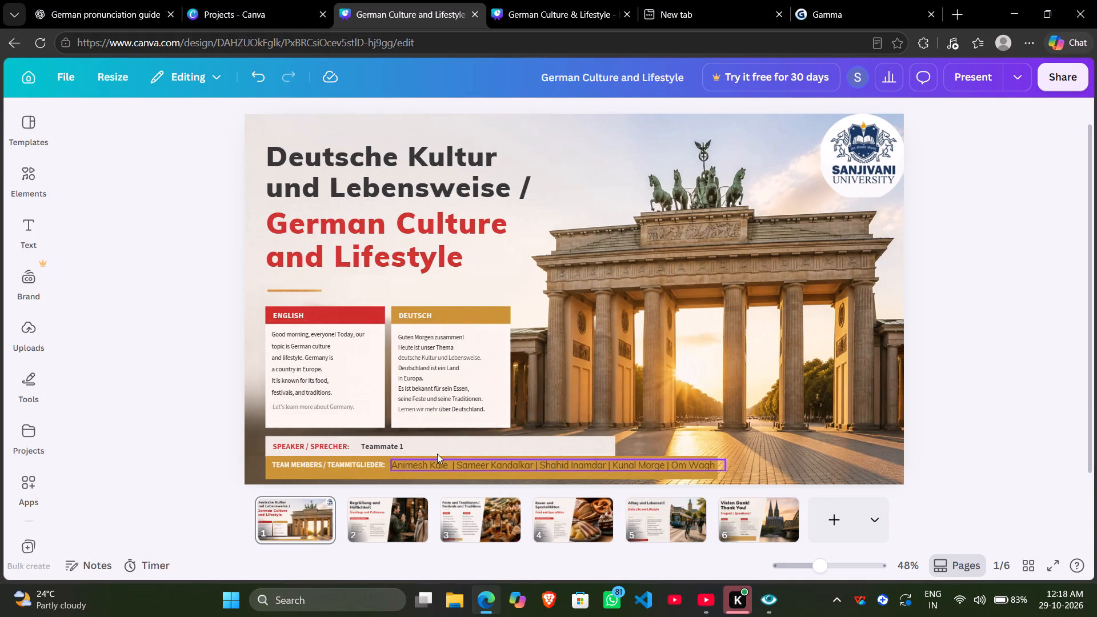
Set the team members label's font size to 16.3, shift it slightly left and down, and trim its box to the text.
click(362, 464)
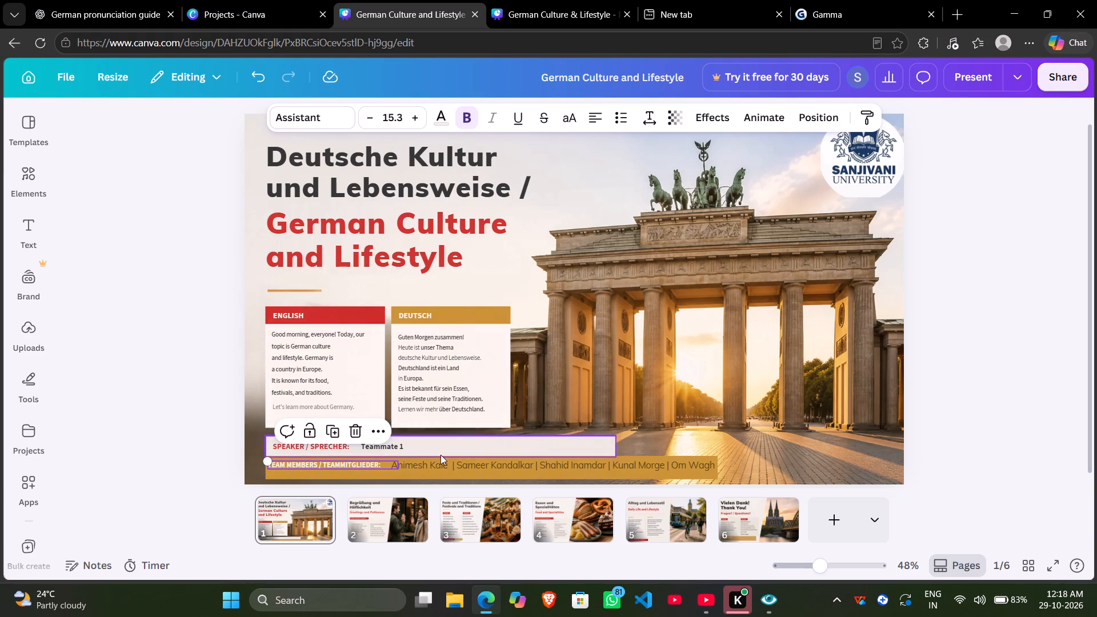
click(447, 466)
click(357, 467)
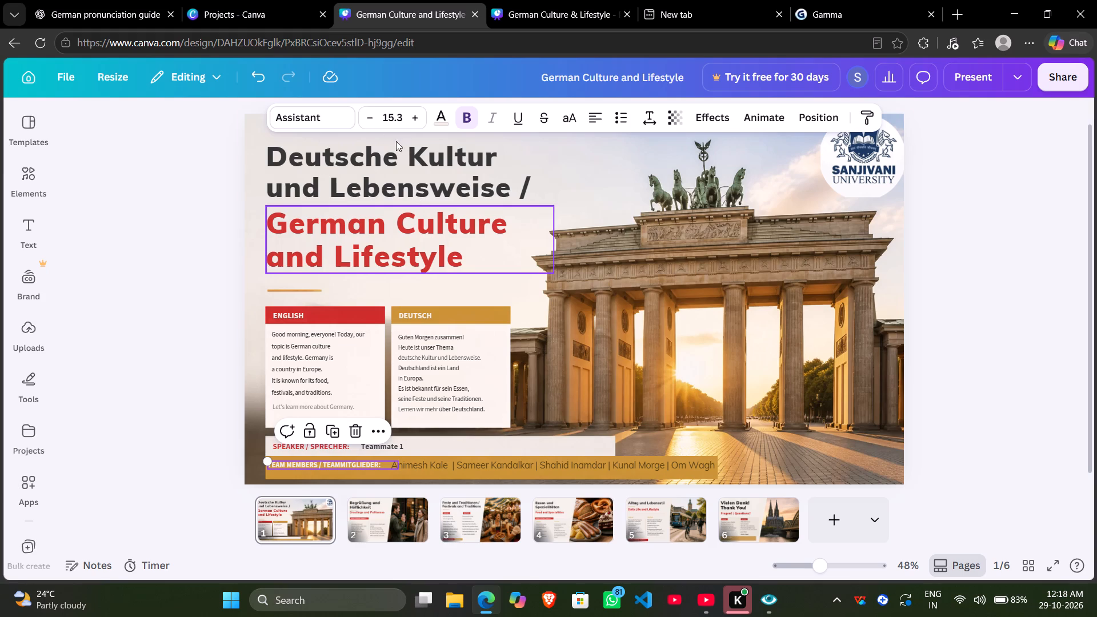
click(414, 125)
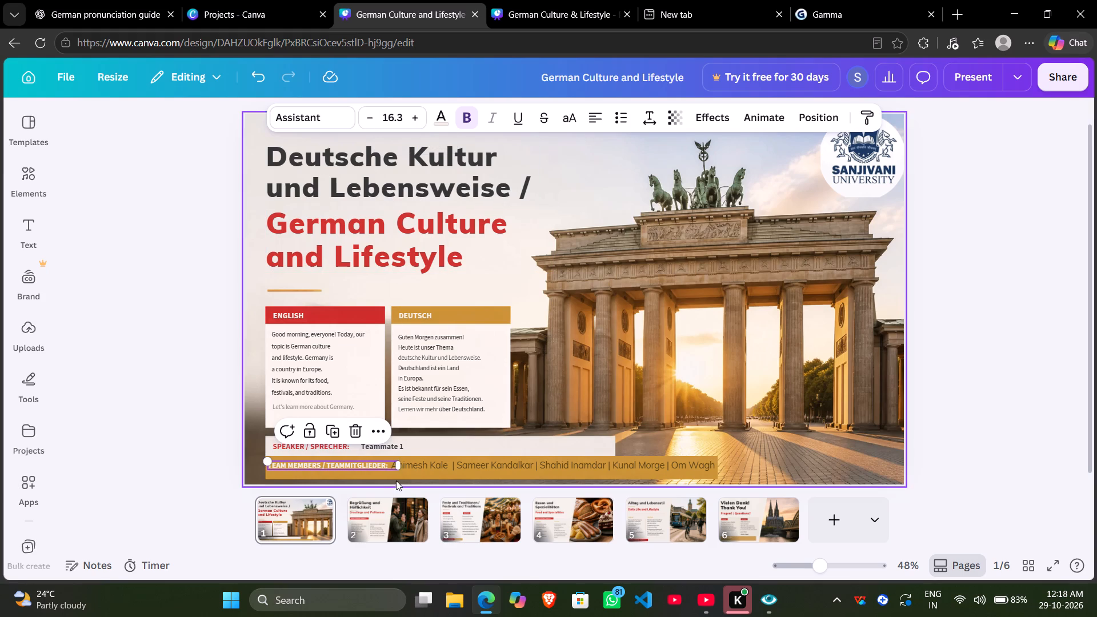
drag(397, 463, 392, 463)
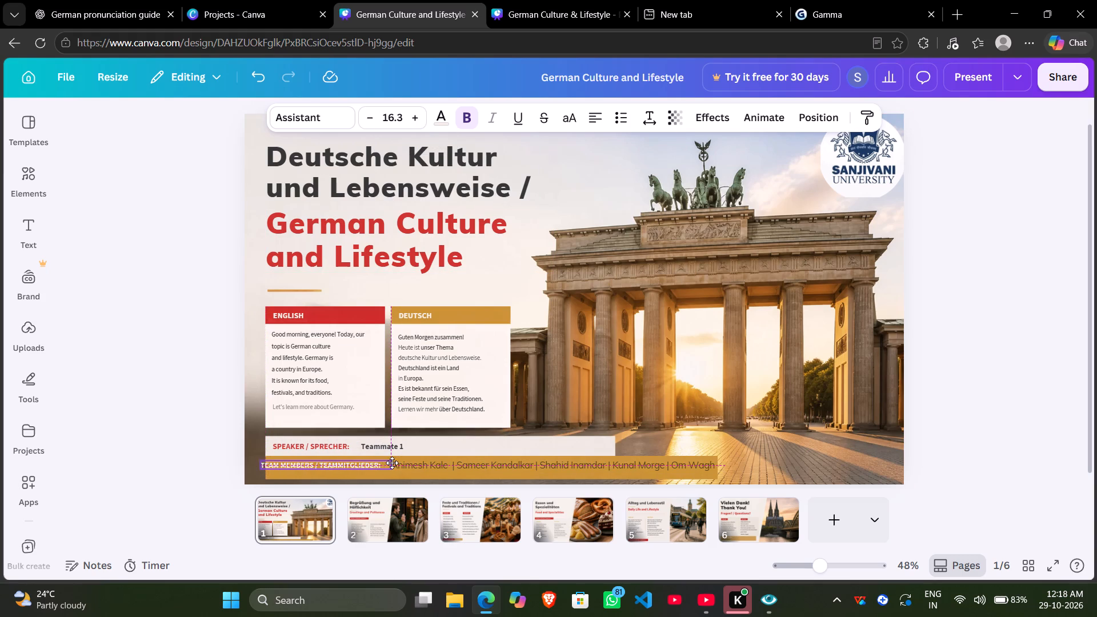
drag(392, 463, 383, 466)
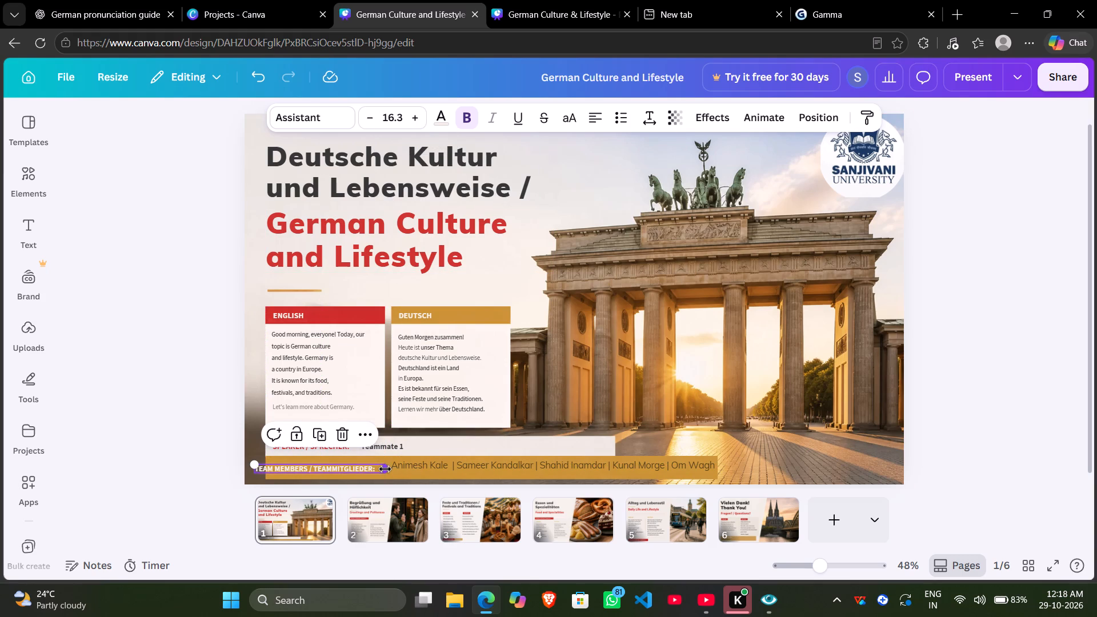
drag(385, 470, 378, 470)
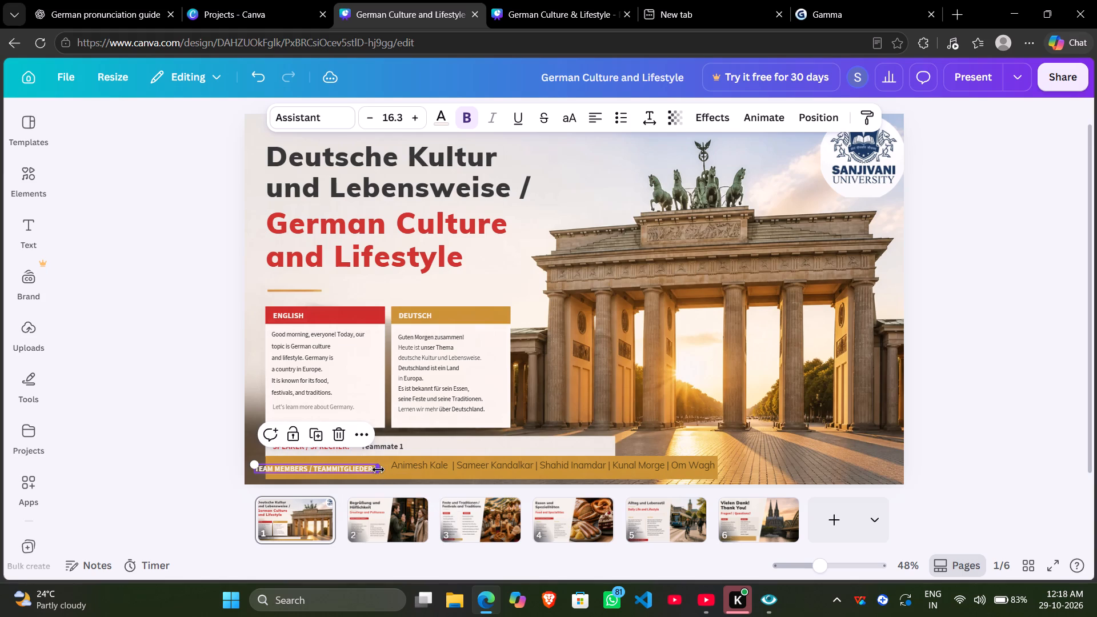
Enlarge the team members label to font size 19.3 and widen its text box to fit it on one line.
triple_click(413, 121)
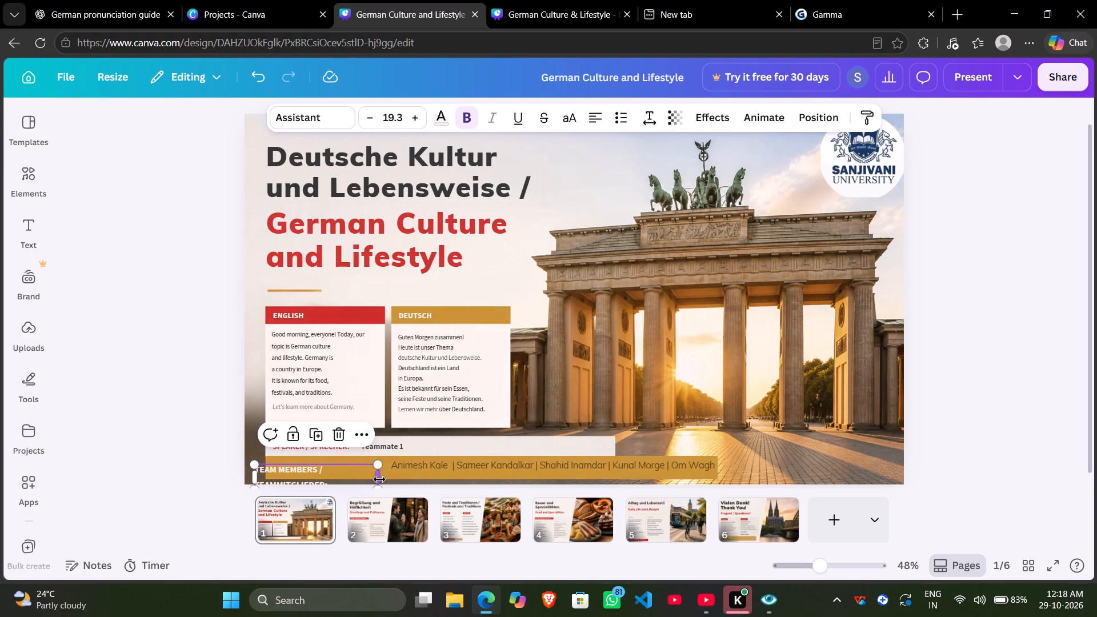
drag(379, 479, 386, 479)
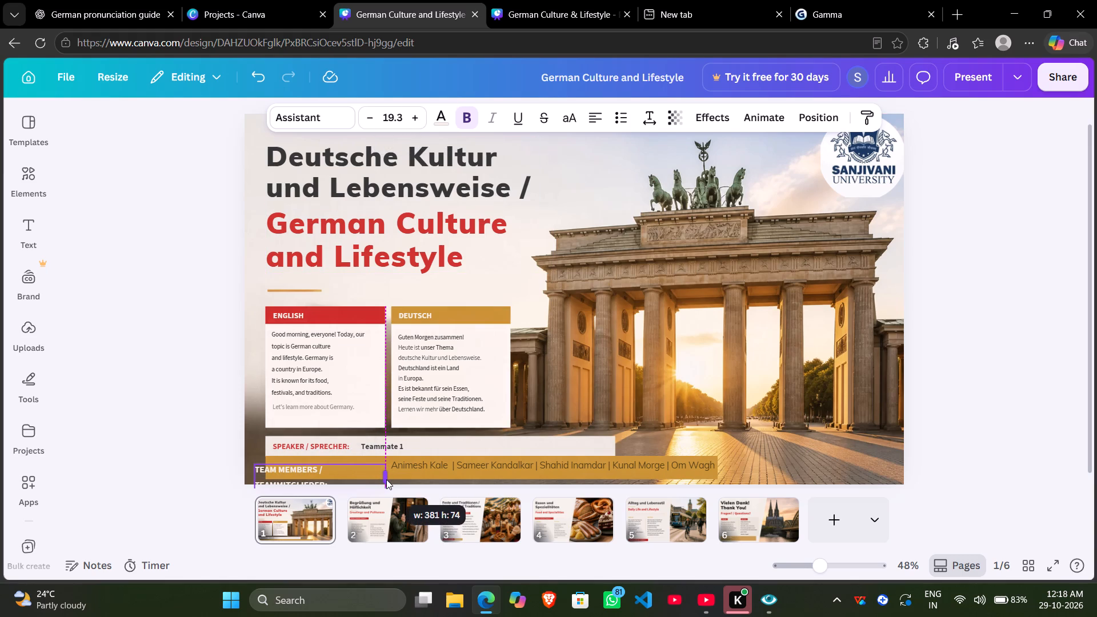
drag(386, 479, 418, 479)
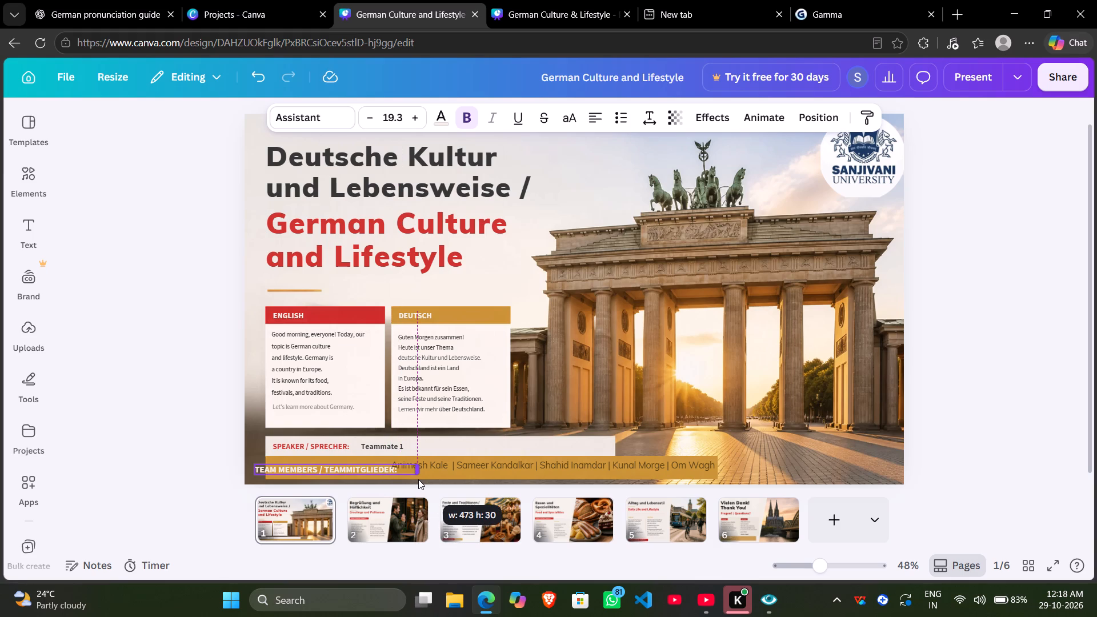
drag(418, 479, 411, 479)
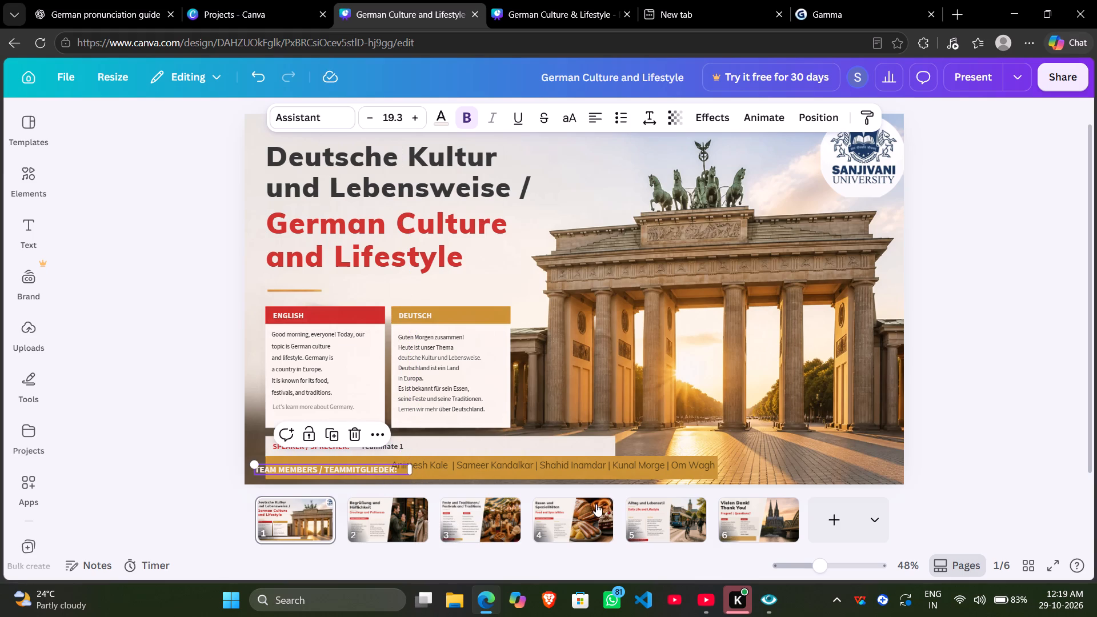
Widen the gold bar slightly and move it left so its start lines up with the team members label.
click(707, 477)
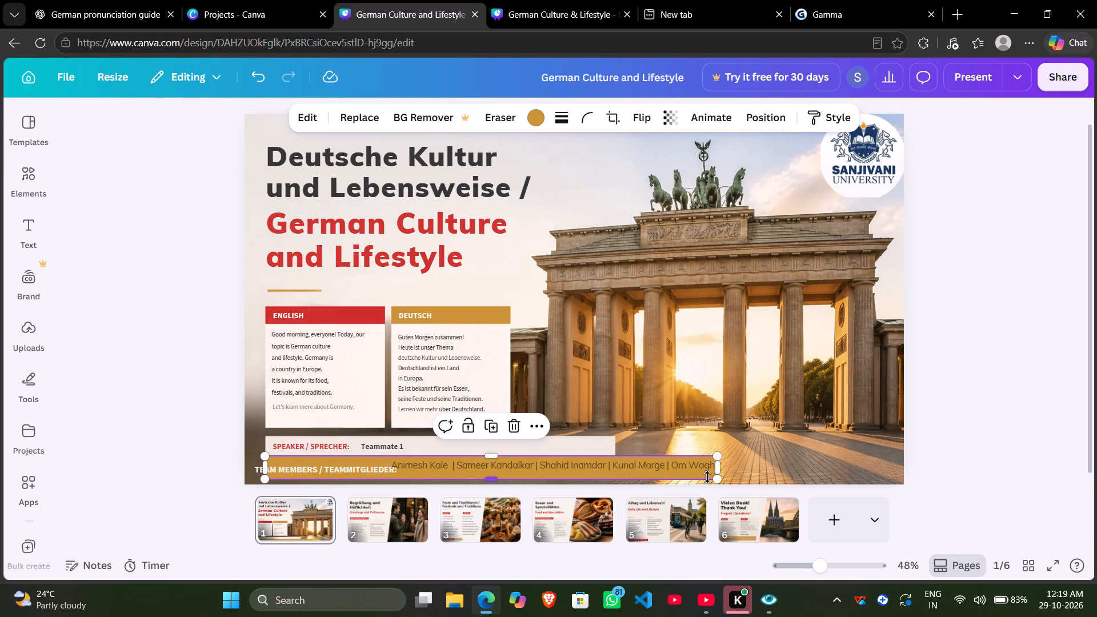
click(719, 468)
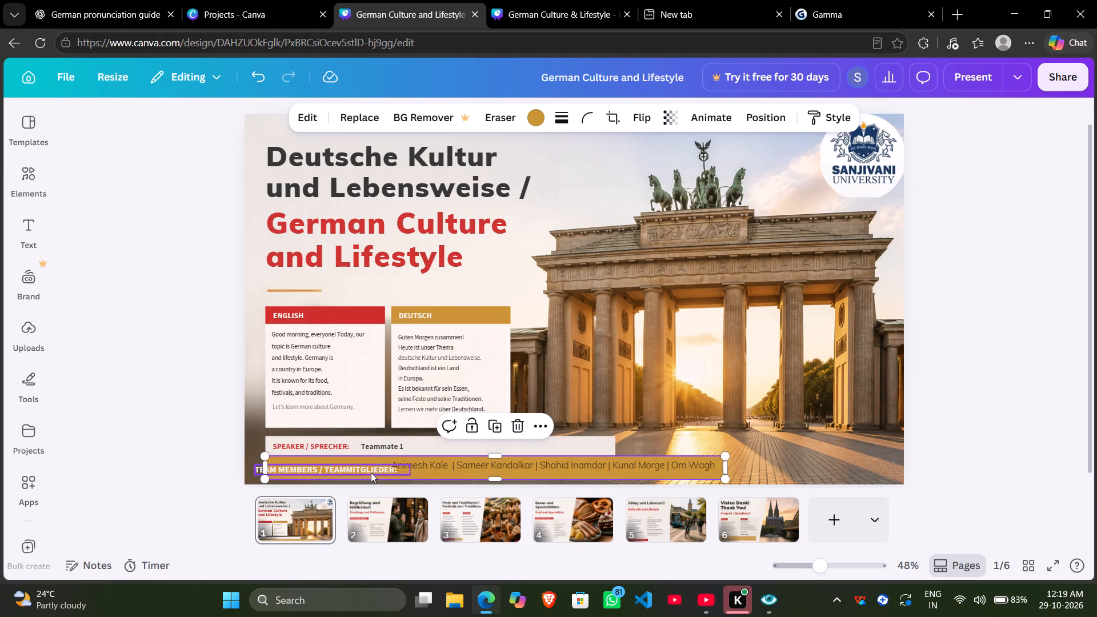
drag(371, 472, 359, 472)
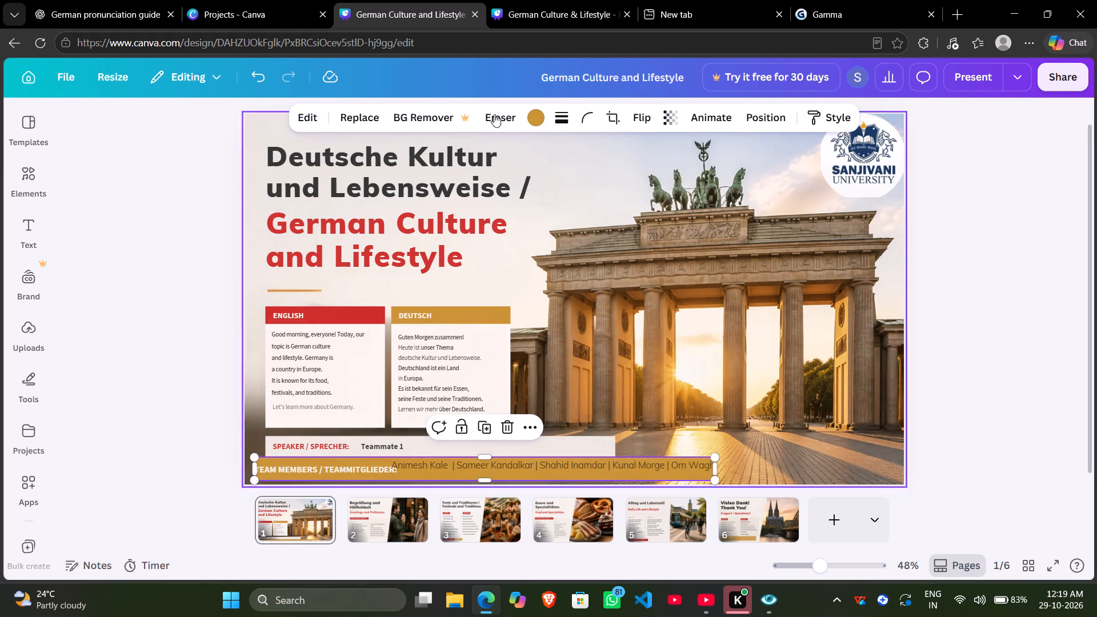
Reduce the team members label to font size 17.3 and nudge it up level with the team member names.
click(347, 472)
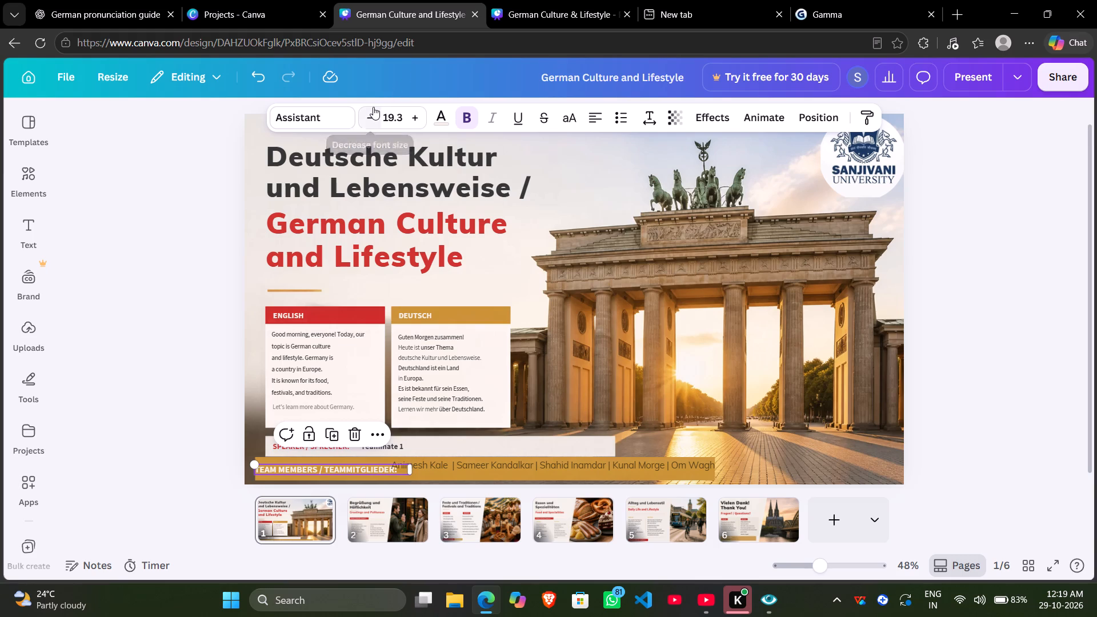
click(373, 107)
click(373, 107)
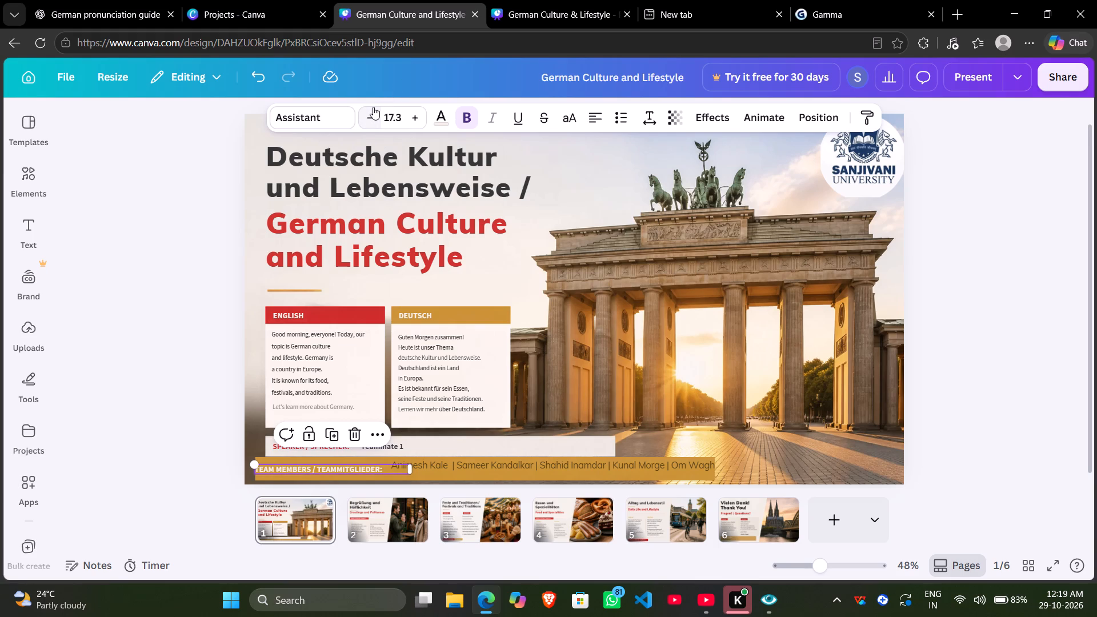
click(373, 107)
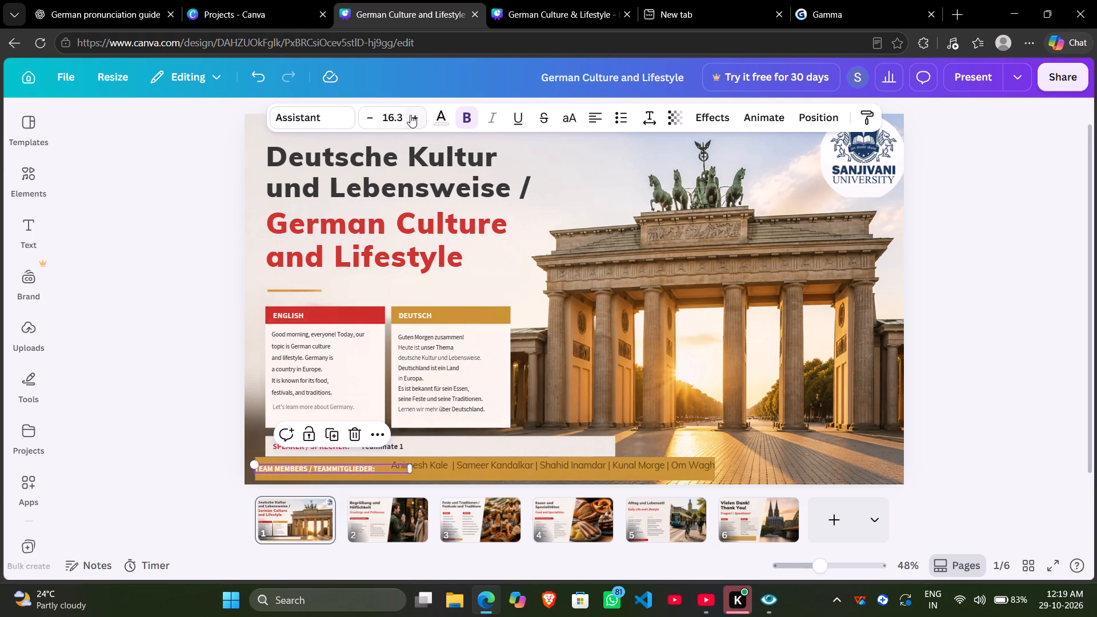
click(413, 115)
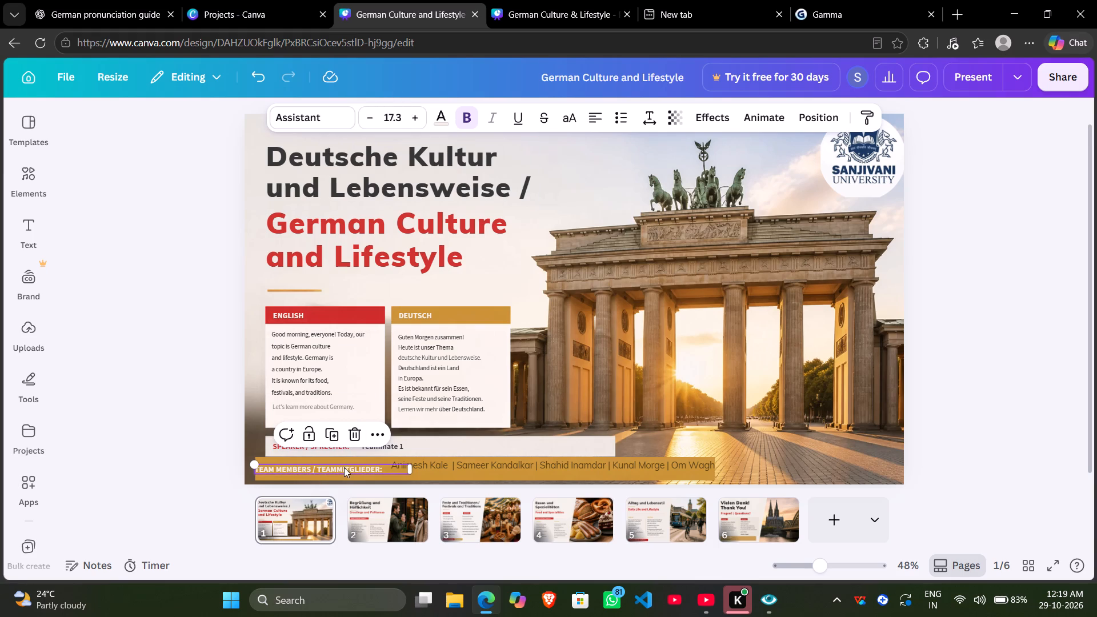
click(343, 467)
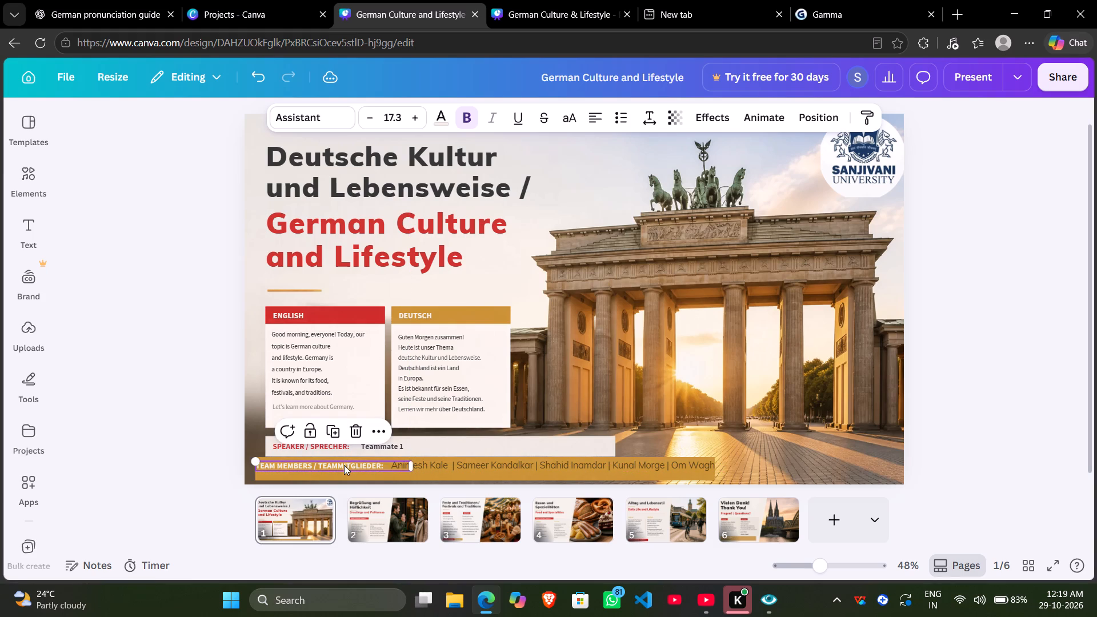
click(963, 446)
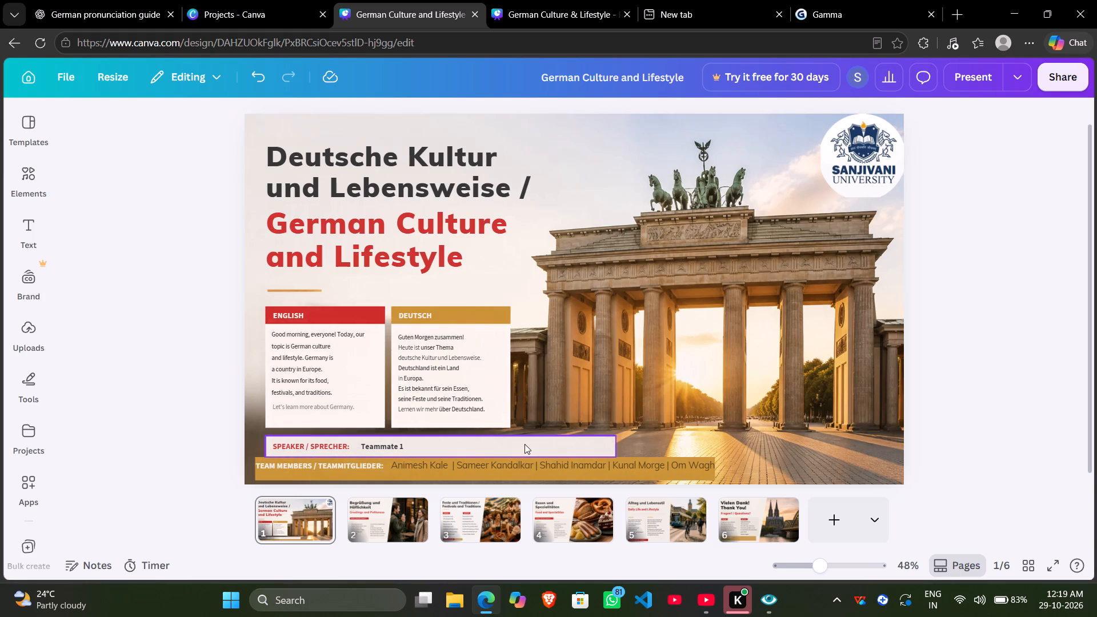
Extend the gold bar behind the team members line slightly at both ends so it frames the label and names.
click(270, 476)
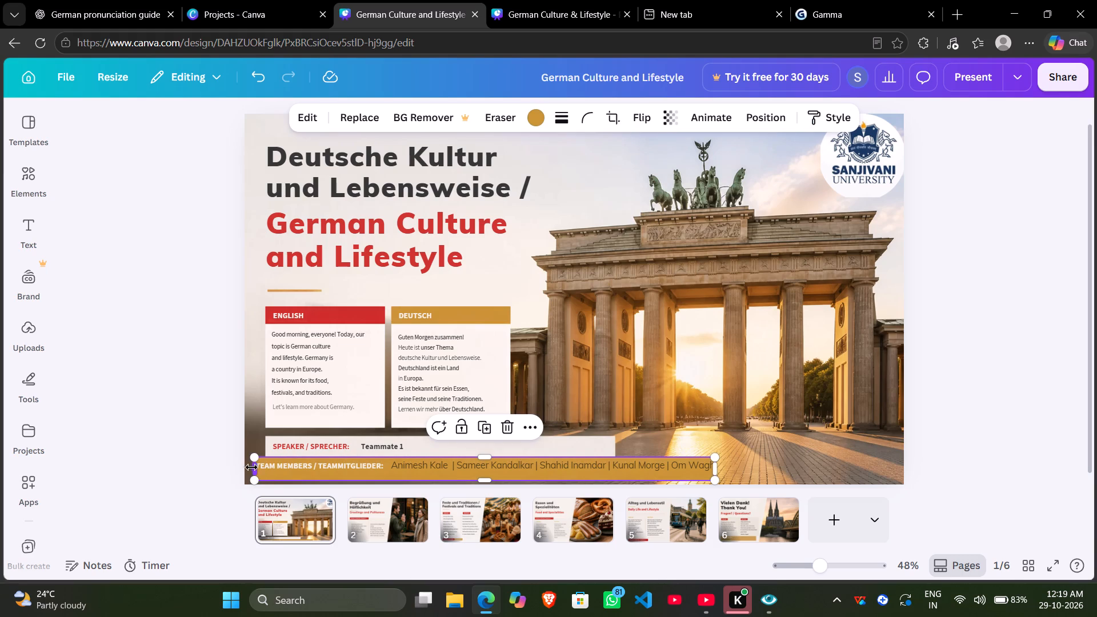
click(253, 468)
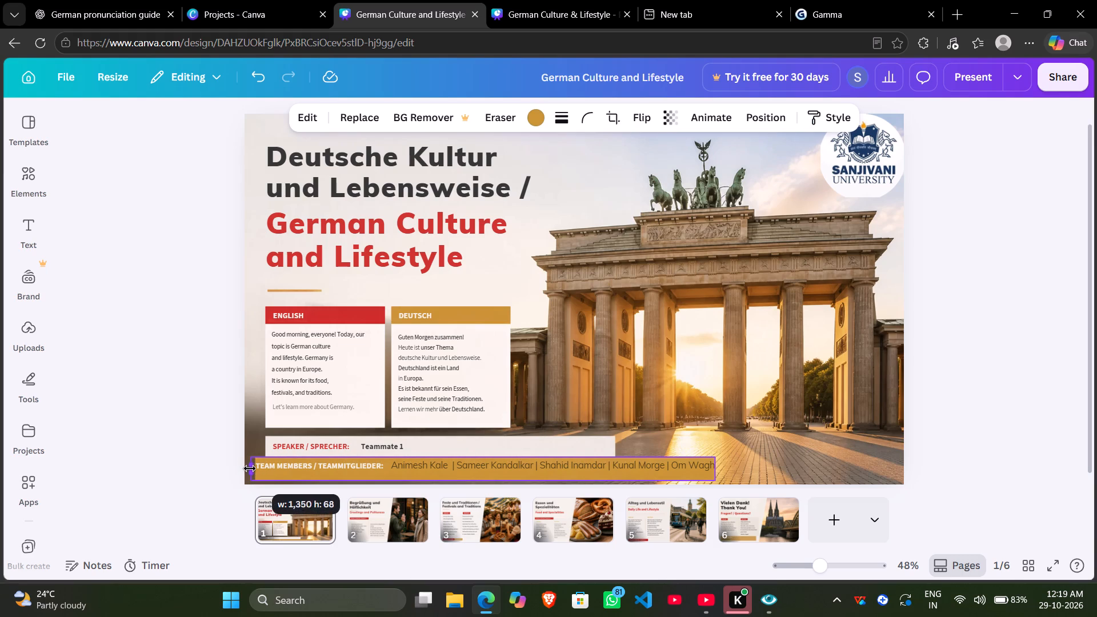
click(948, 407)
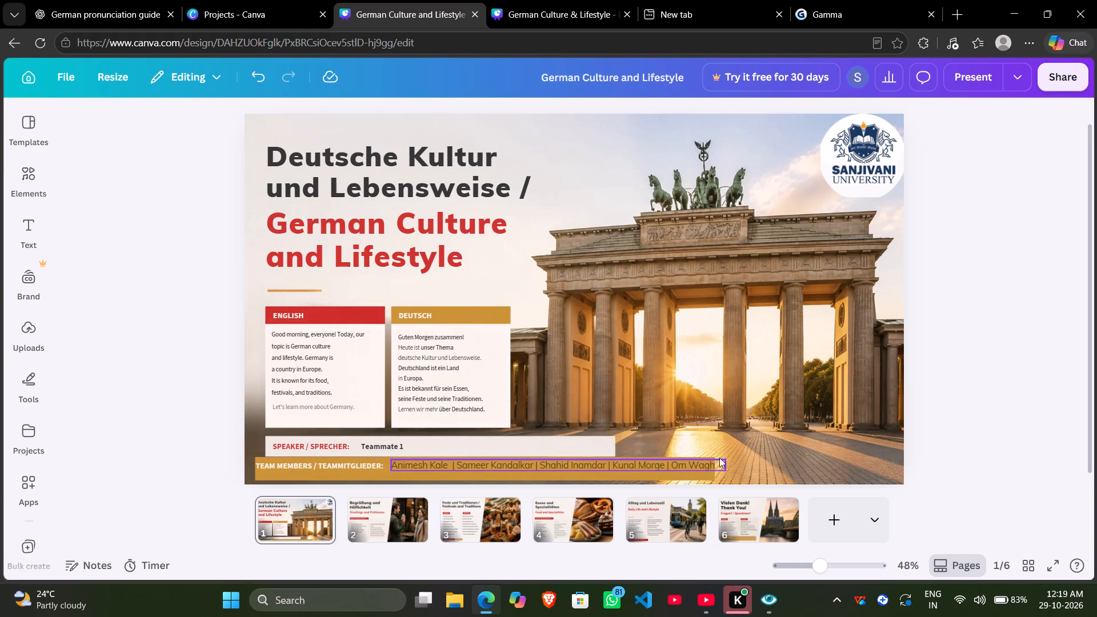
click(684, 476)
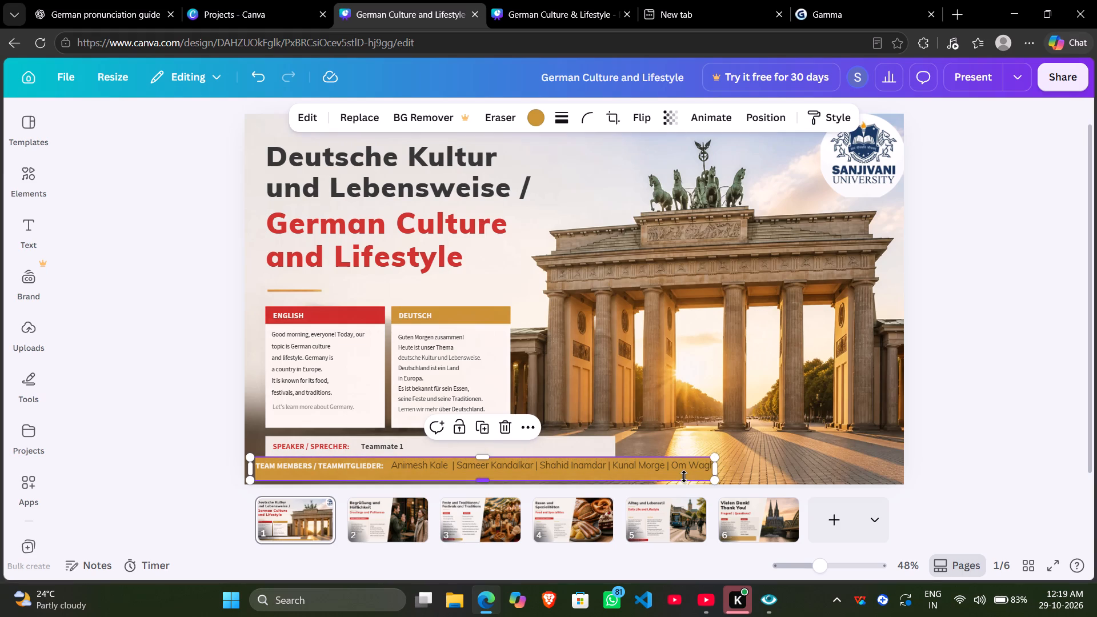
click(251, 468)
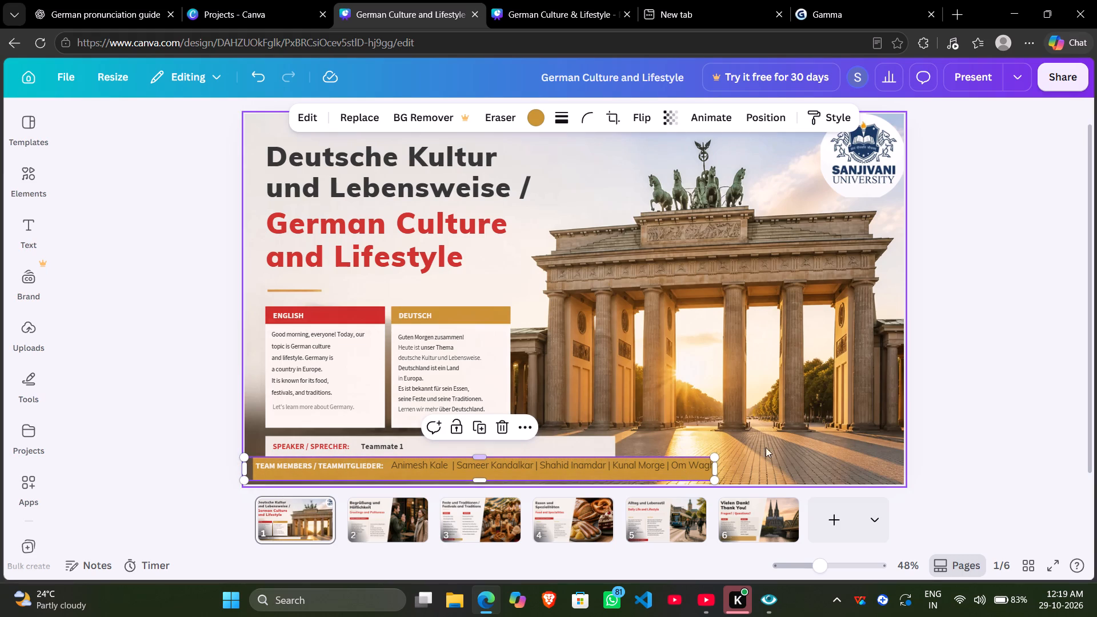
click(715, 467)
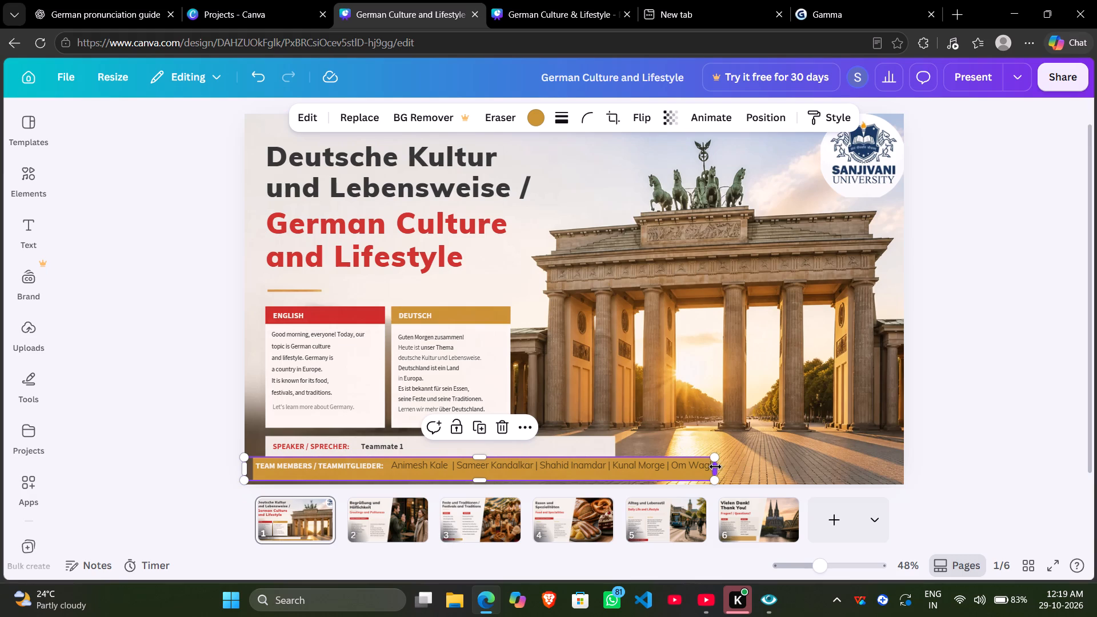
click(1012, 394)
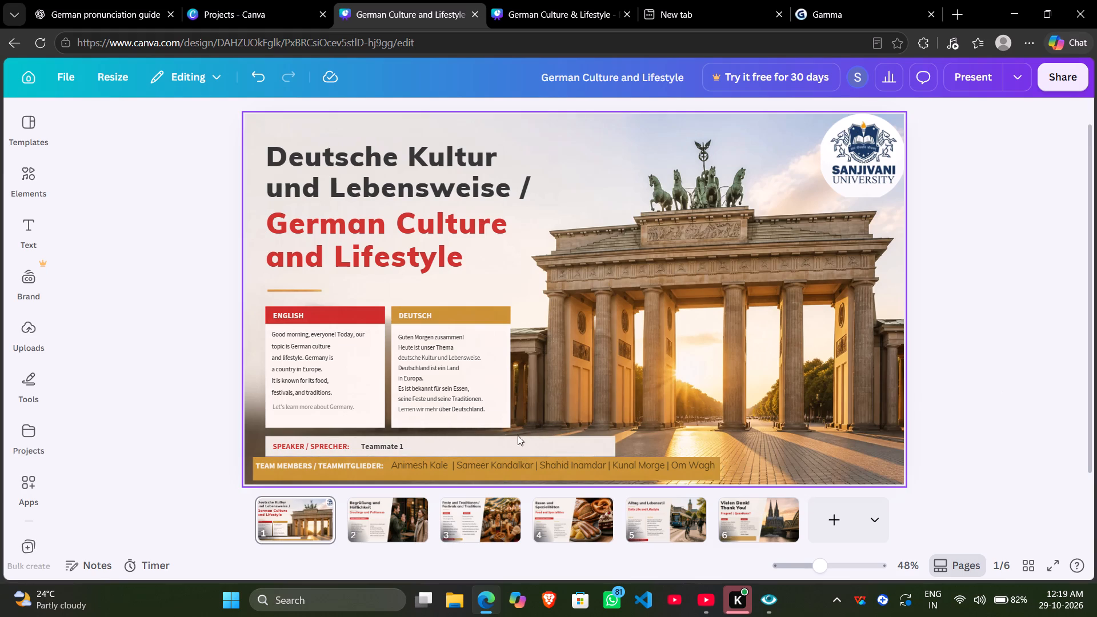
Replace the Teammate 1 placeholder in the title slide's speaker line with the first listed team member's name.
click(413, 445)
click(404, 445)
click(404, 445)
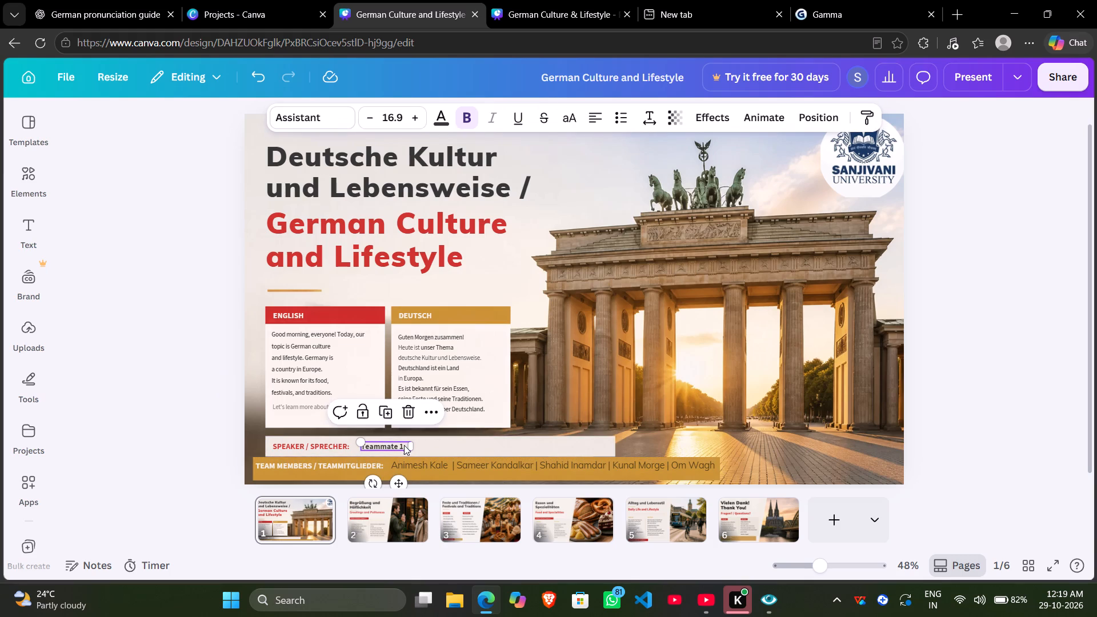
key(BackSpace)
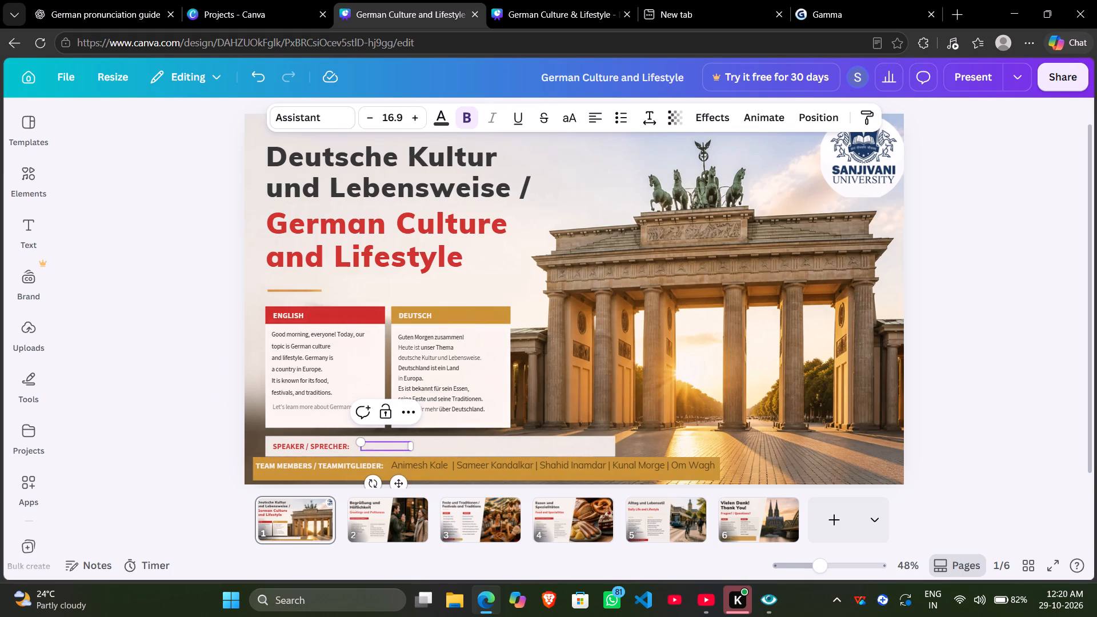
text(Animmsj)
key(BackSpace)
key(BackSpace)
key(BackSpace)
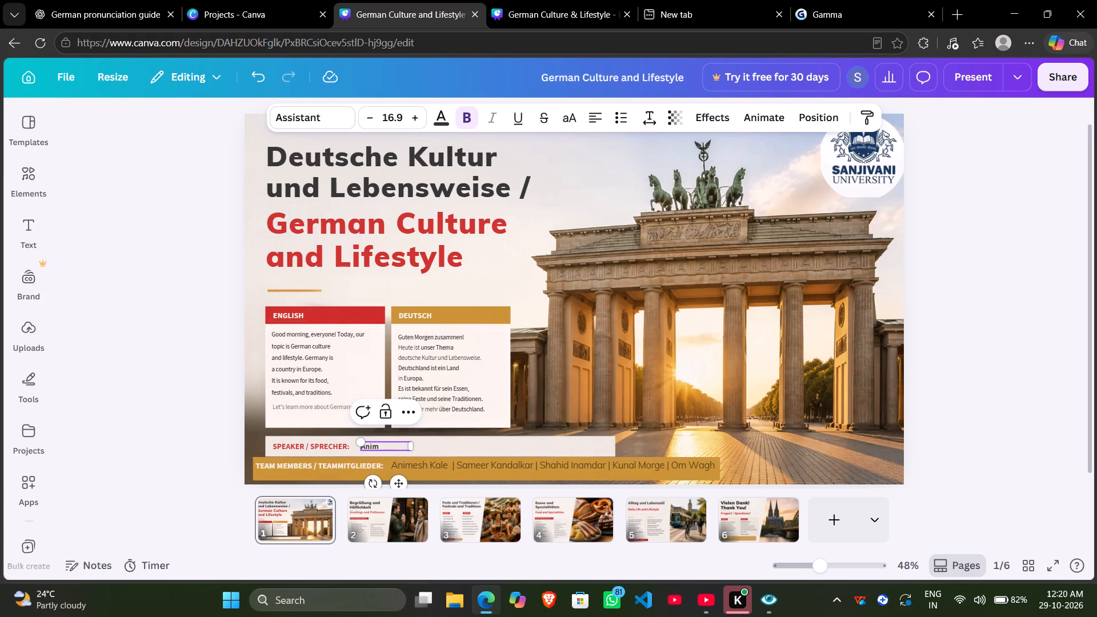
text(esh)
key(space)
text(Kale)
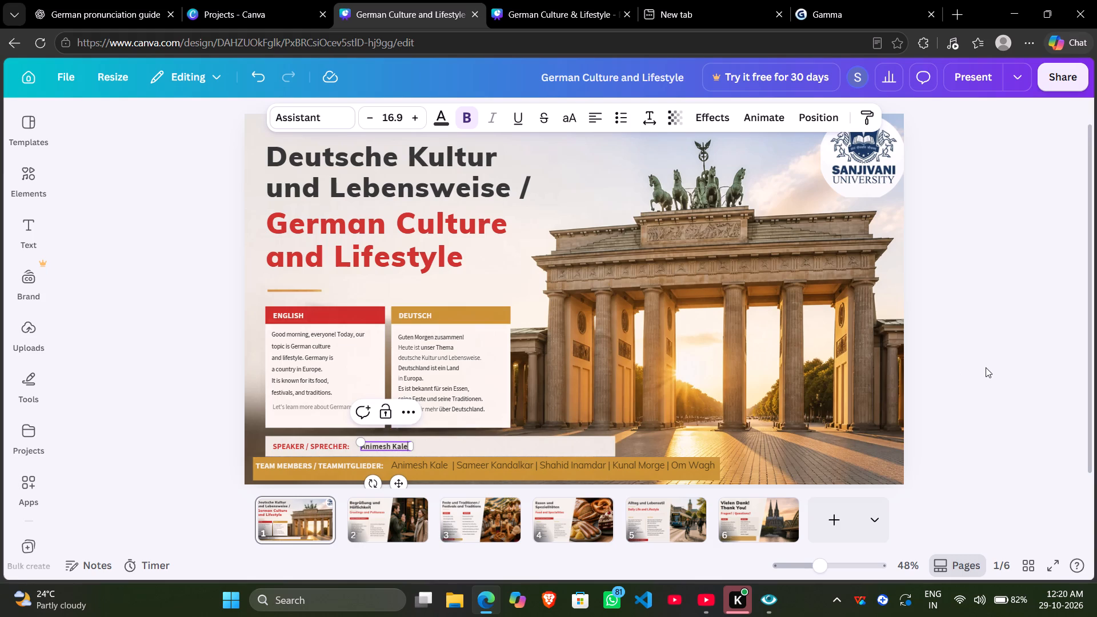
click(986, 367)
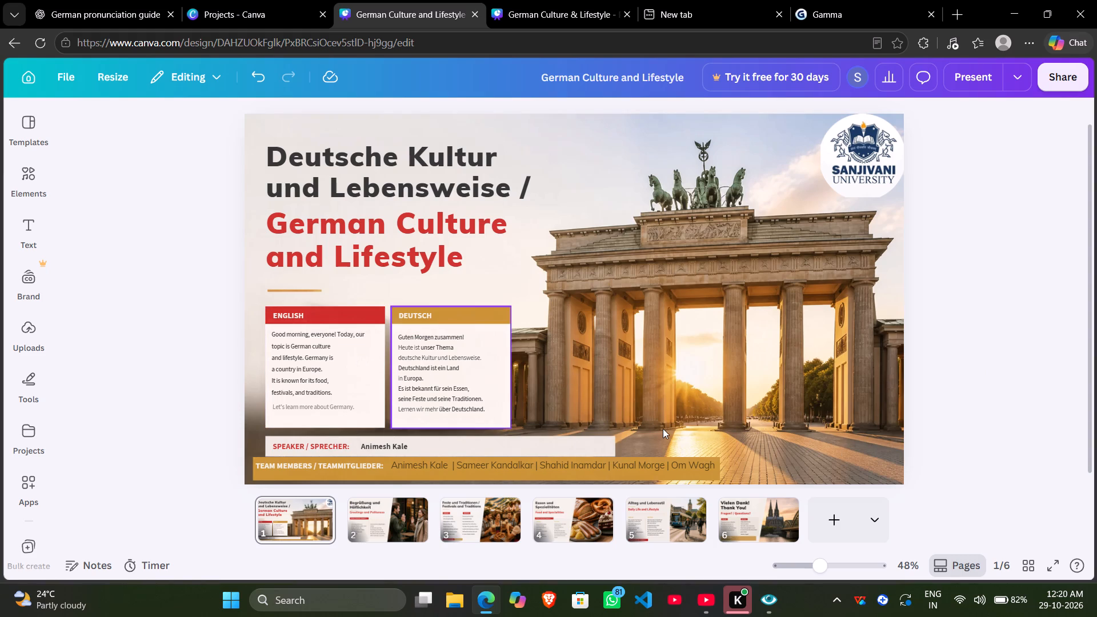
On slide 2, replace Teammate 2 in the speaker label with the second listed team member's name.
key(Right)
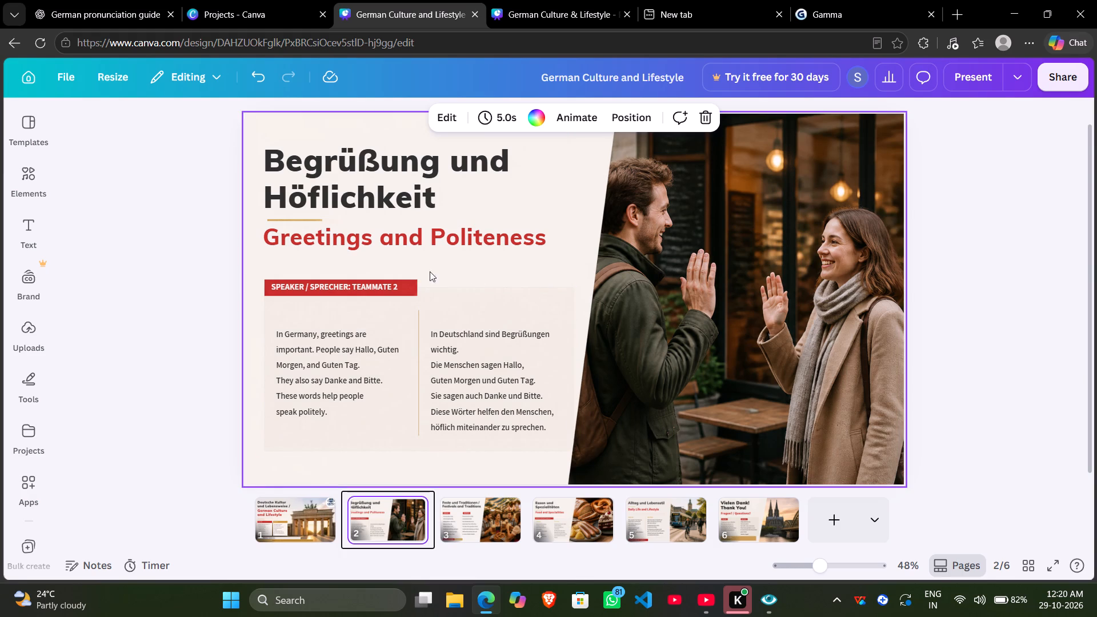
click(399, 289)
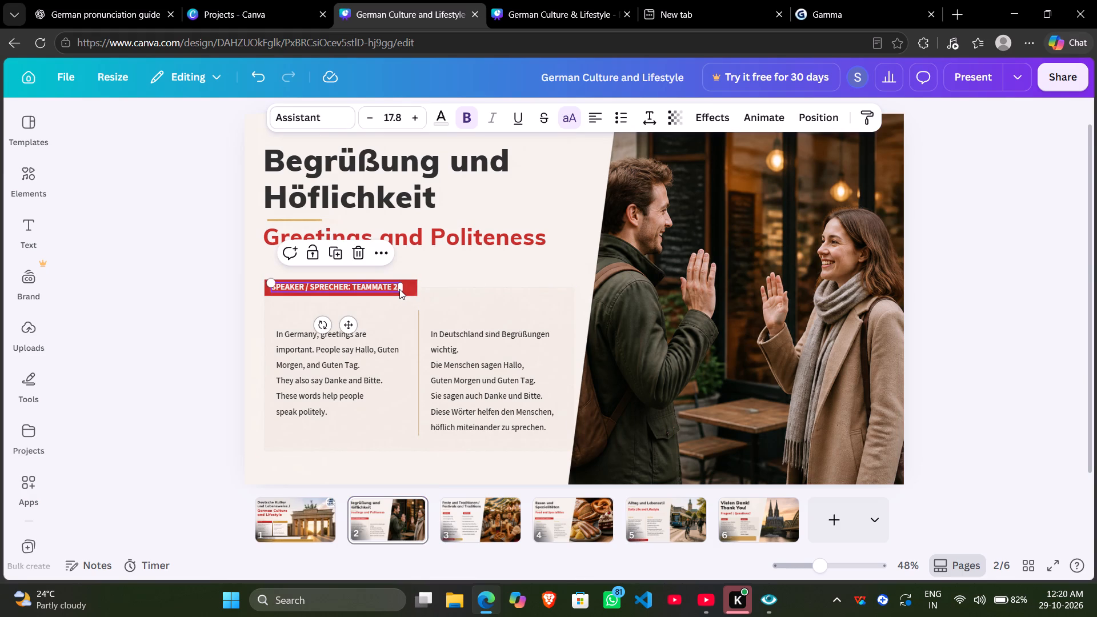
click(392, 286)
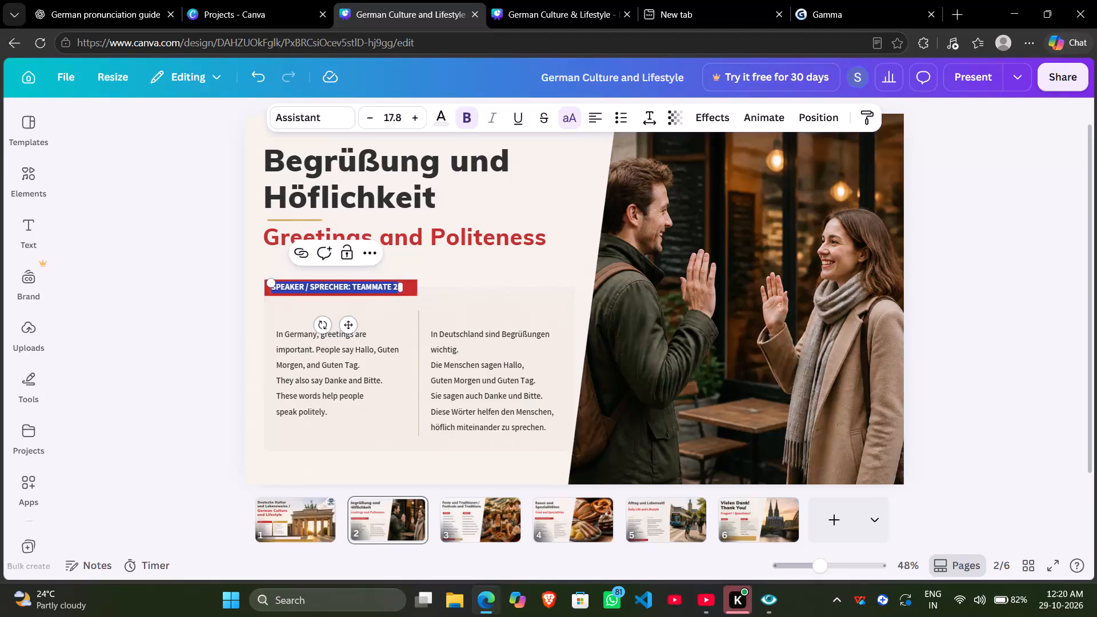
click(392, 286)
key(Right)
key(Right)
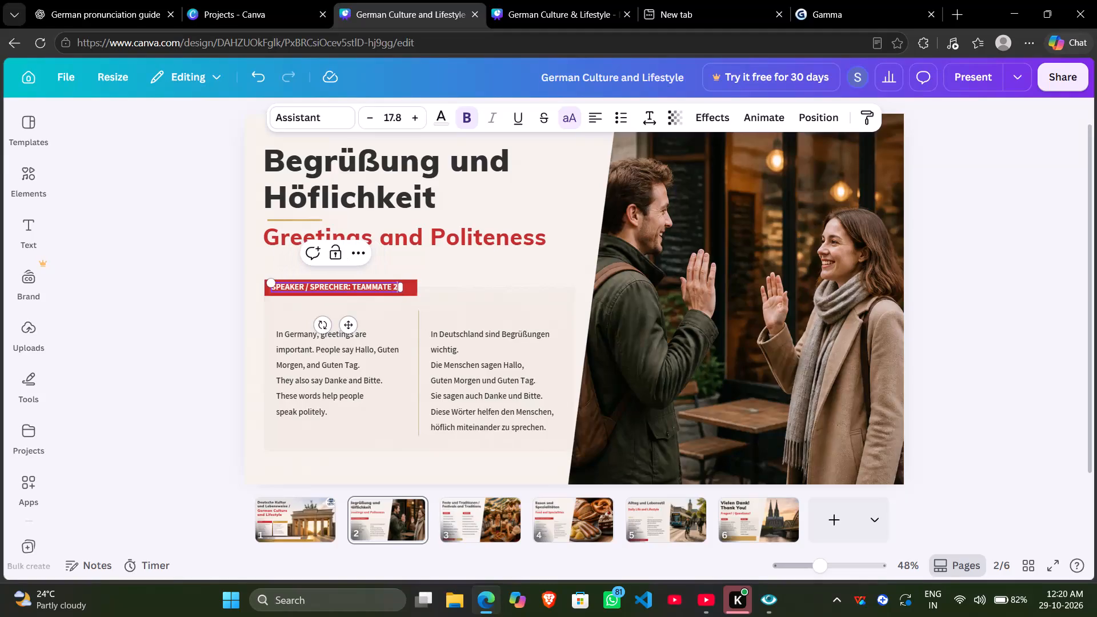
key(BackSpace)
key(BackSpace)
key(BackSpace)
key(BackSpace)
key(BackSpace)
key(BackSpace)
key(BackSpace)
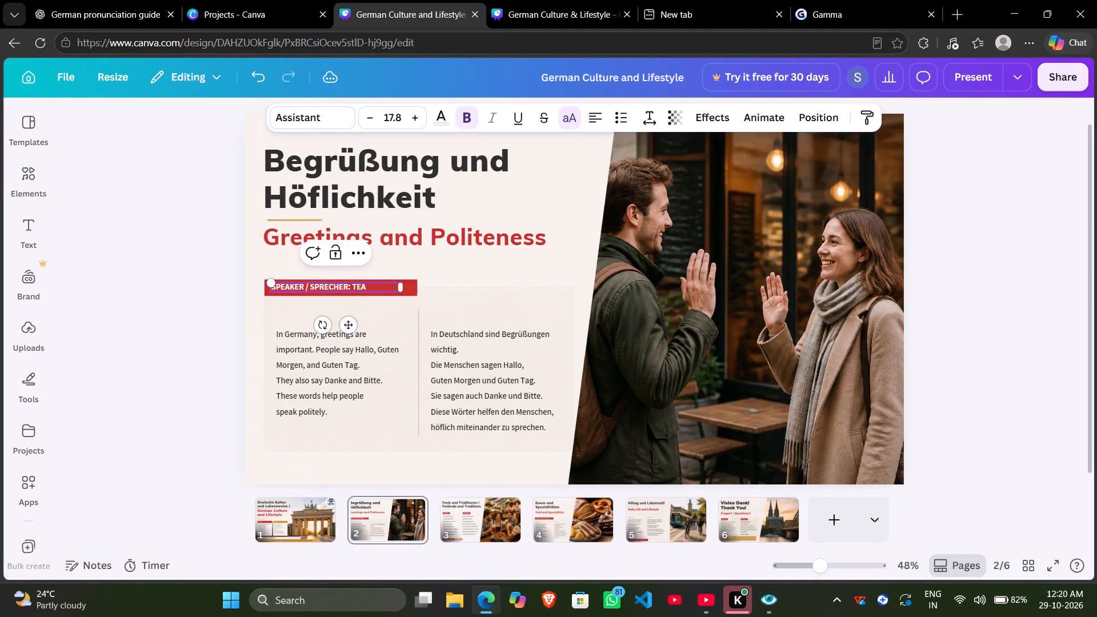
key(BackSpace)
key(BackSpace)
key(BackSpace)
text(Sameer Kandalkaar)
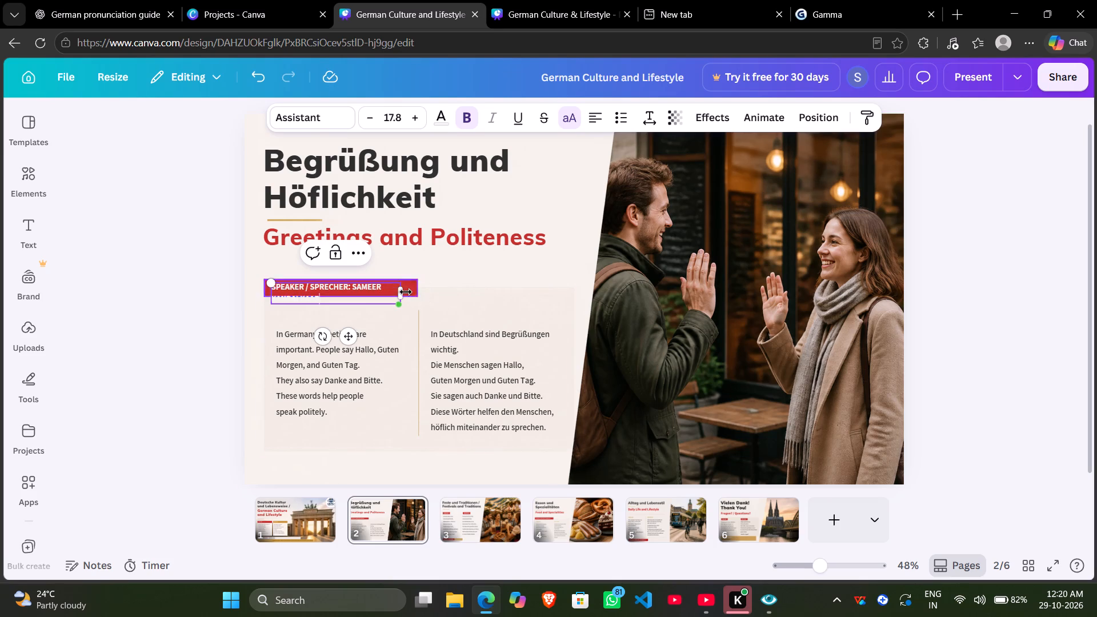
Widen the slide 2 speaker label's text box to the red bar's end, and enlarge the bar beyond it.
drag(401, 292, 418, 292)
click(406, 291)
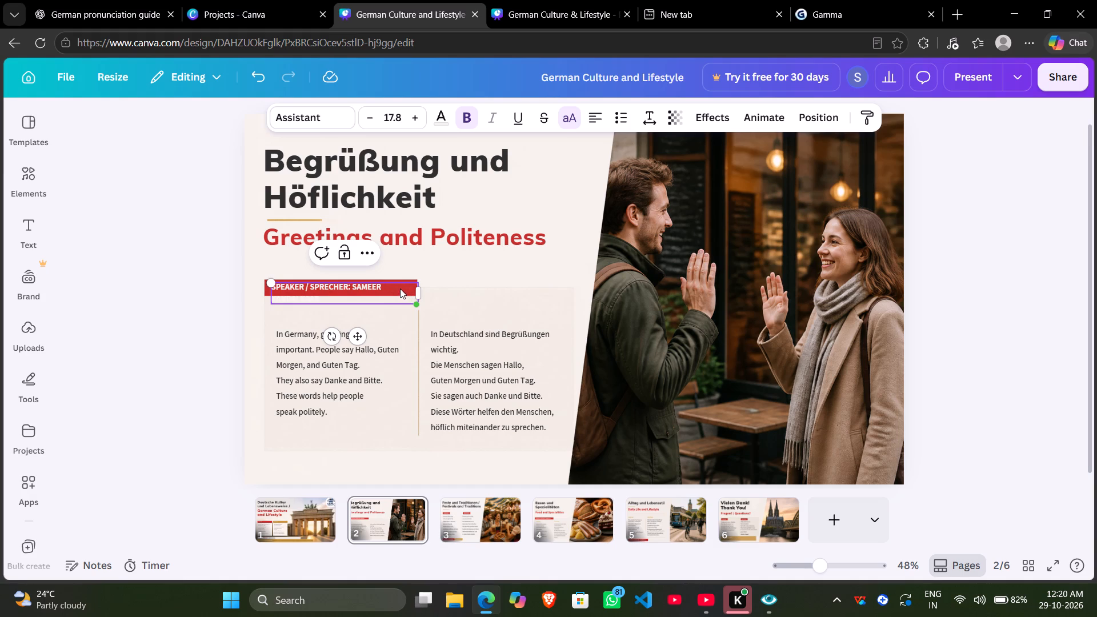
click(399, 281)
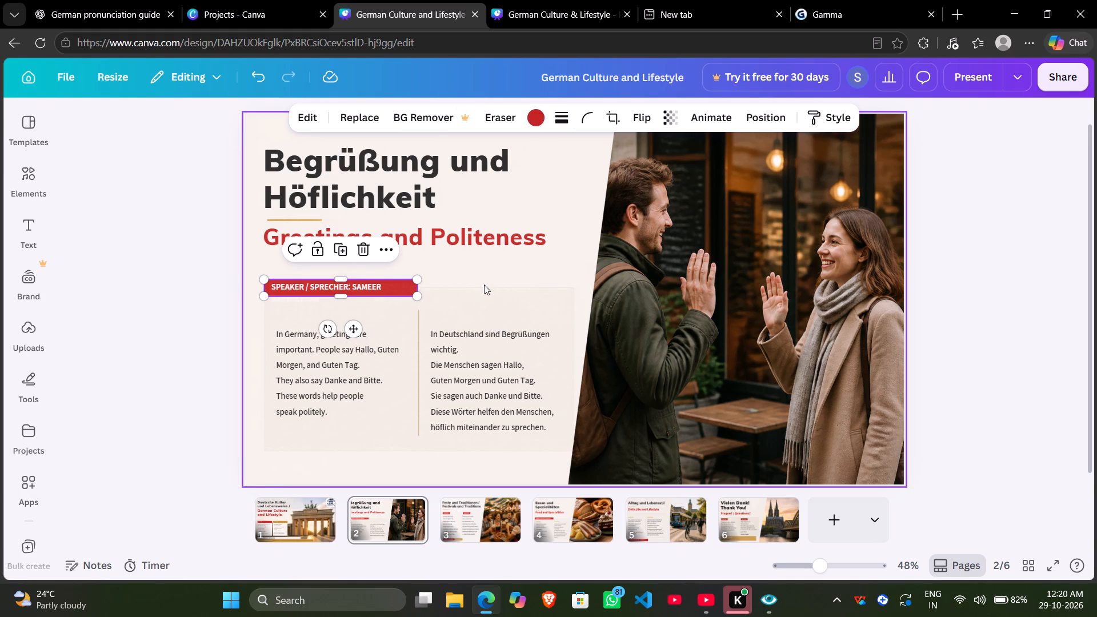
drag(418, 294, 453, 291)
Reduce the slide 2 speaker label to font size 15.8 and move it to the right end of the red bar.
click(413, 290)
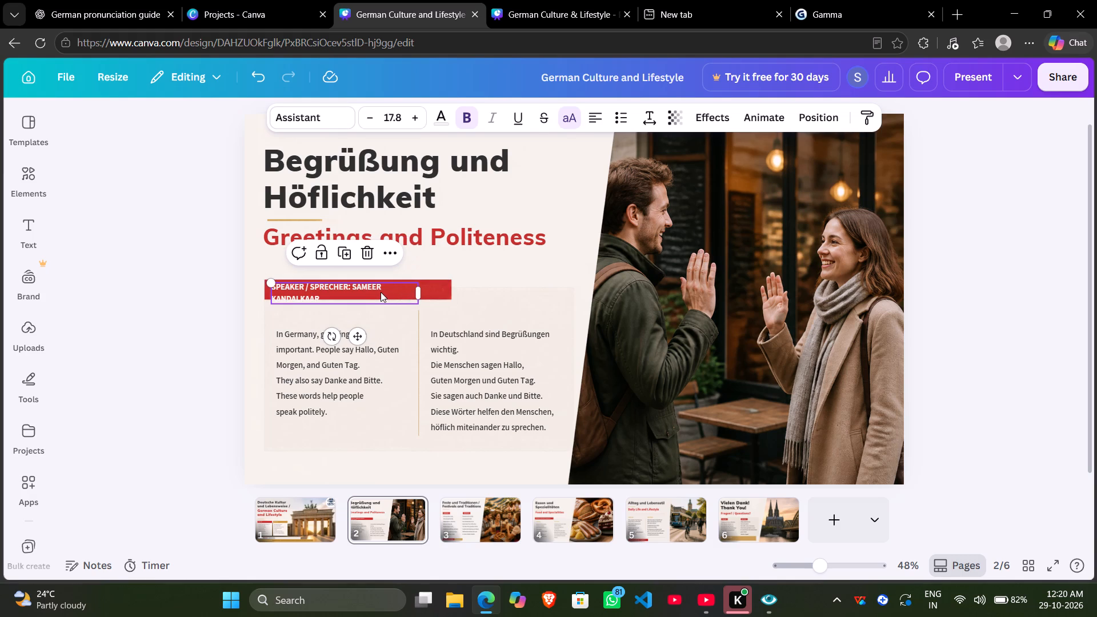
click(373, 121)
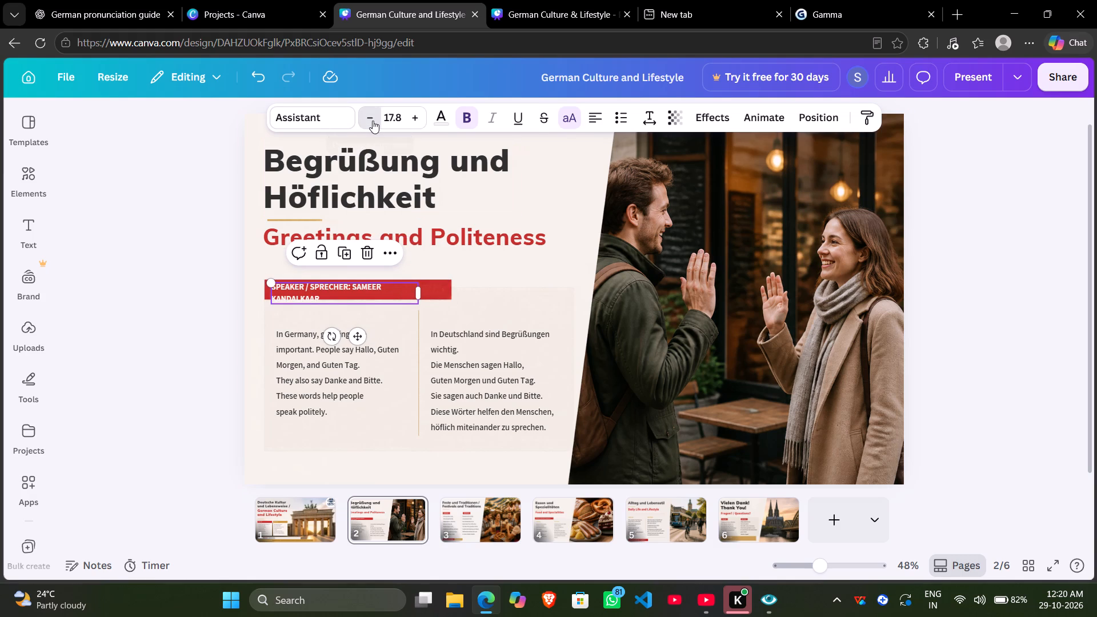
click(373, 121)
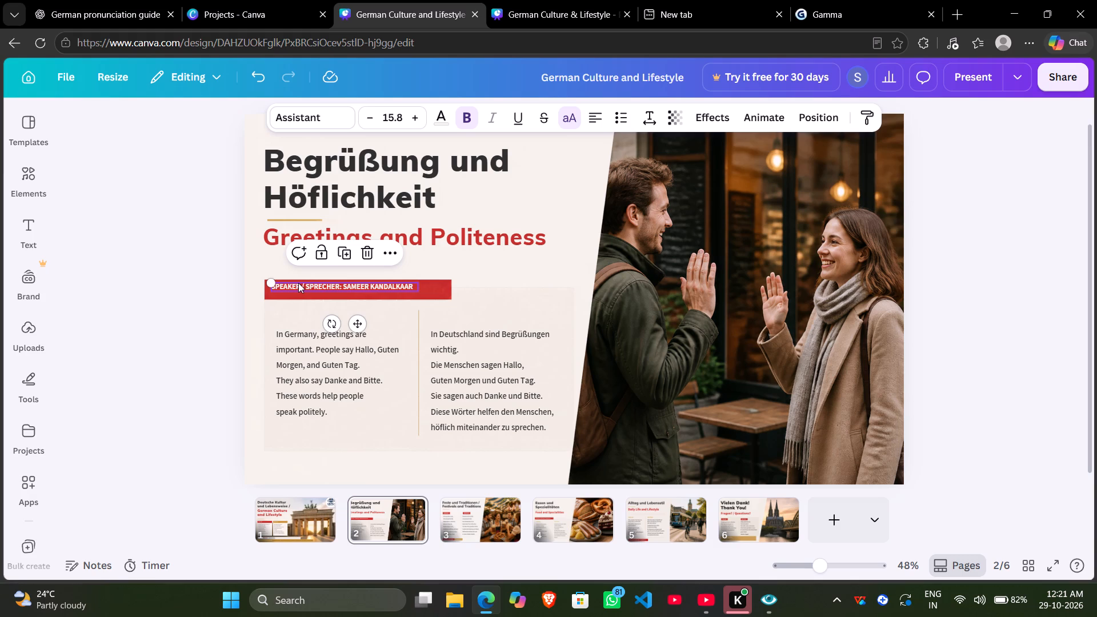
drag(298, 283, 320, 287)
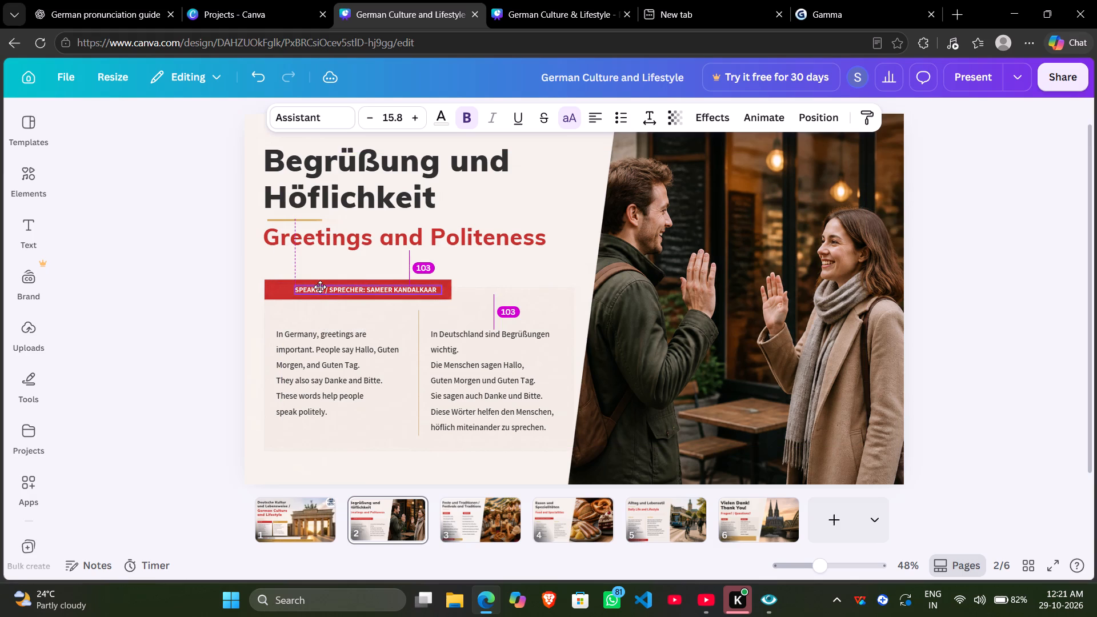
drag(320, 287, 329, 285)
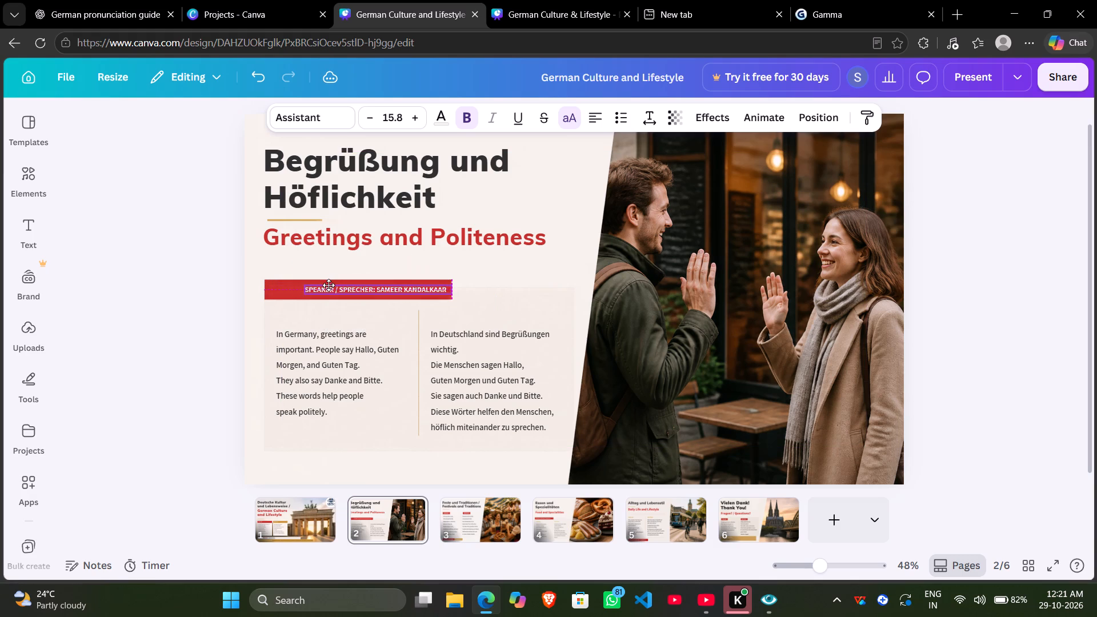
drag(329, 285, 329, 286)
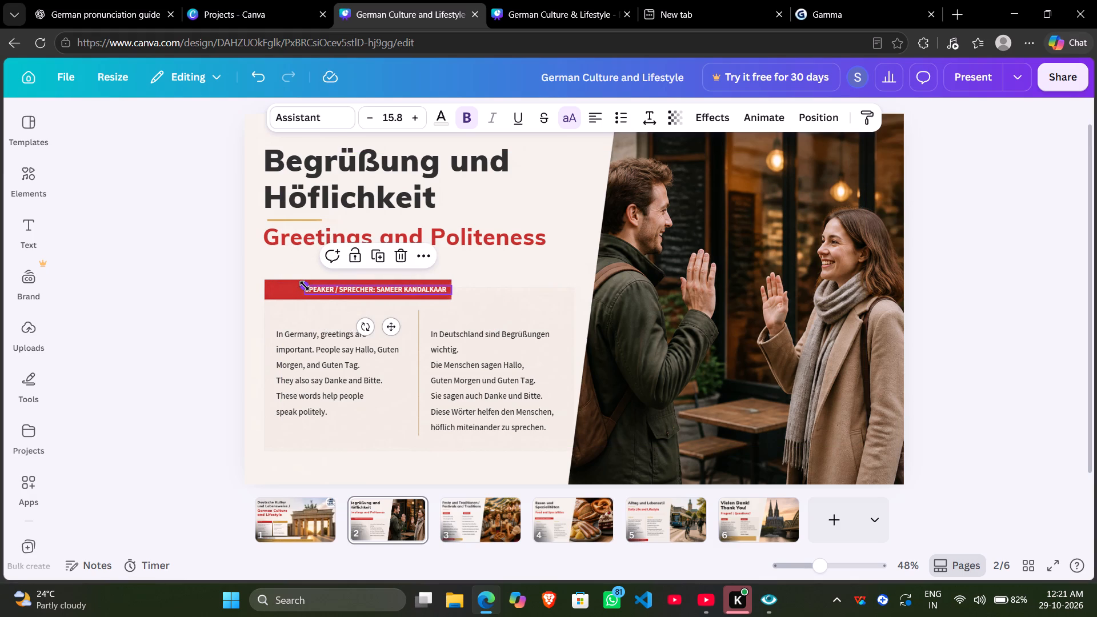
Scale the slide 2 speaker label up to font size 18.2 and shift it left to the start of the red bar.
drag(305, 286, 281, 279)
click(212, 275)
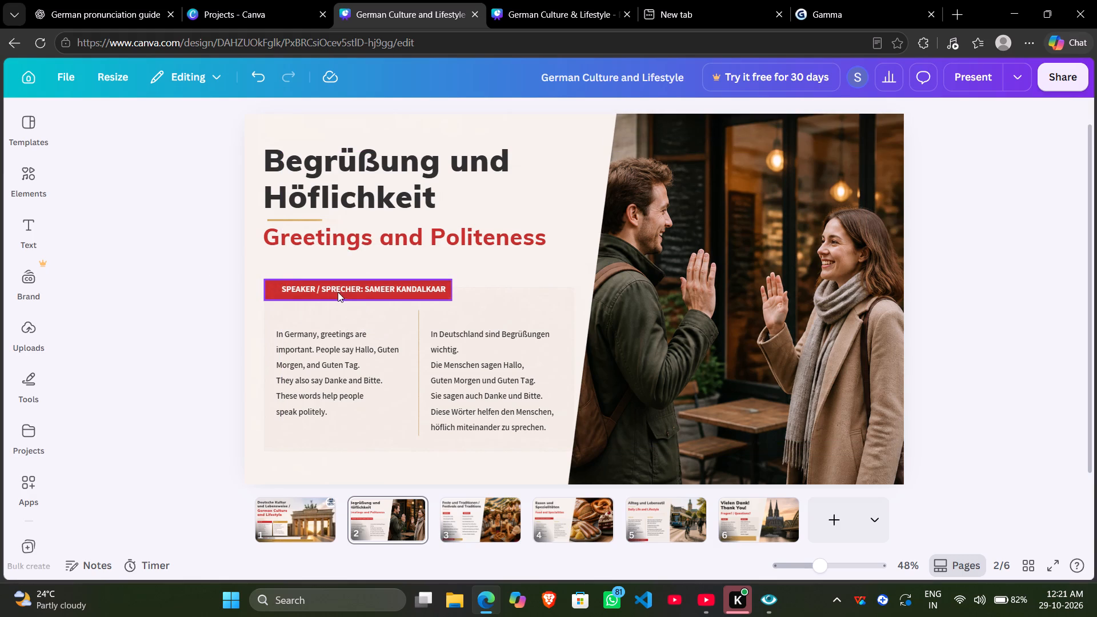
drag(355, 290, 345, 290)
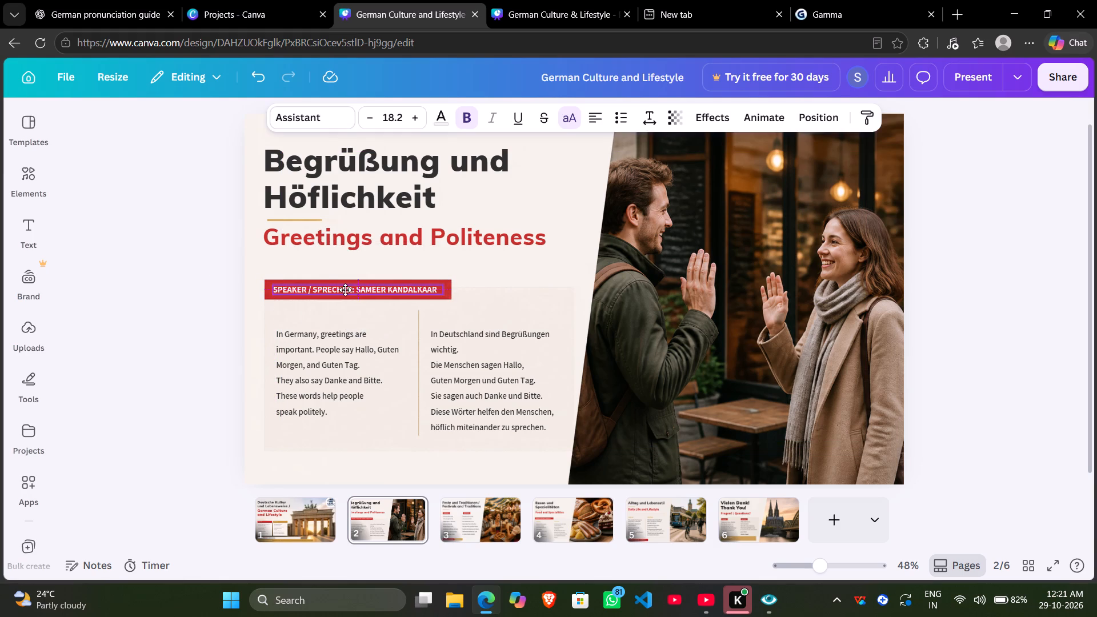
drag(345, 290, 342, 289)
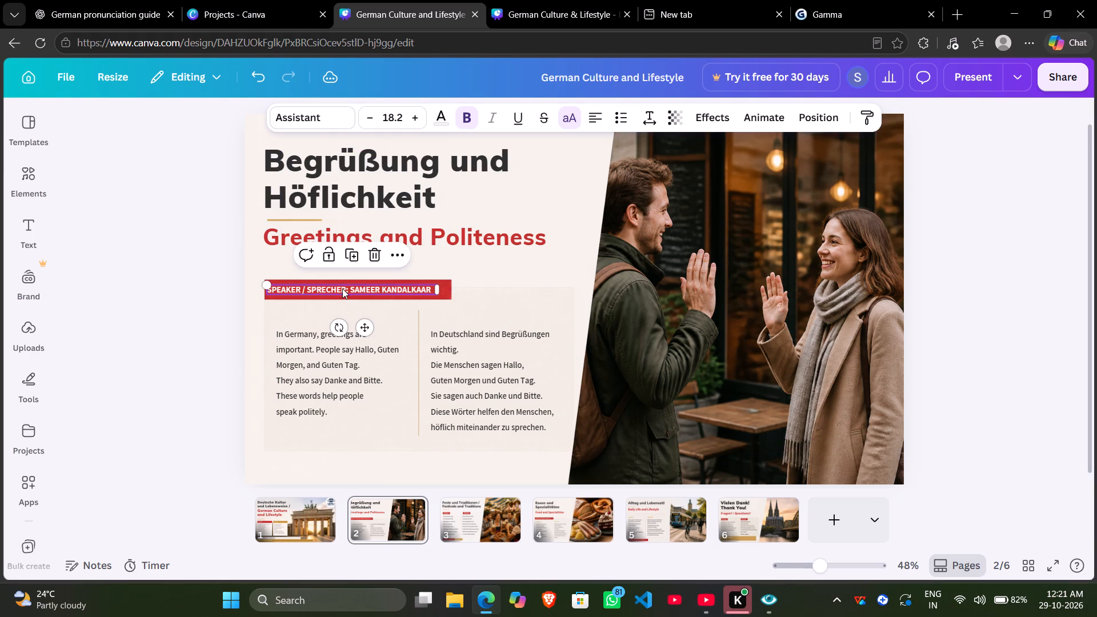
Remove the extra letter A near the end of the surname in the slide 2 speaker label.
click(401, 286)
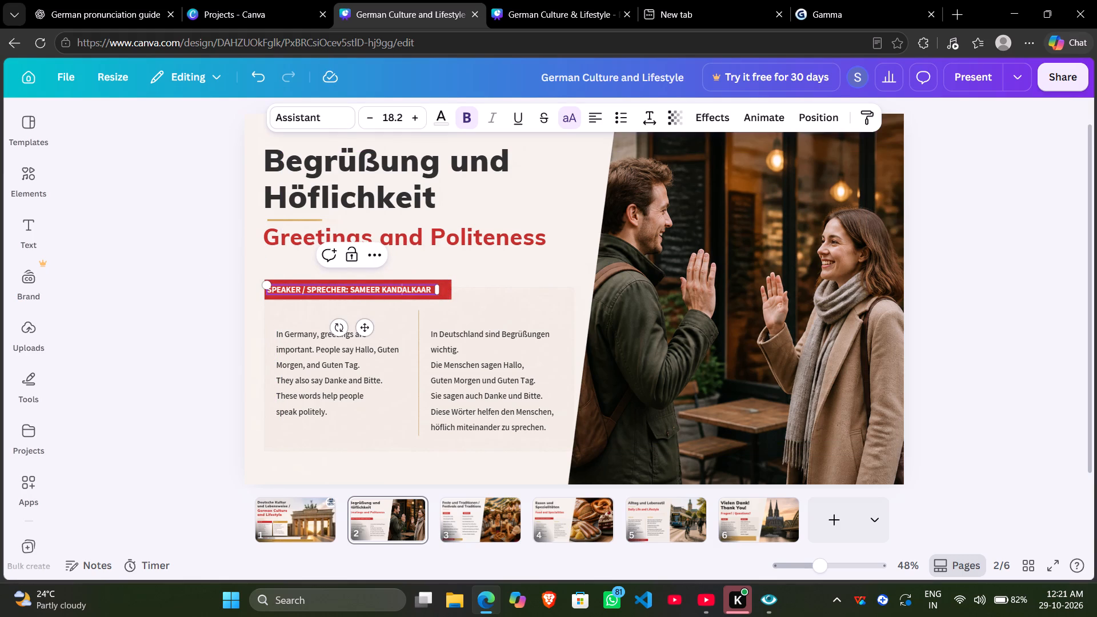
click(418, 286)
key(Right)
key(Right)
key(Right)
key(Left)
key(BackSpace)
click(323, 289)
Shift the slide 2 speaker label slightly right within the red bar to leave a small margin at the bar's start.
click(199, 288)
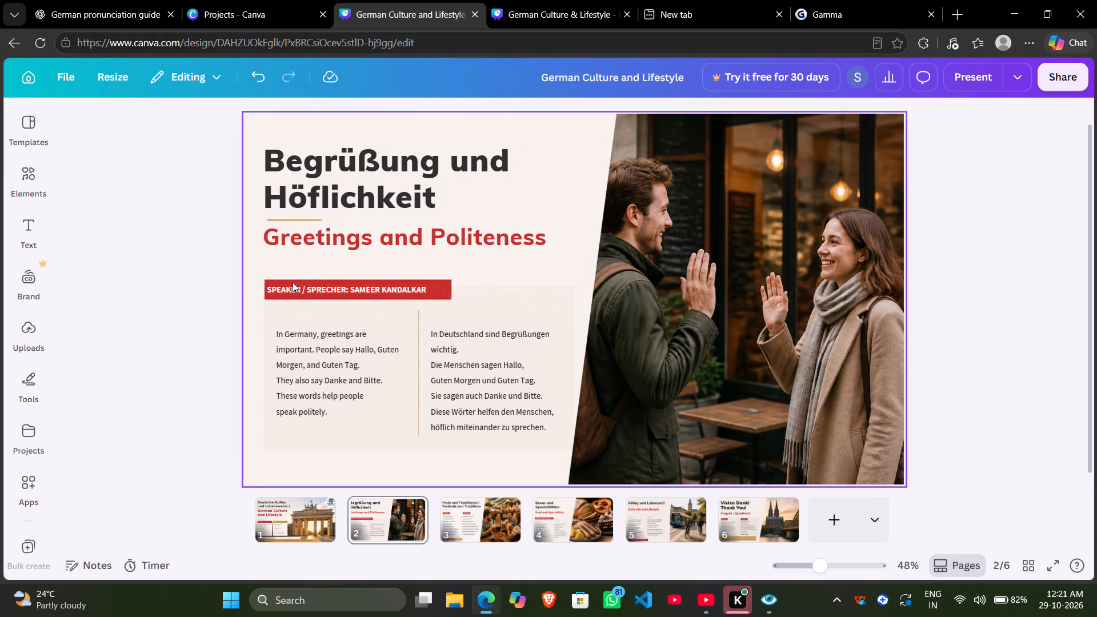
click(308, 286)
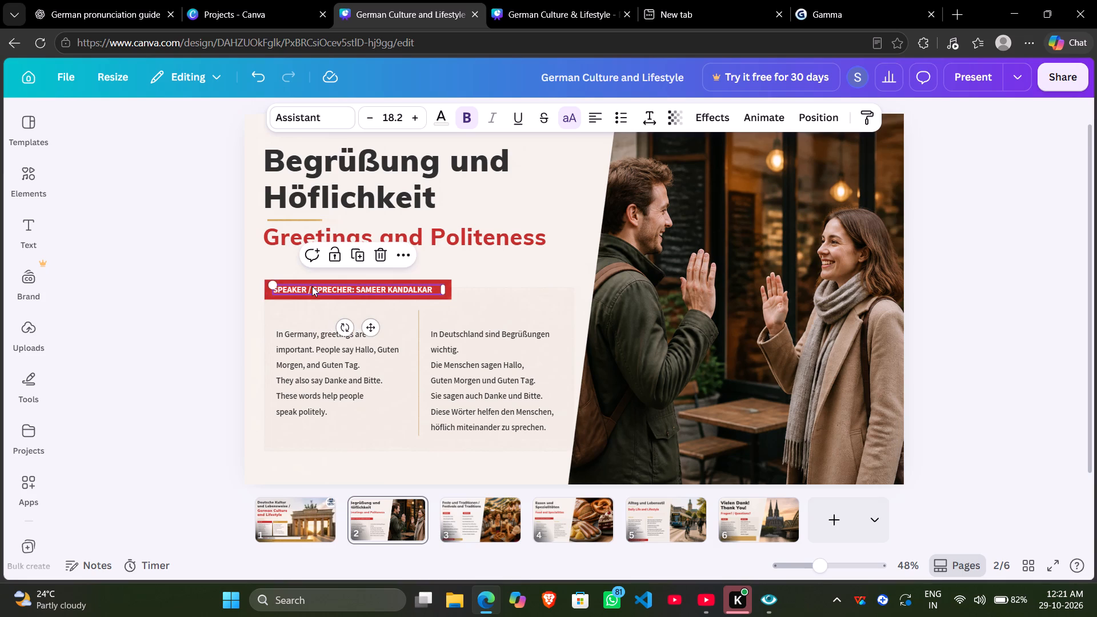
click(195, 281)
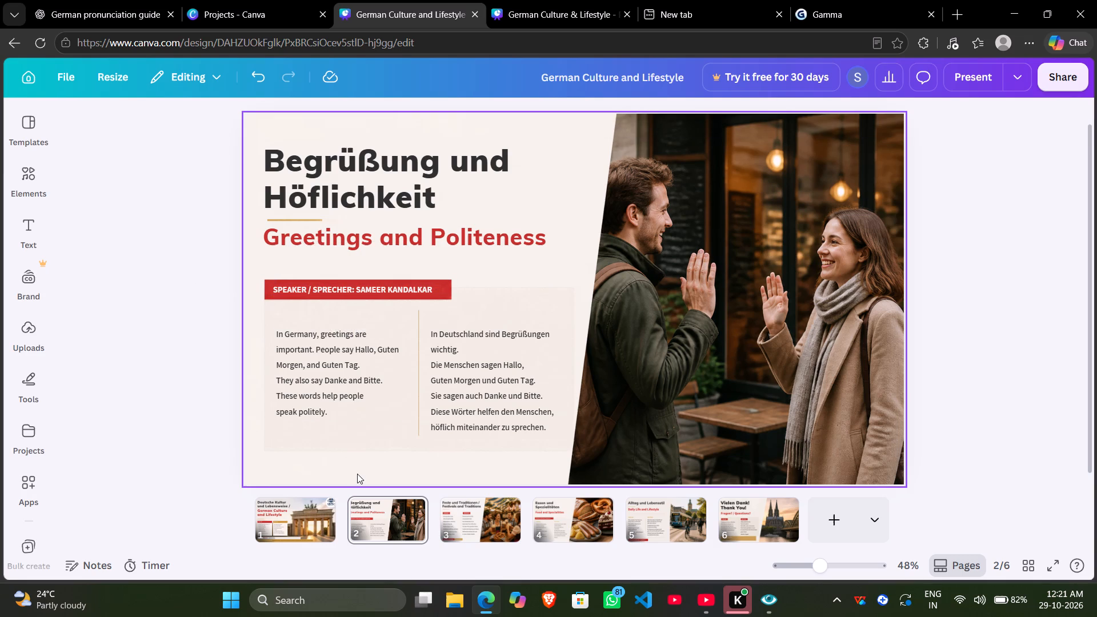
Move slide 2's red speaker bar and its label down to the lower edge of the two-column text panel.
key(Right)
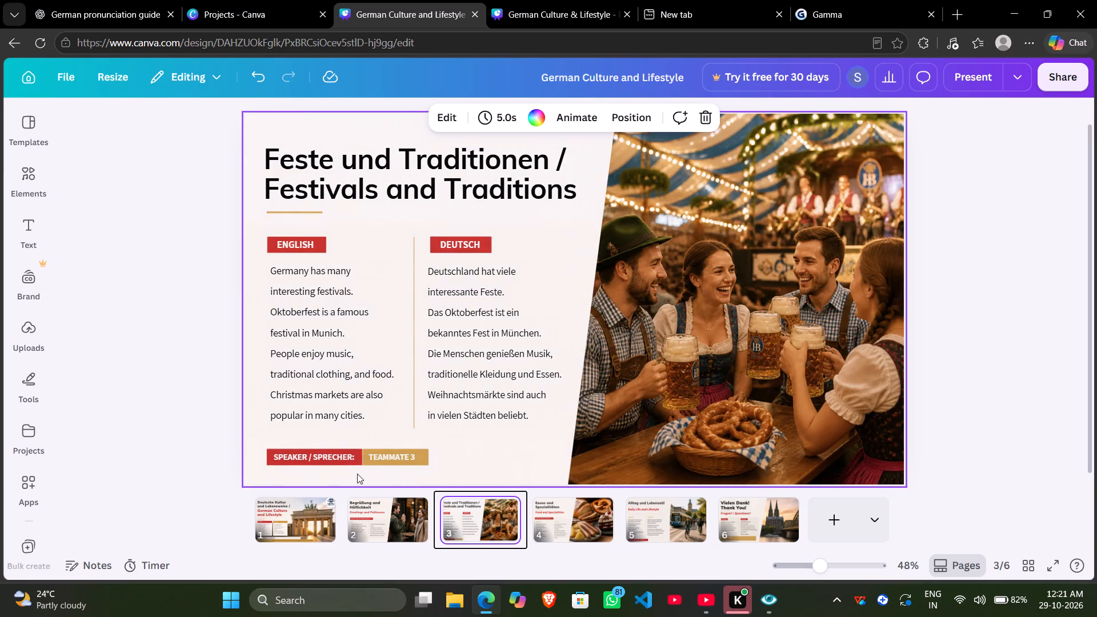
key(Left)
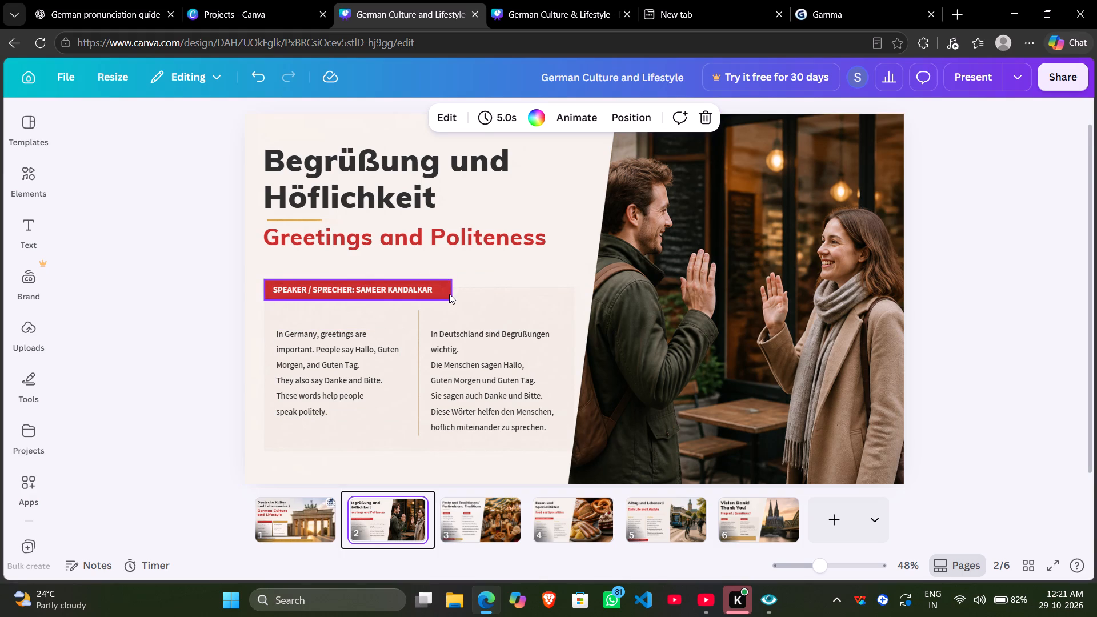
drag(449, 294, 446, 459)
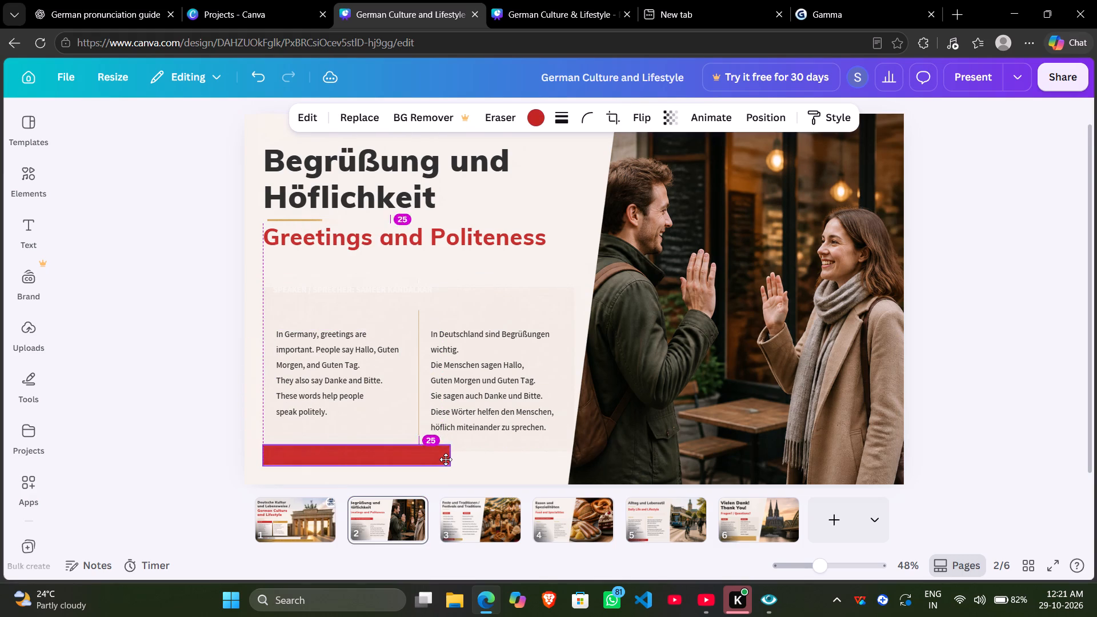
drag(446, 459, 446, 461)
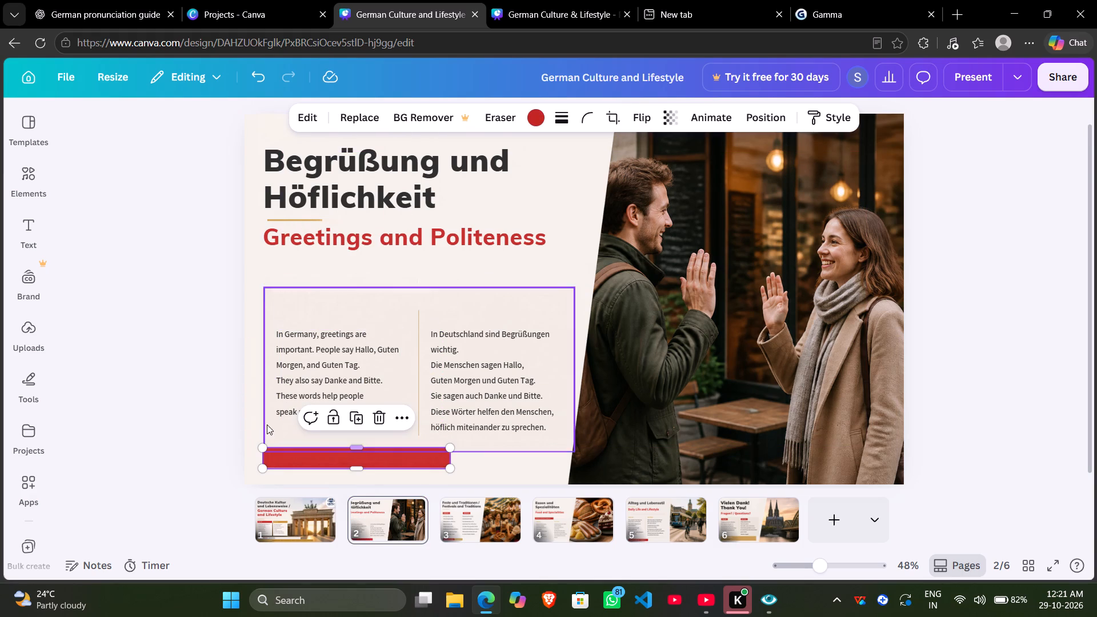
click(186, 403)
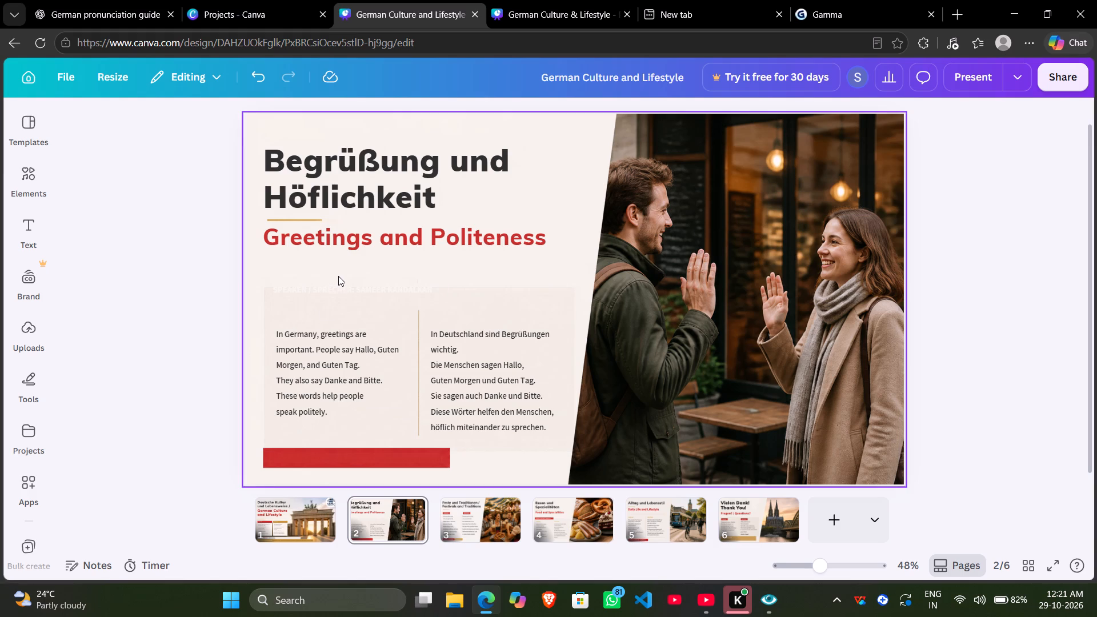
drag(335, 286, 340, 356)
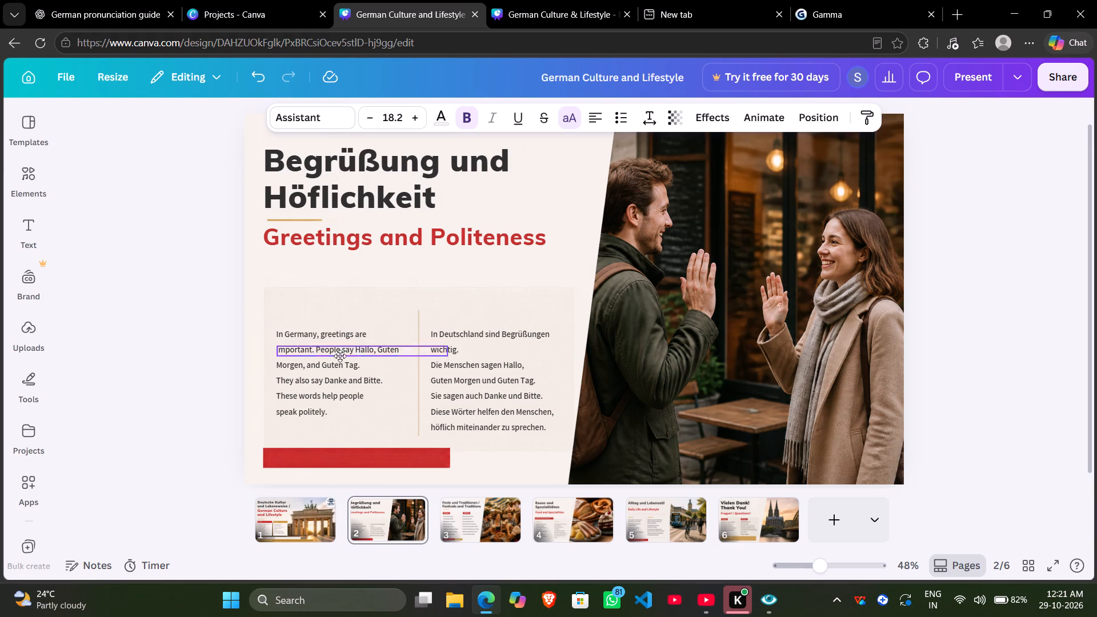
drag(340, 356, 334, 455)
click(197, 415)
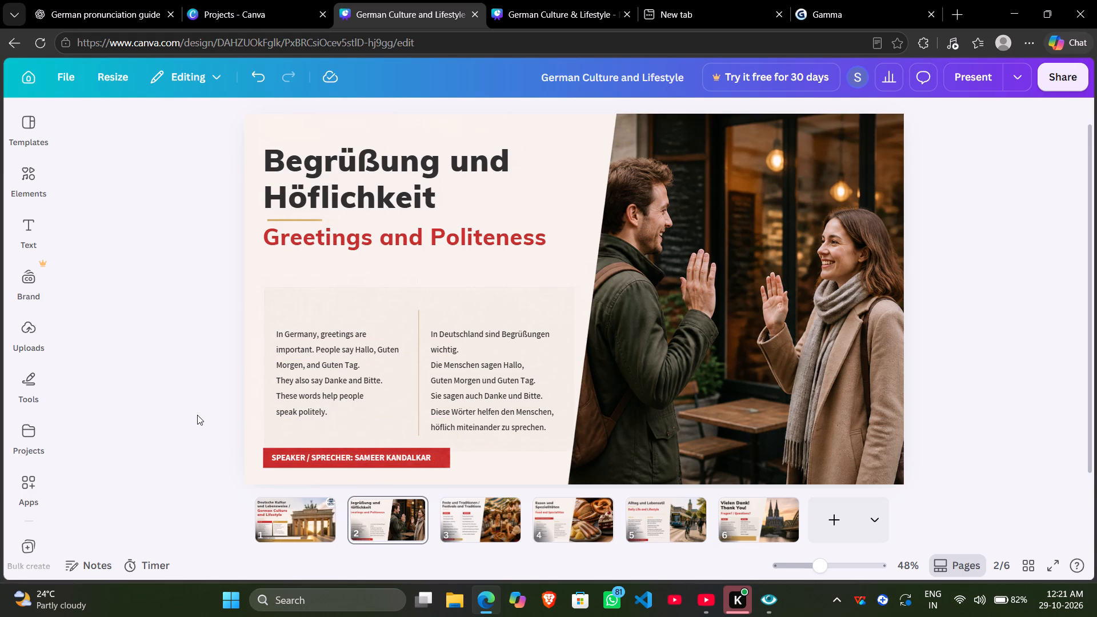
Compare the placement and text style of the speaker lines on slides 1, 2 and 3.
key(Left)
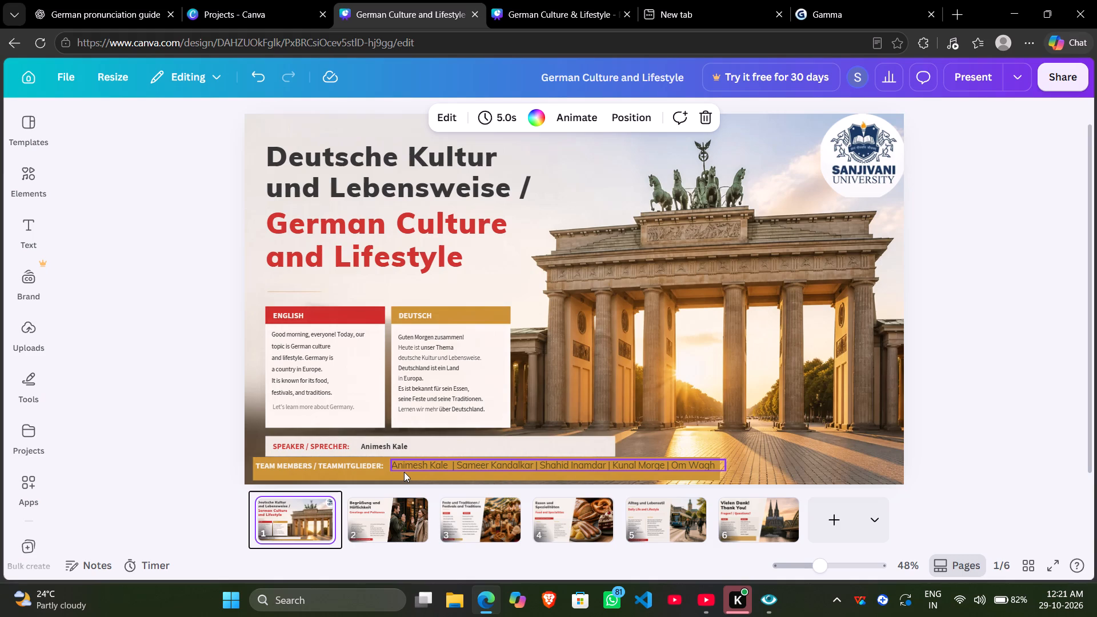
key(Right)
key(Right)
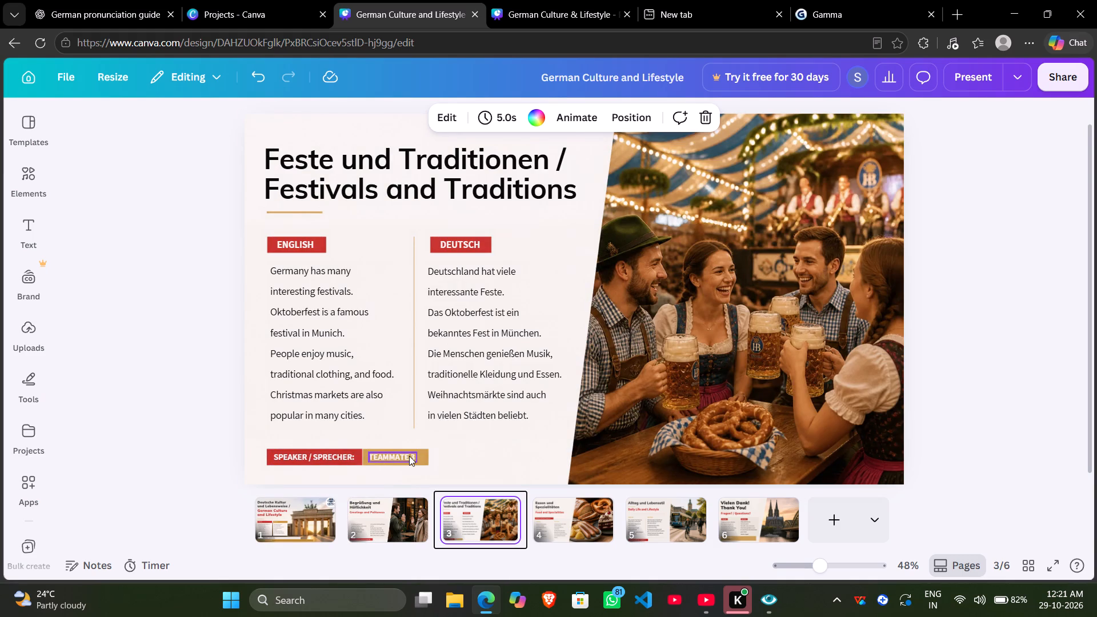
click(409, 456)
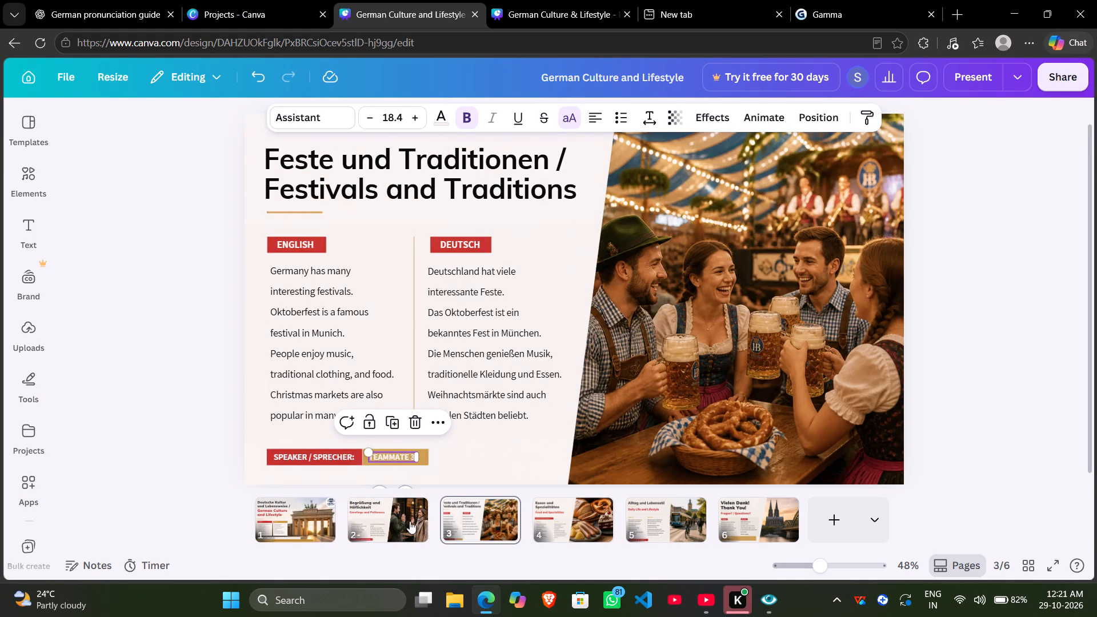
click(411, 524)
click(383, 455)
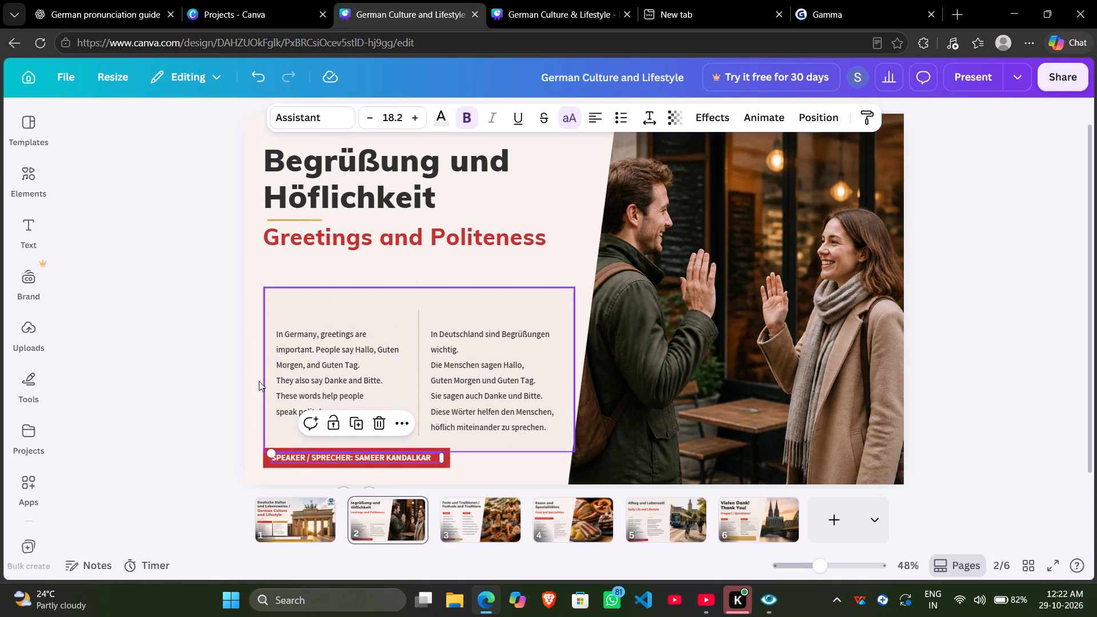
click(231, 376)
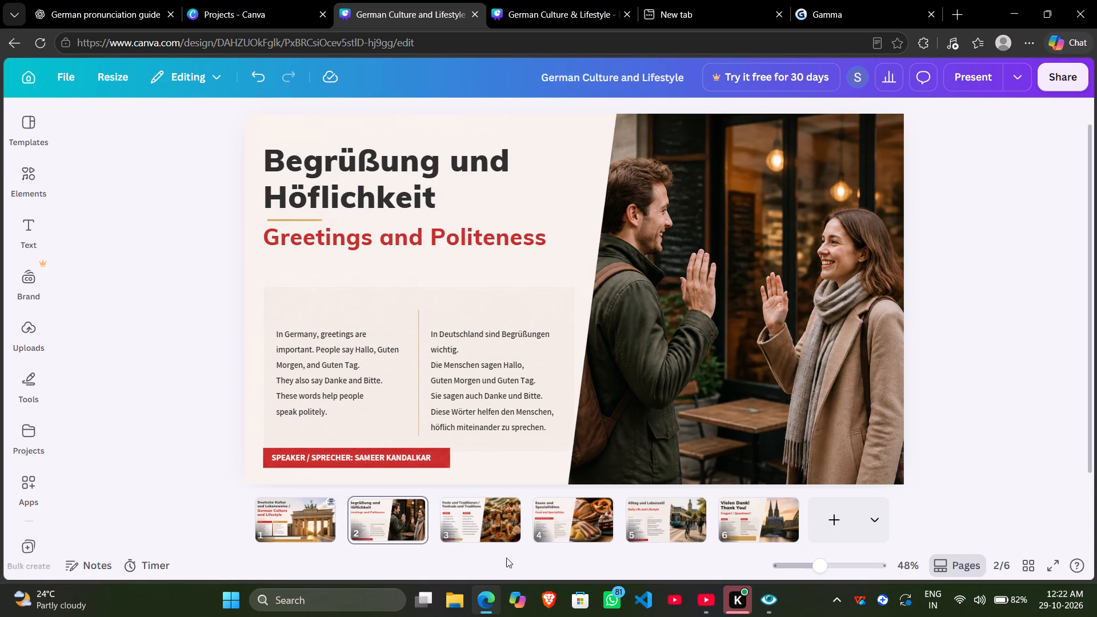
Replace the TEAMMATE 3 placeholder in the slide 3 speaker line with the third team member's full name.
click(497, 524)
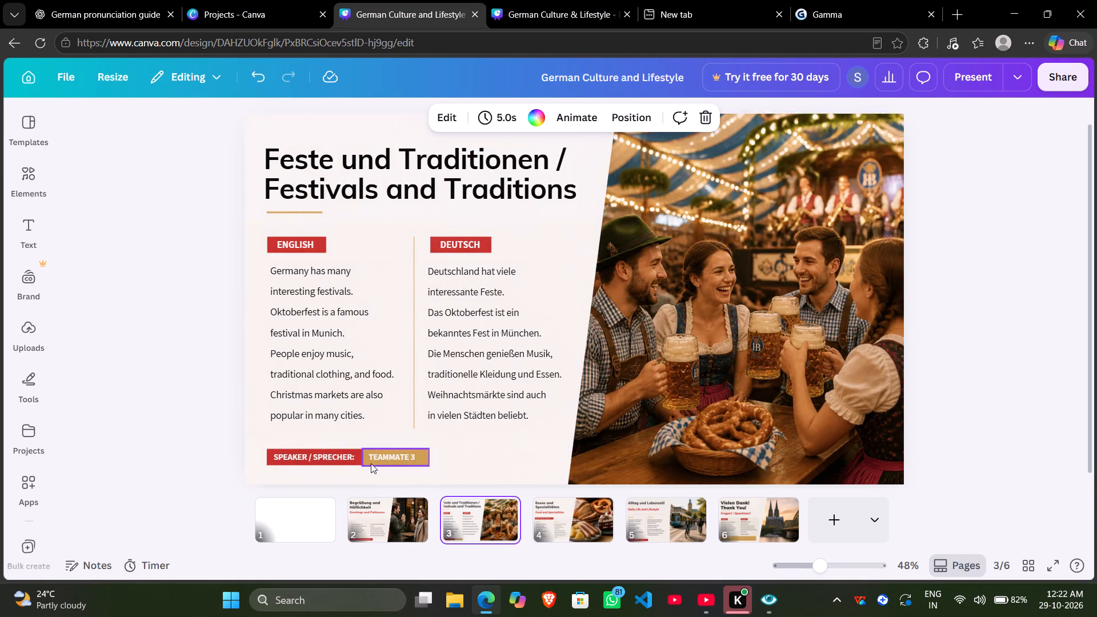
click(406, 456)
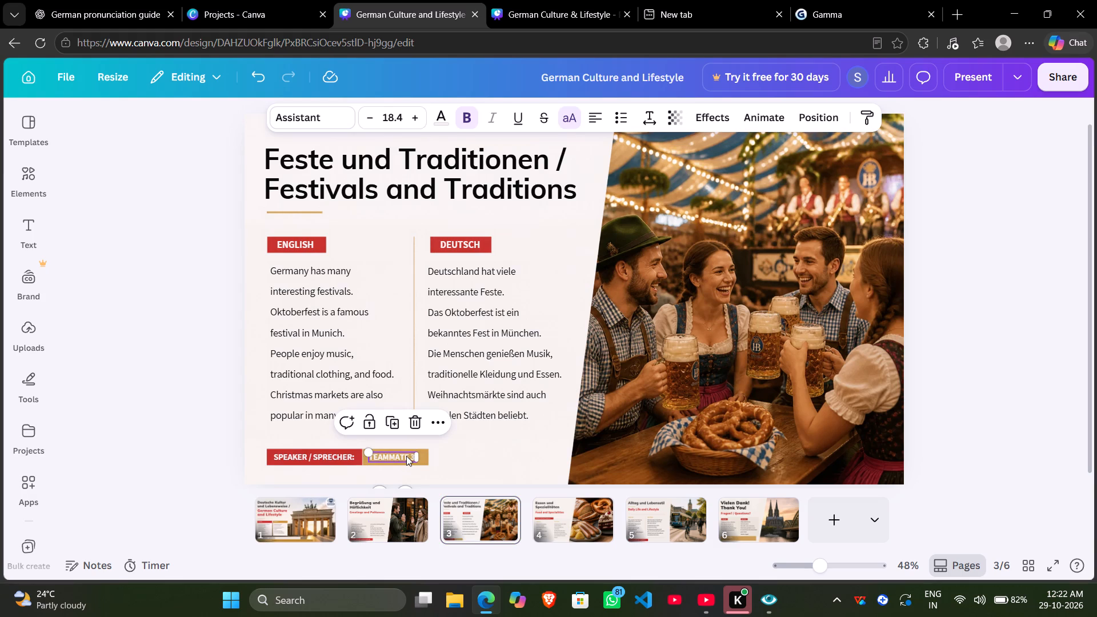
click(407, 454)
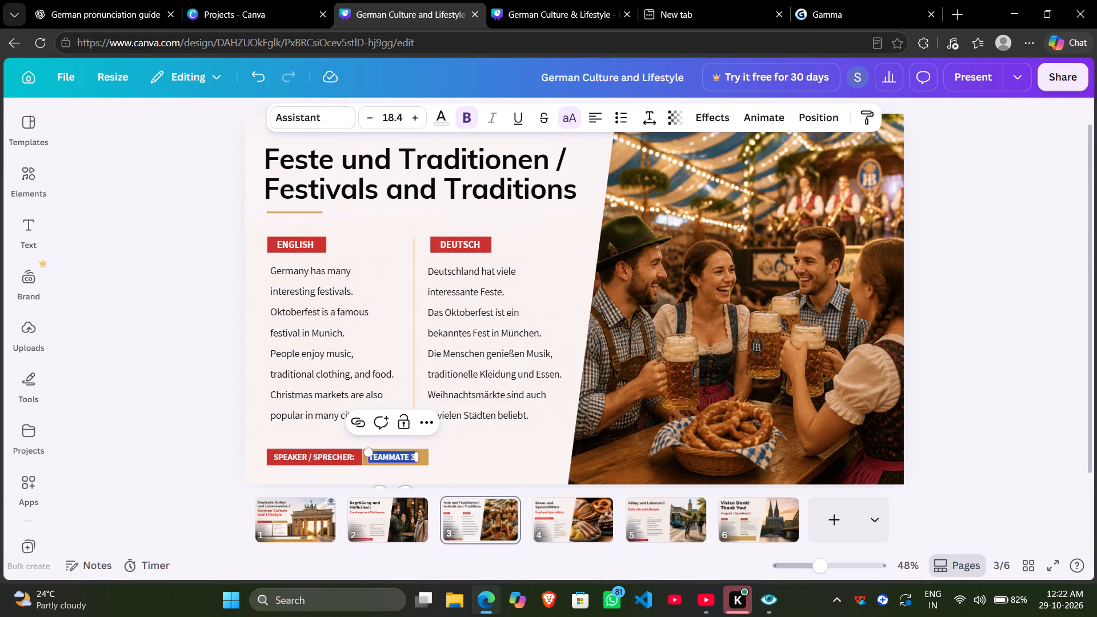
key(BackSpace)
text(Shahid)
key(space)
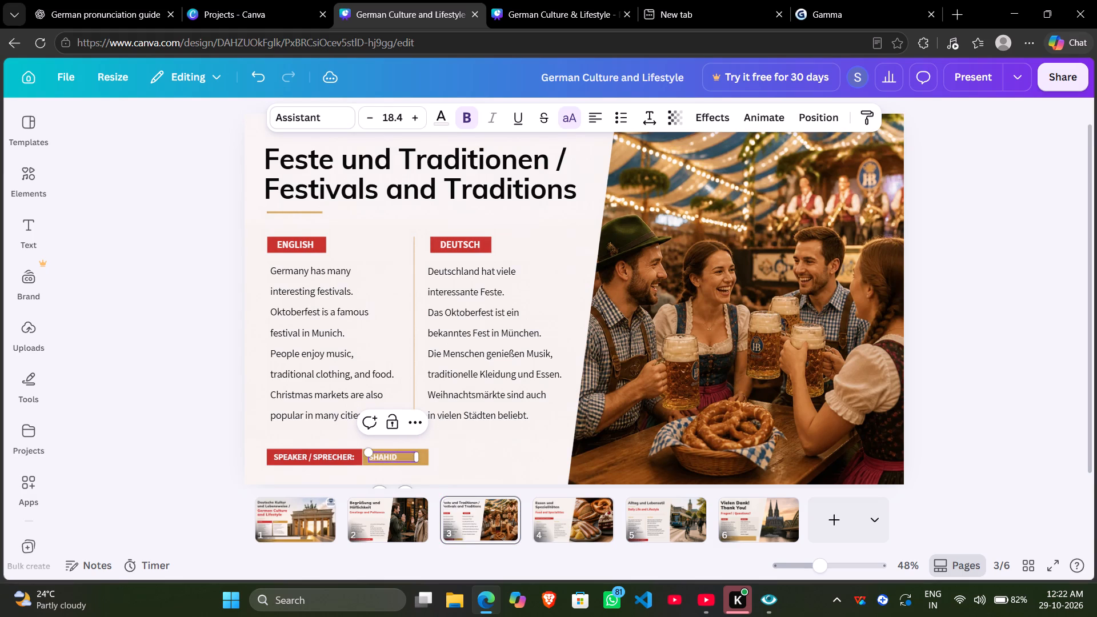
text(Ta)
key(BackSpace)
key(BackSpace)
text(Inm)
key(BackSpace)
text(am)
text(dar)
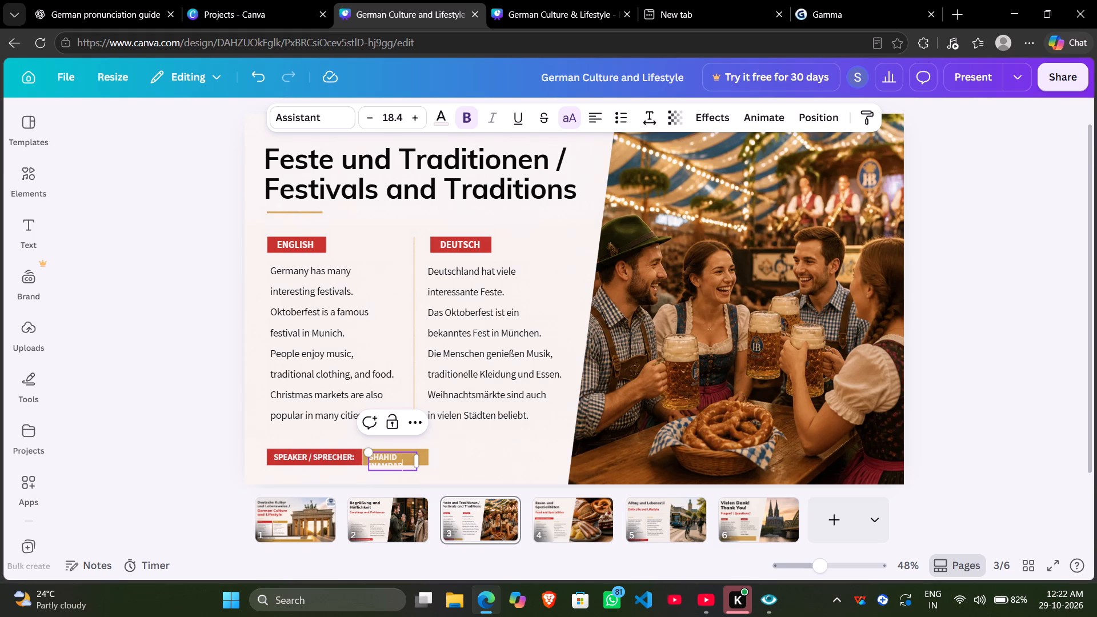
Widen the slide 3 speaker name's text box so the name fits on a single line.
click(423, 458)
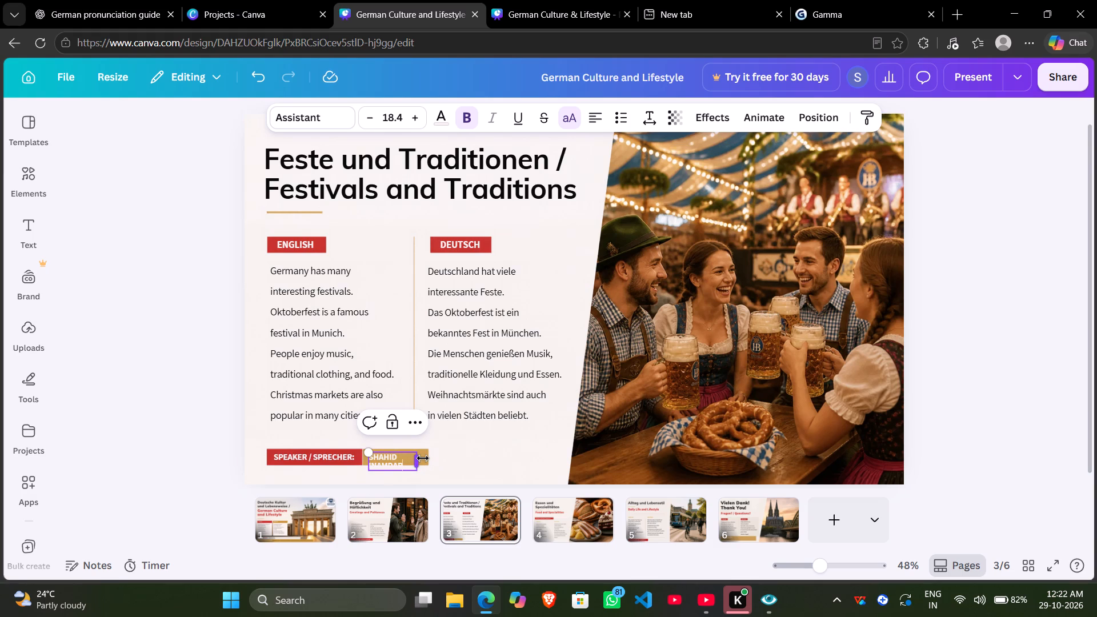
click(426, 460)
drag(417, 462, 427, 462)
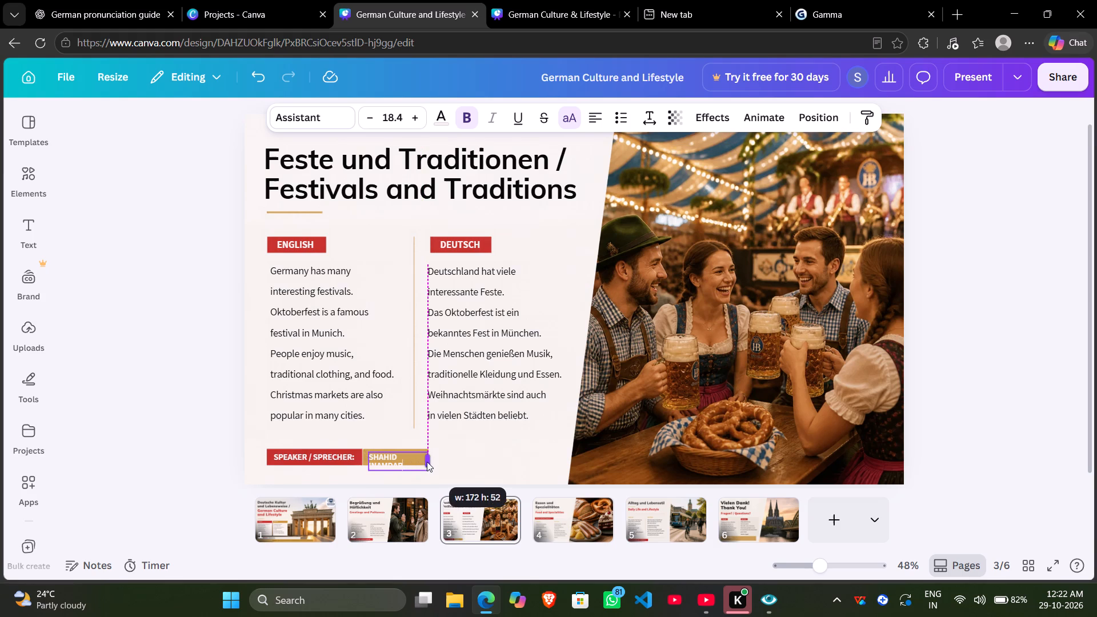
drag(427, 462, 437, 459)
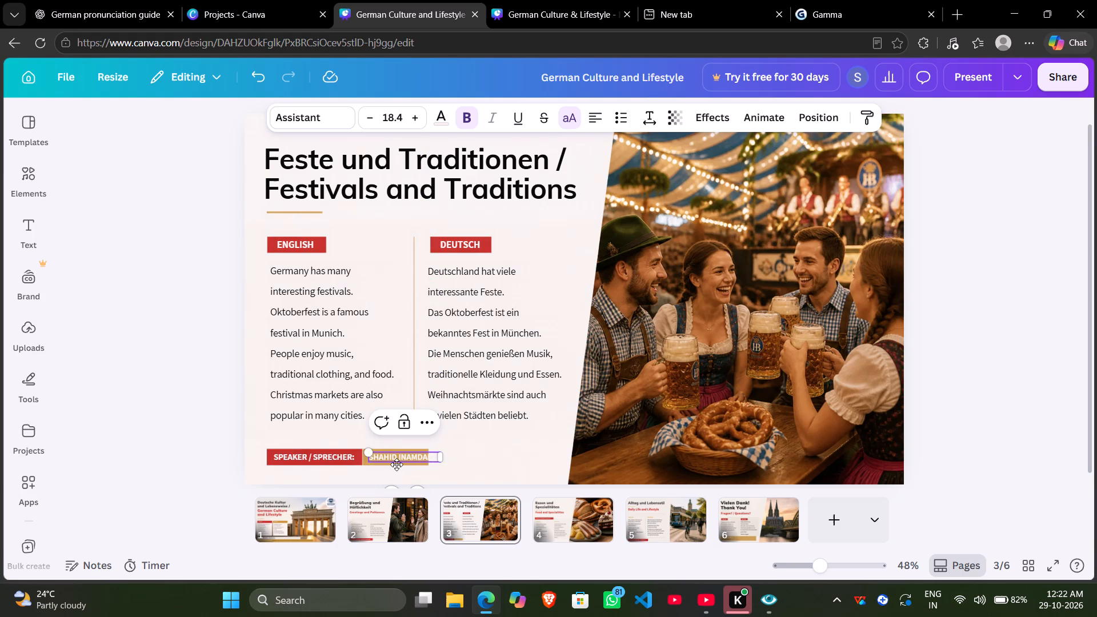
click(366, 460)
drag(381, 457, 347, 468)
click(221, 446)
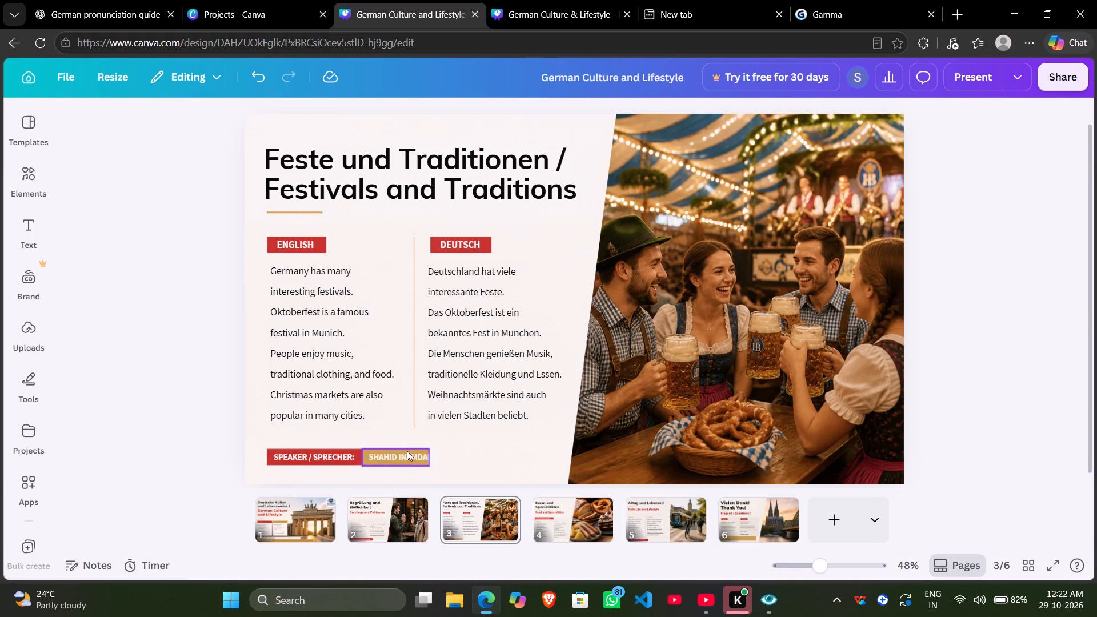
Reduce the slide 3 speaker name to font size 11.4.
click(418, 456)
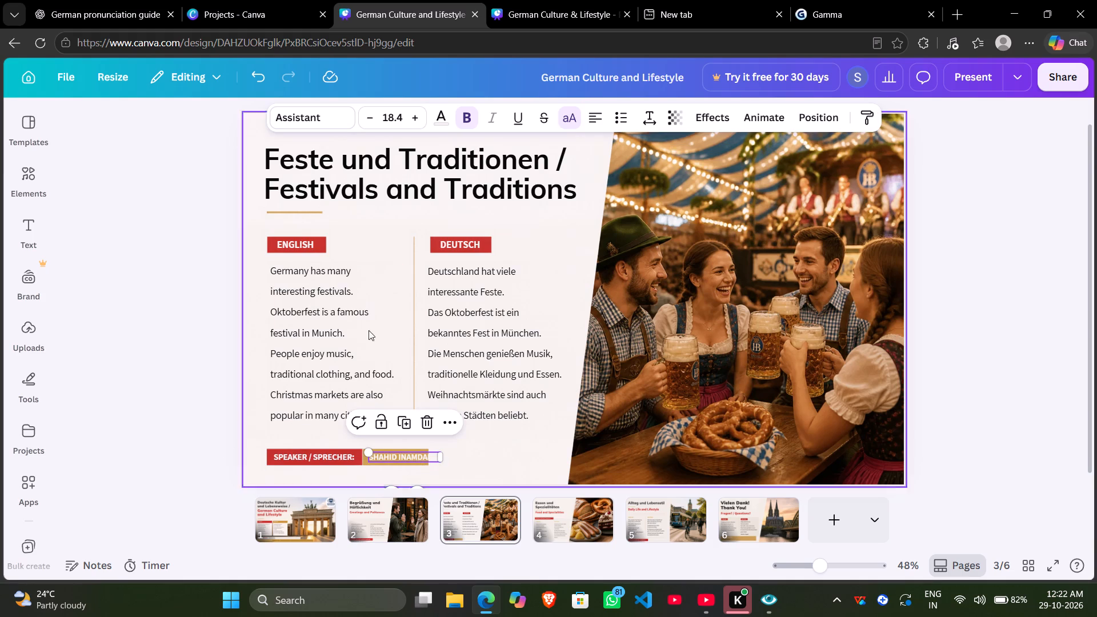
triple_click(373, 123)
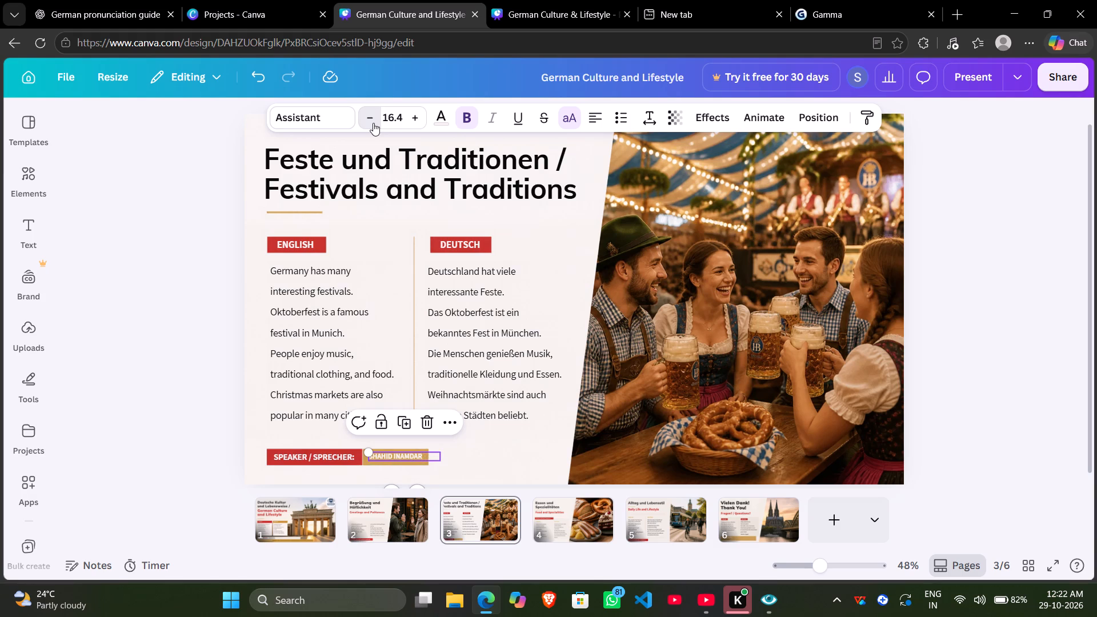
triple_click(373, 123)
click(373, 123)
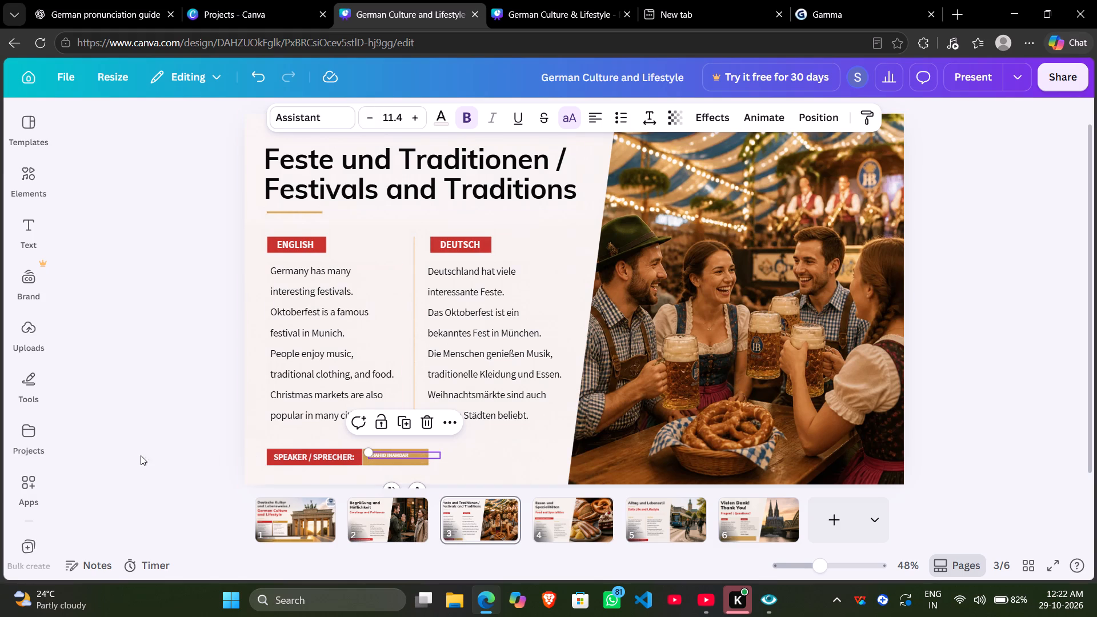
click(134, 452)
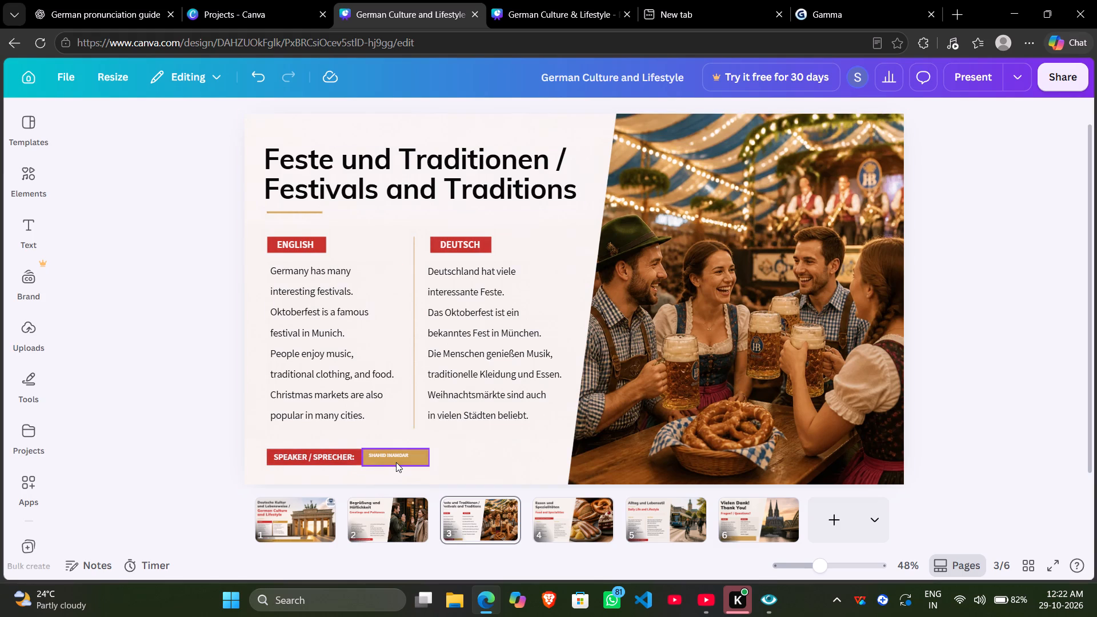
Enlarge the gold bar behind the slide 3 speaker name so it extends past the name's text box.
click(396, 462)
drag(430, 467, 453, 463)
Set the slide 3 speaker name's font size to 18.4.
click(401, 455)
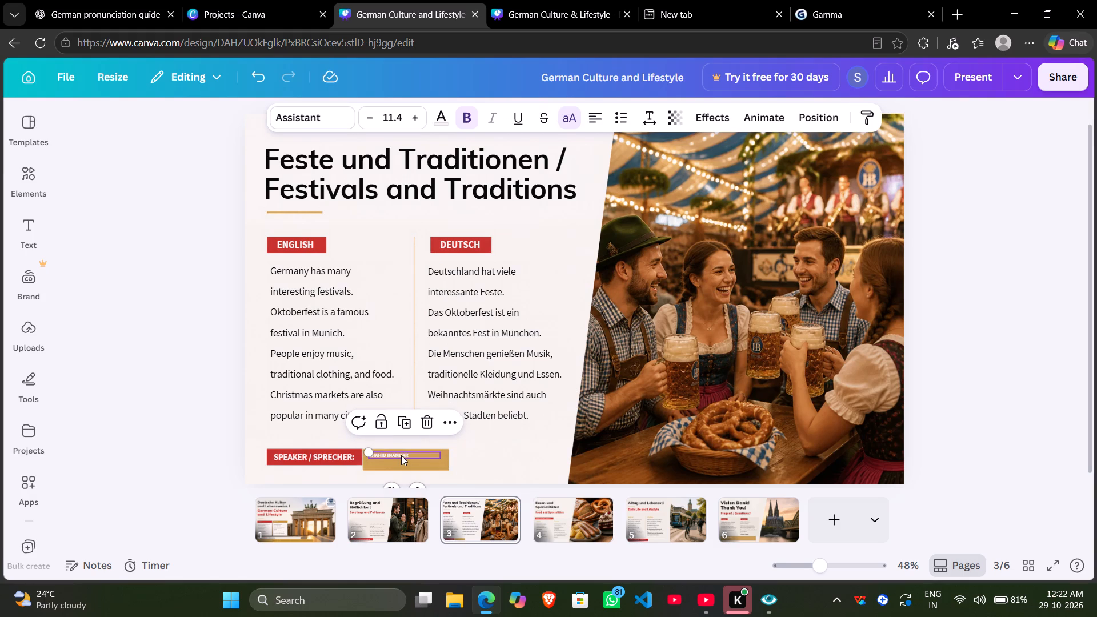
triple_click(416, 119)
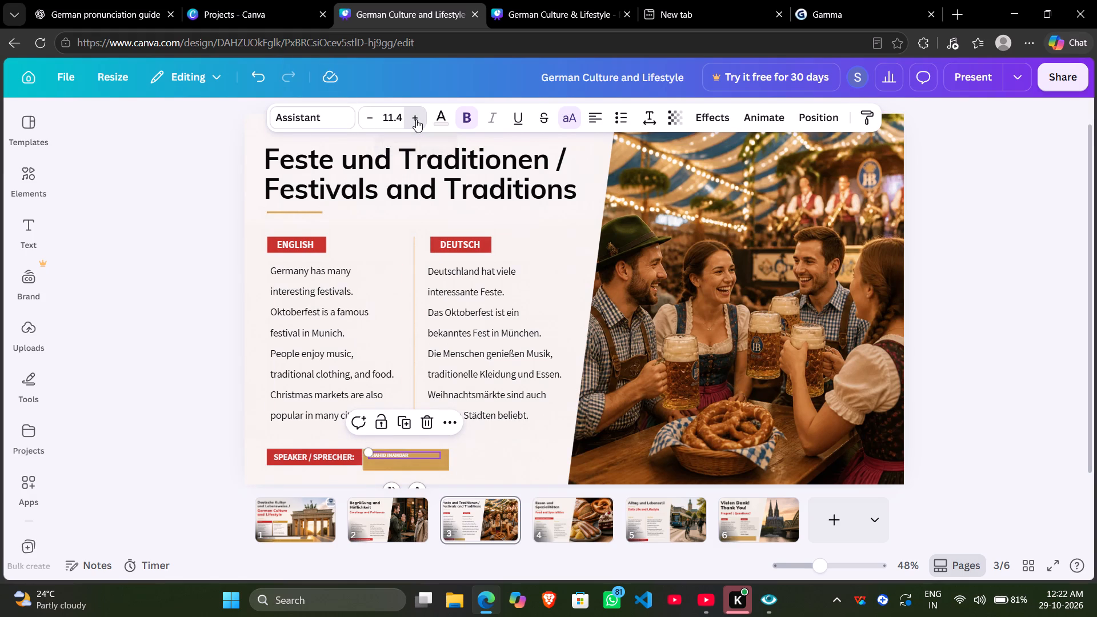
double_click(416, 119)
double_click(416, 119)
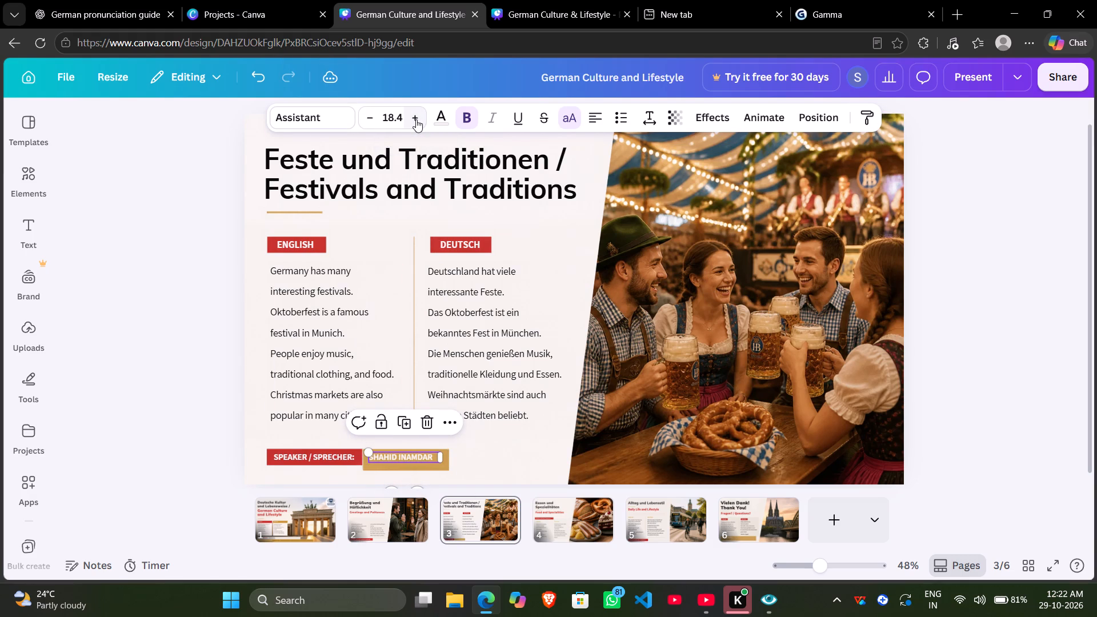
click(416, 119)
click(374, 117)
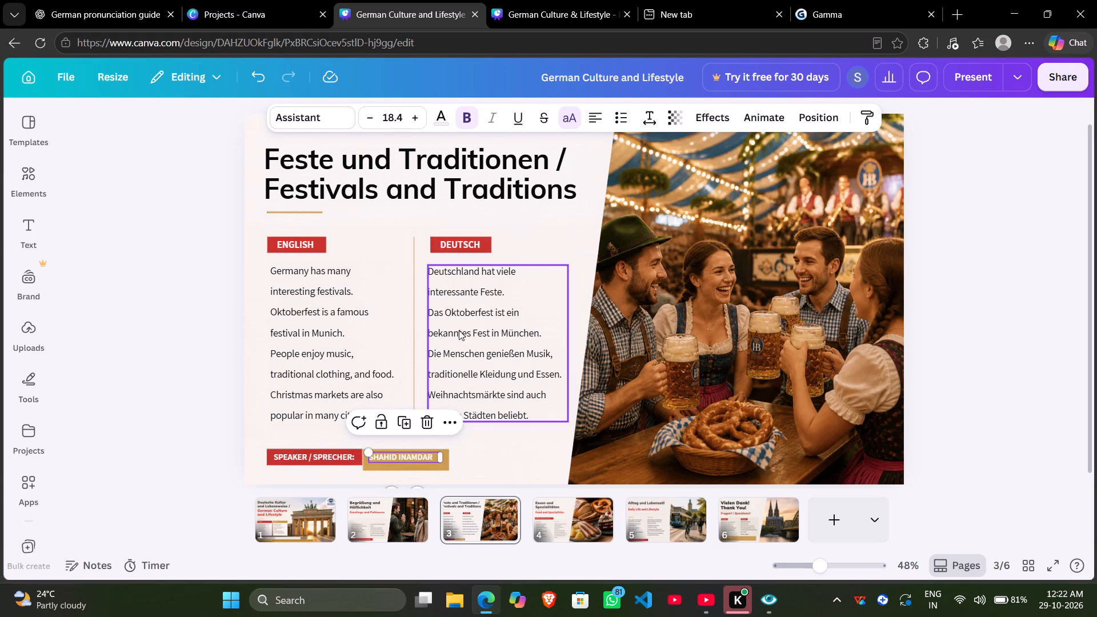
Shrink the gold bar behind the slide 3 speaker name to about 228 wide by 59 high.
click(170, 423)
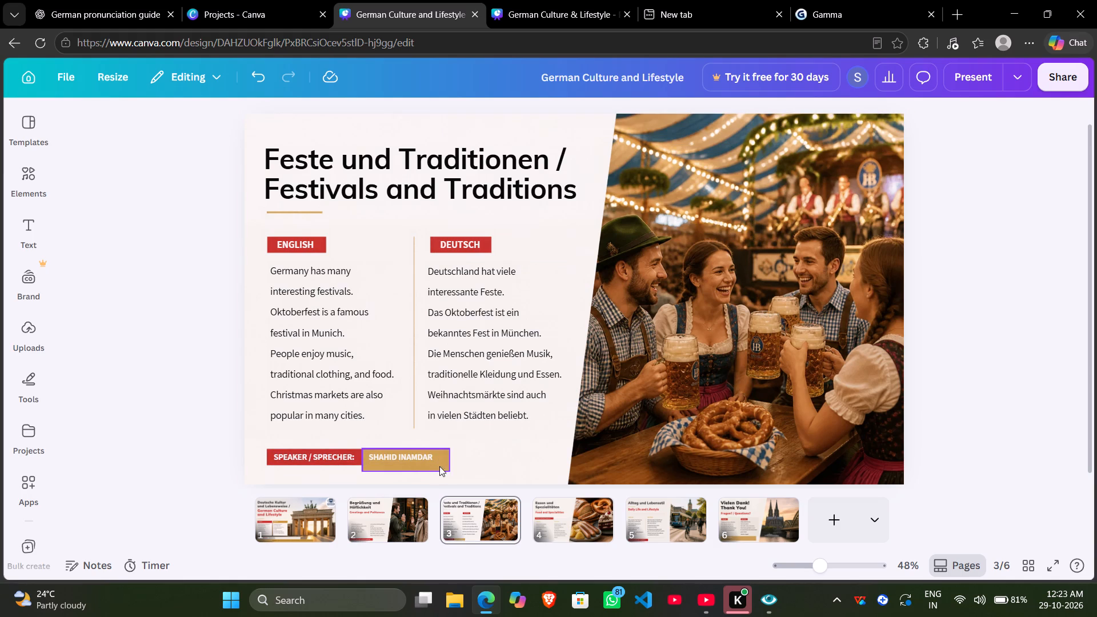
click(449, 464)
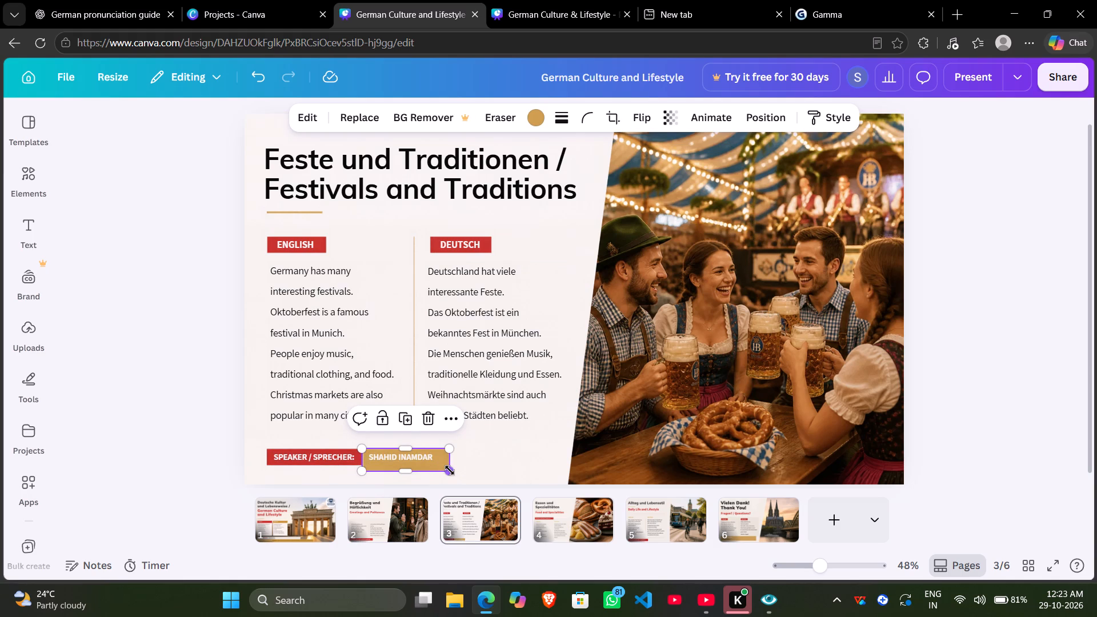
drag(450, 470, 439, 460)
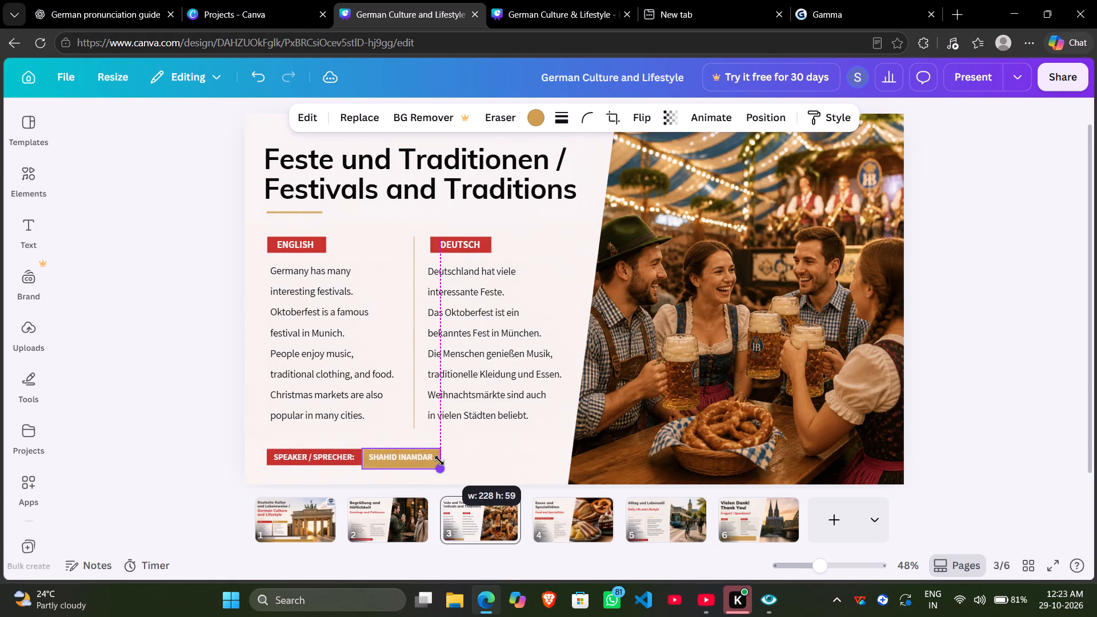
drag(439, 460, 438, 464)
click(167, 430)
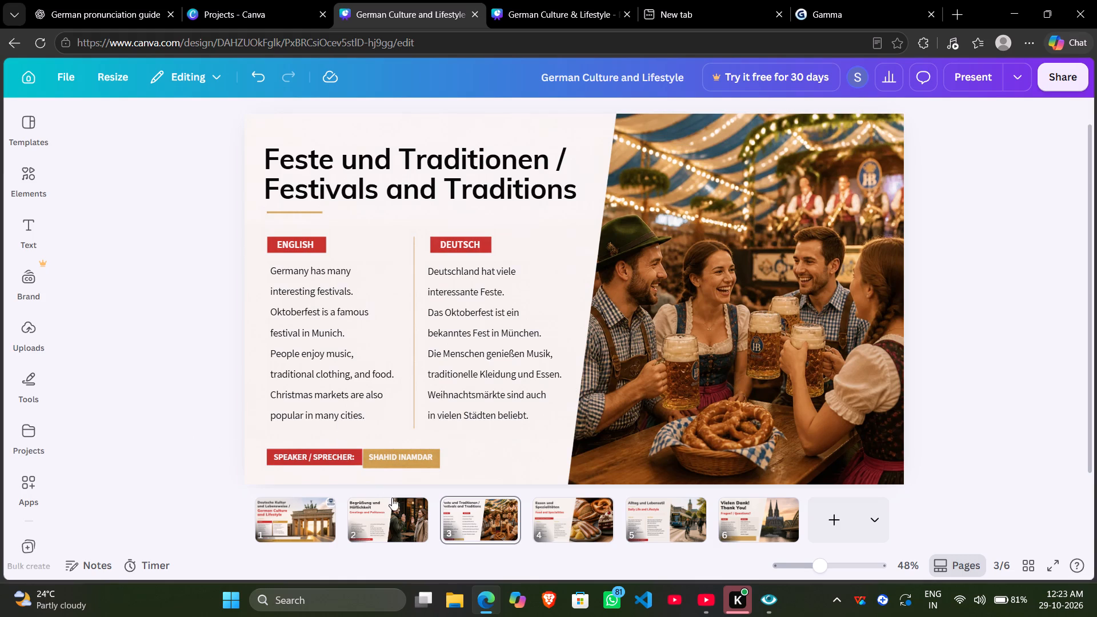
On slide 4, replace the TEAMMATE 4 placeholder in the speaker line with the assigned speaker's name.
click(578, 518)
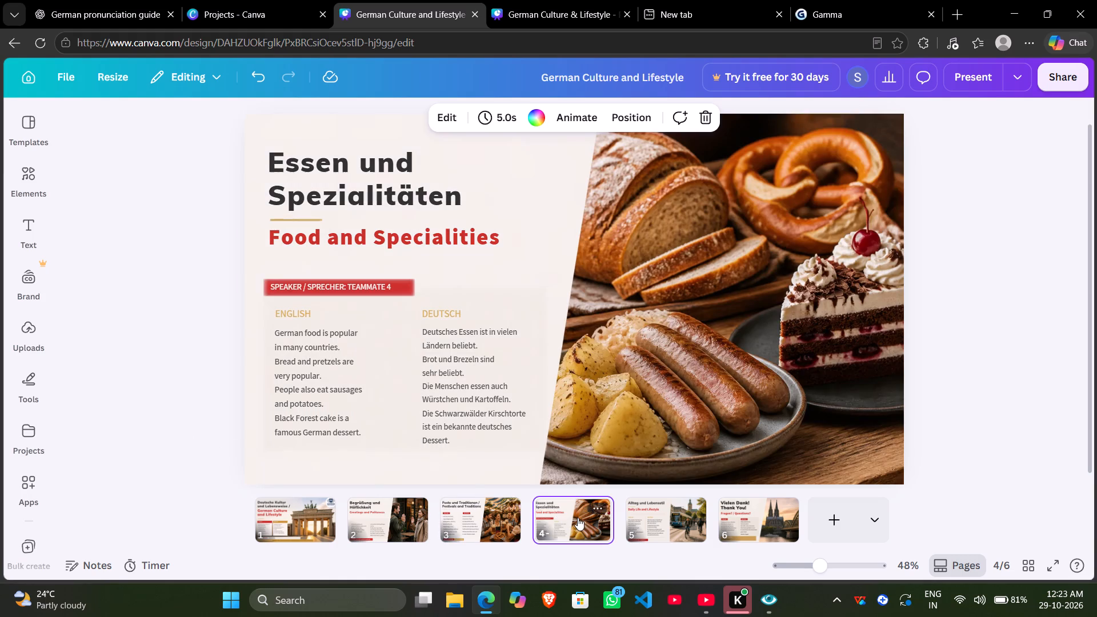
click(383, 284)
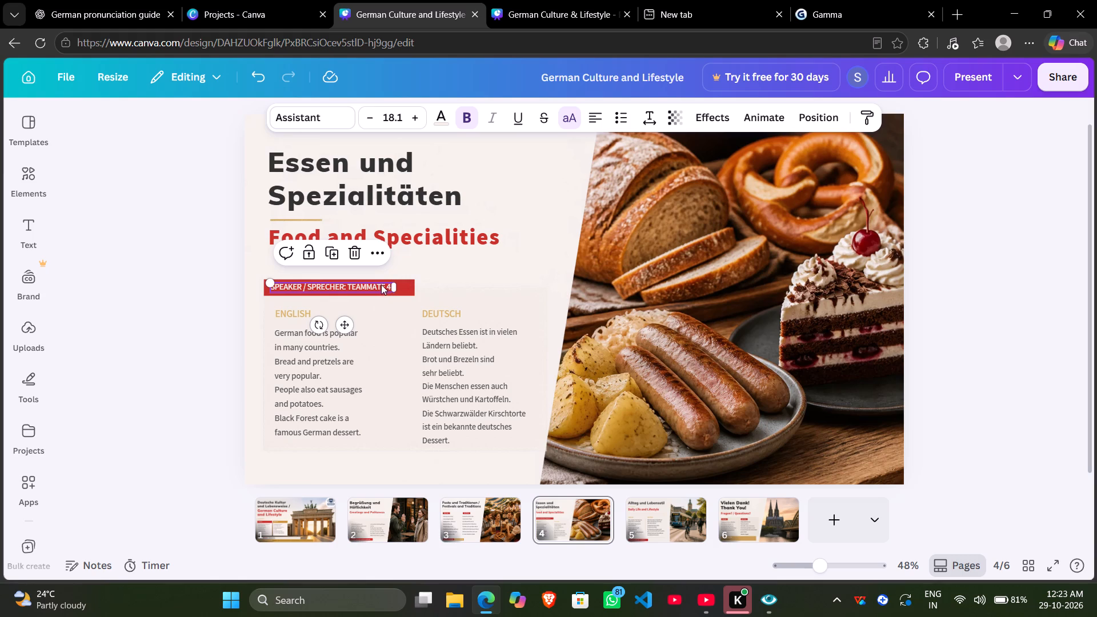
click(381, 283)
click(381, 283)
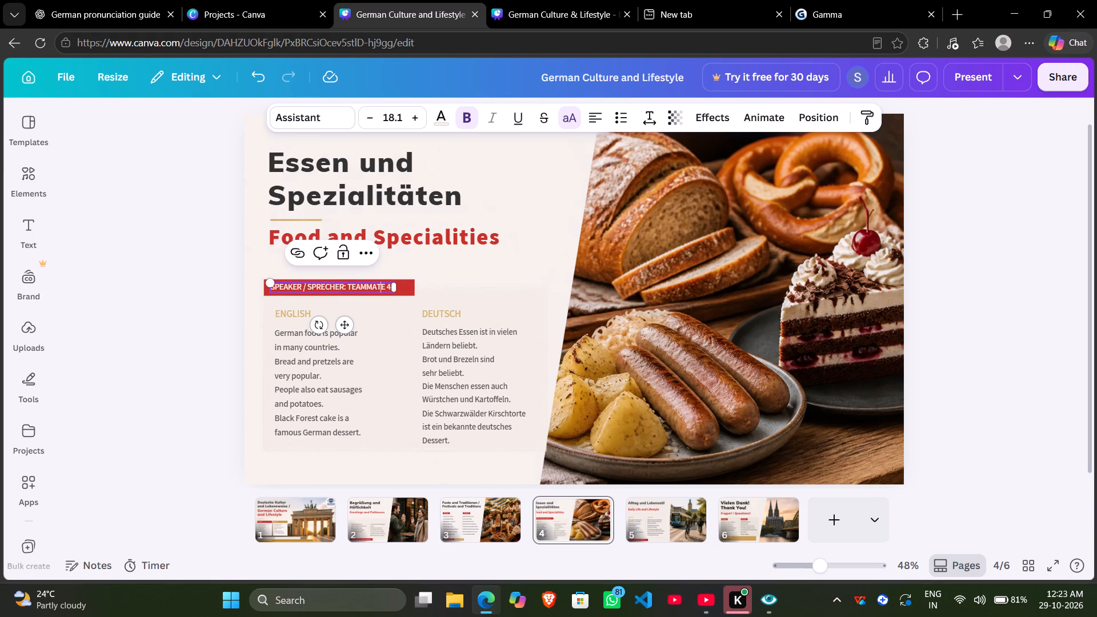
key(Right)
key(Right)
key(Right)
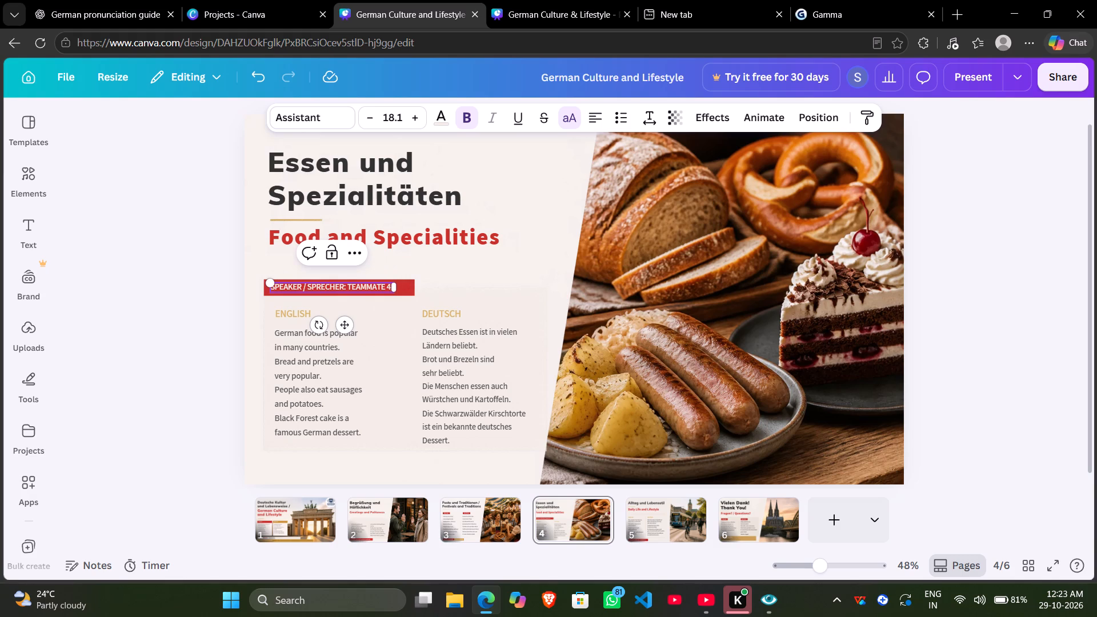
key(BackSpace)
key(BackSpace)
key(BackSpace)
key(BackSpace)
key(BackSpace)
key(BackSpace)
key(BackSpace)
key(BackSpace)
key(BackSpace)
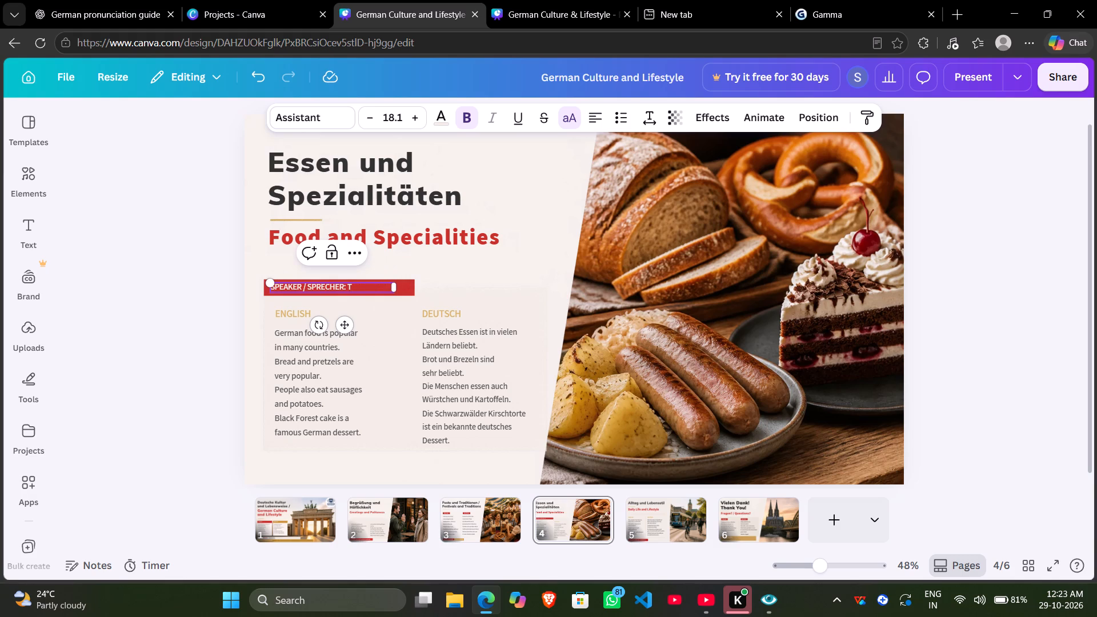
key(BackSpace)
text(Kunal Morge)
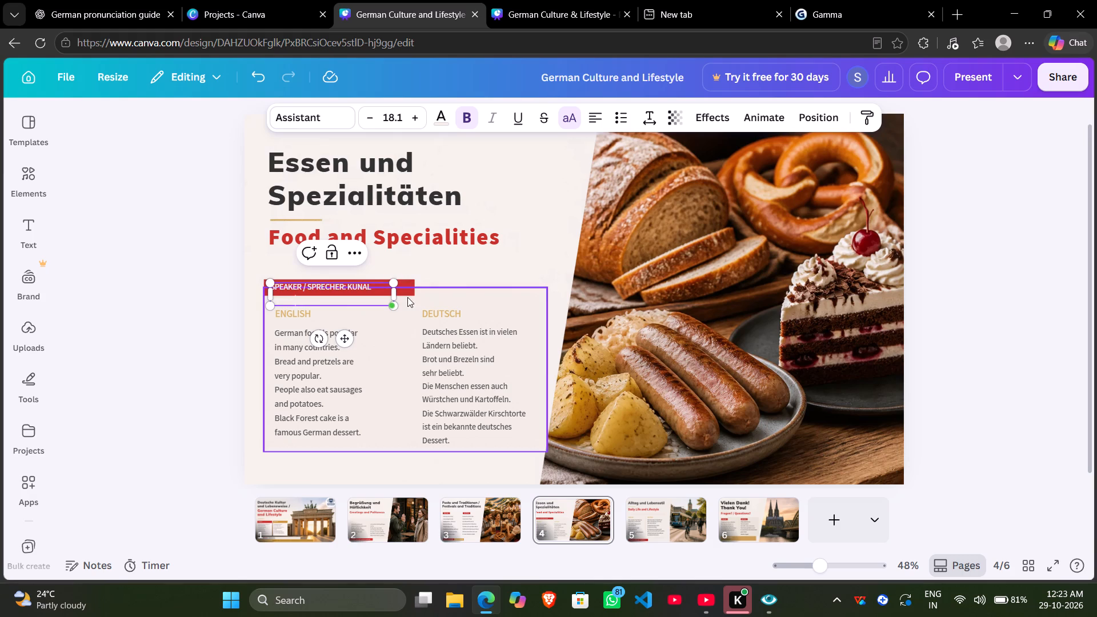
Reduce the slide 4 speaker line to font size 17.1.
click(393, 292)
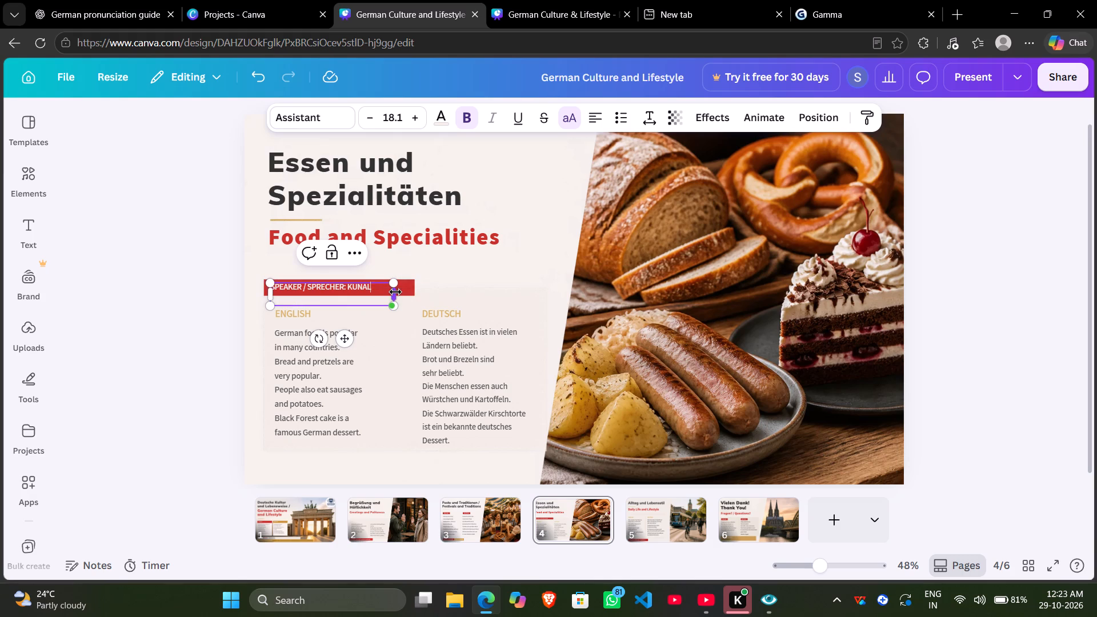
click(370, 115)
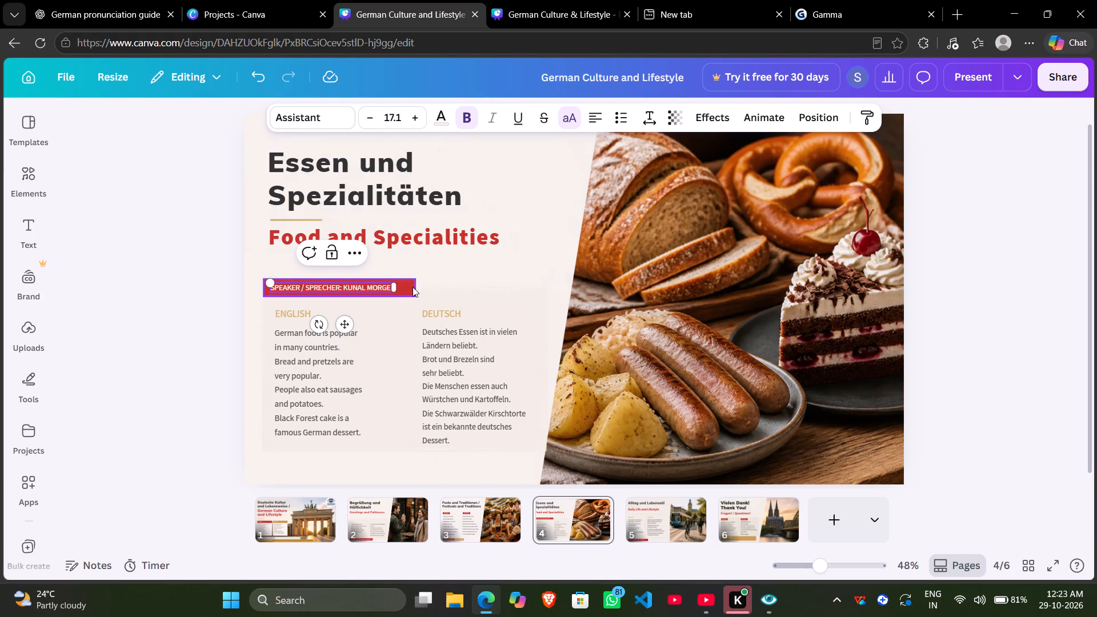
Move slide 4's red speaker bar and its speaker line below the English and German text columns.
click(411, 287)
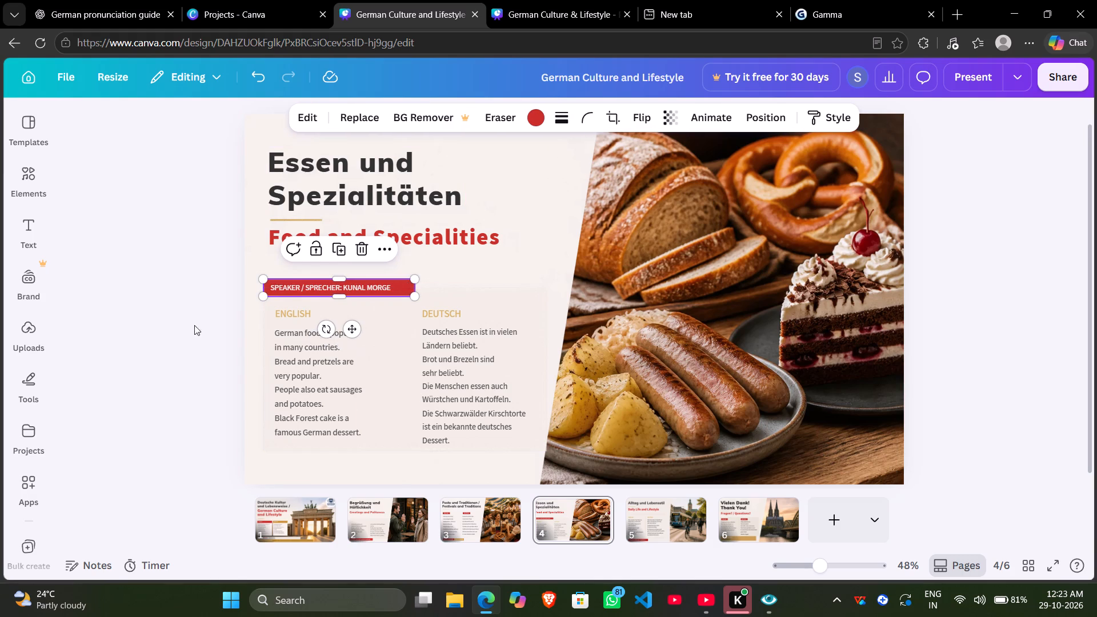
click(173, 314)
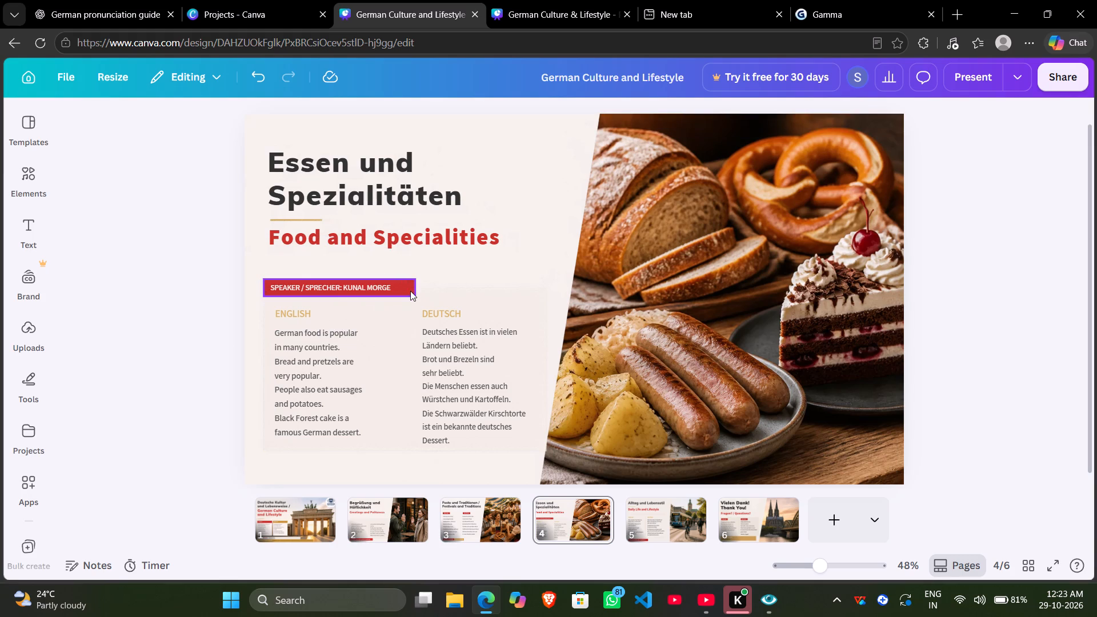
drag(410, 291, 415, 471)
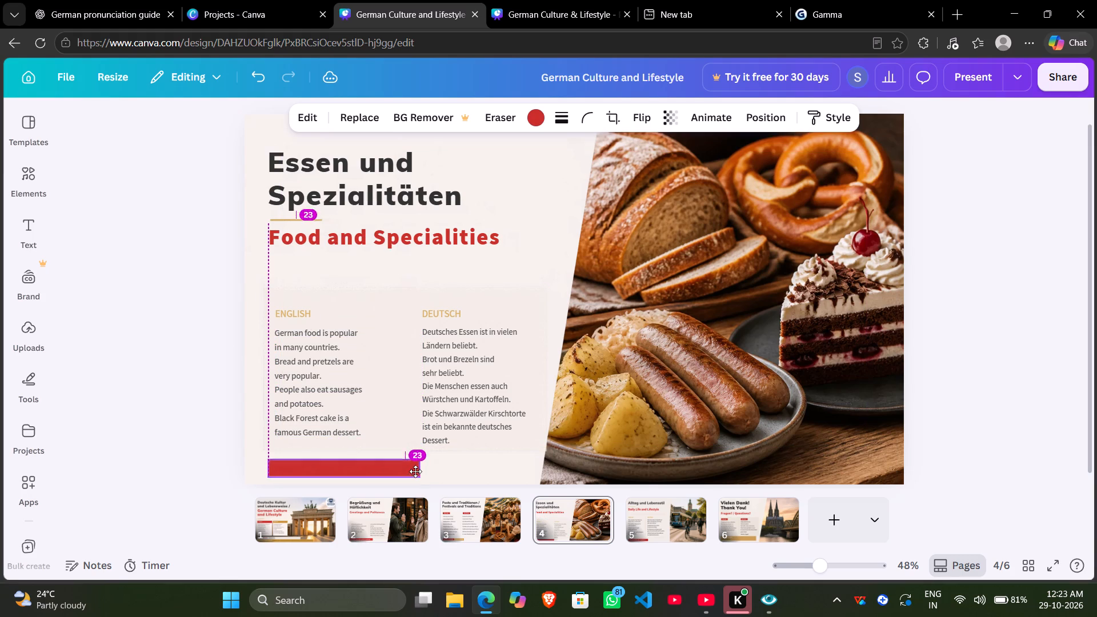
drag(415, 471, 410, 470)
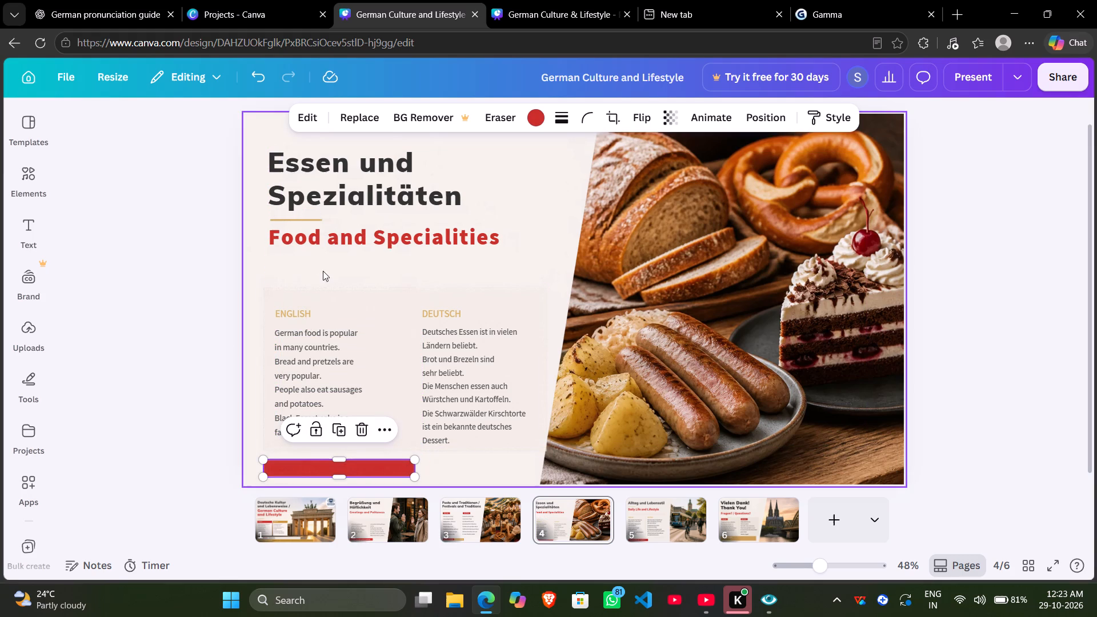
drag(329, 287, 334, 450)
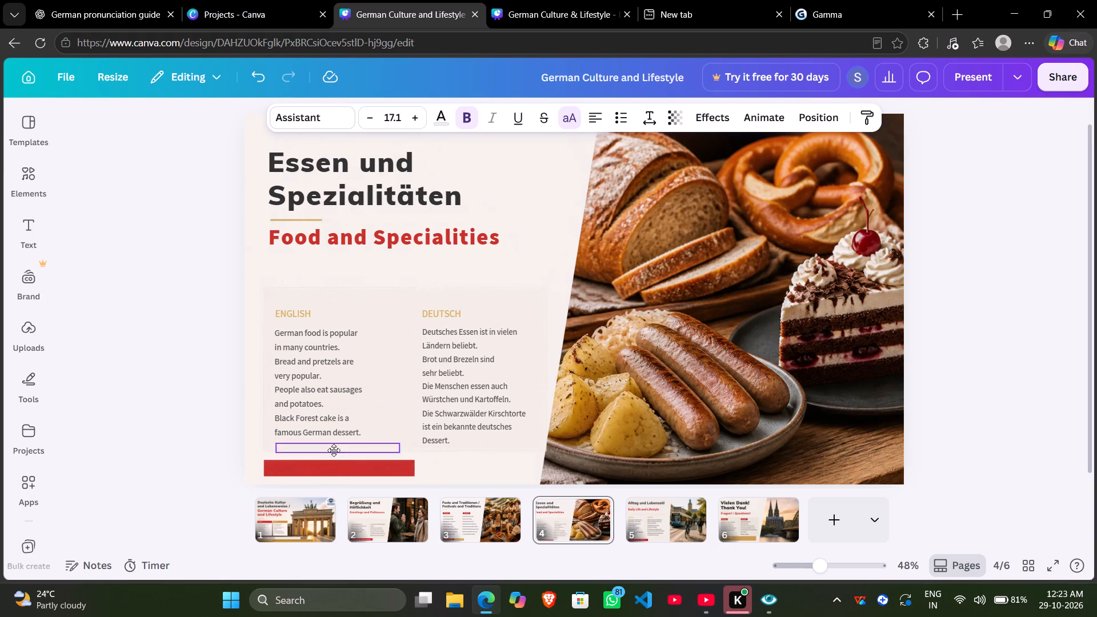
drag(334, 450, 328, 468)
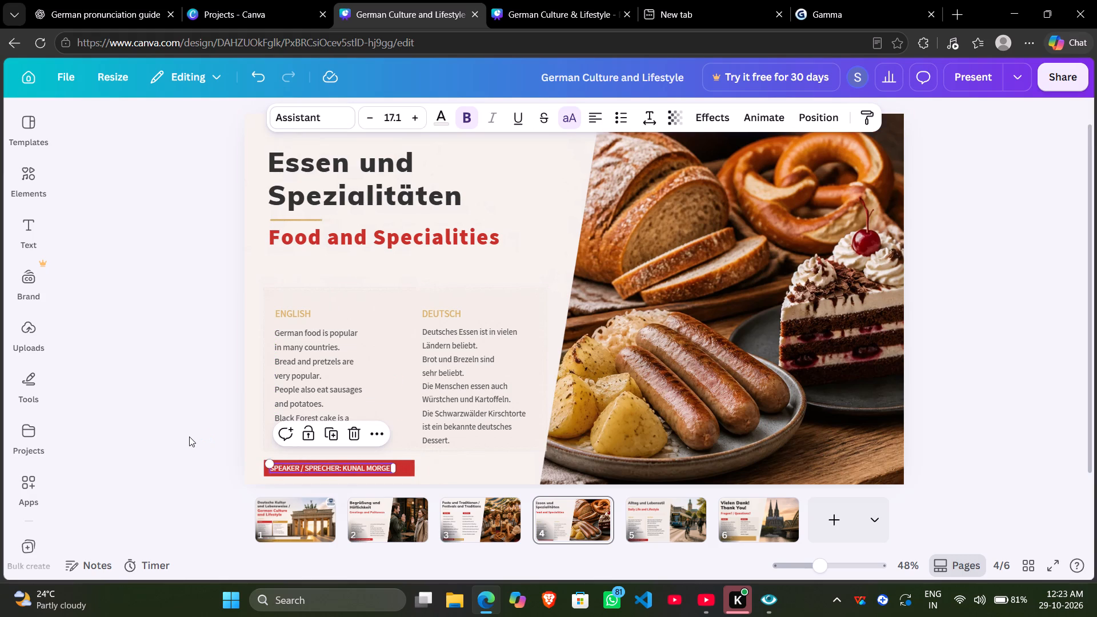
click(189, 436)
Raise the slide 4 speaker line to font size 18.1 and widen its text box to the red bar's end so it fits on one line.
click(381, 467)
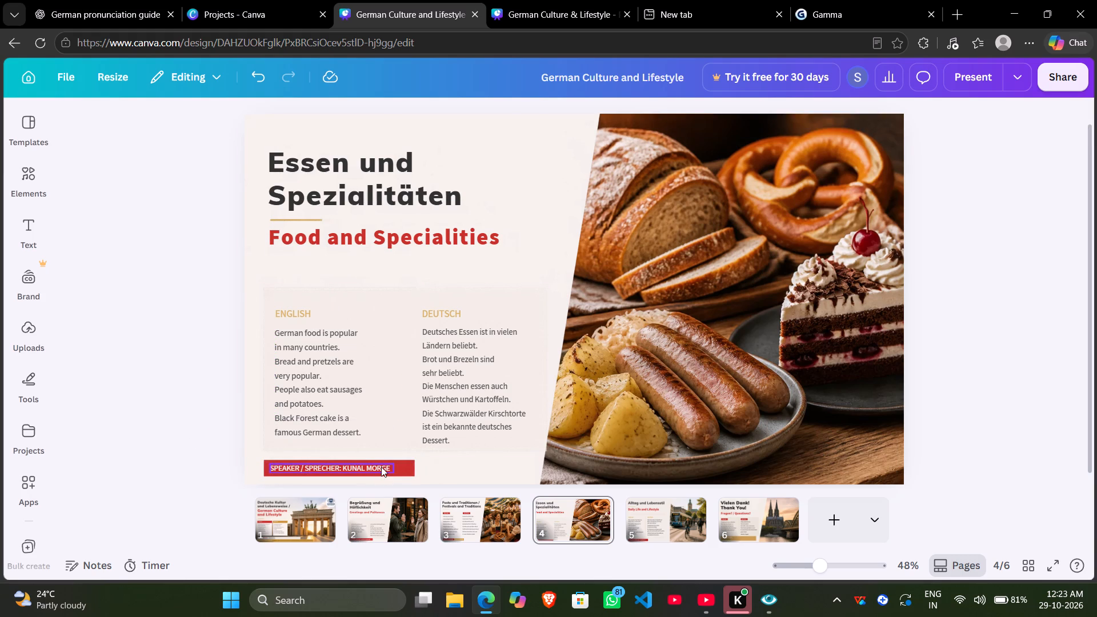
click(415, 118)
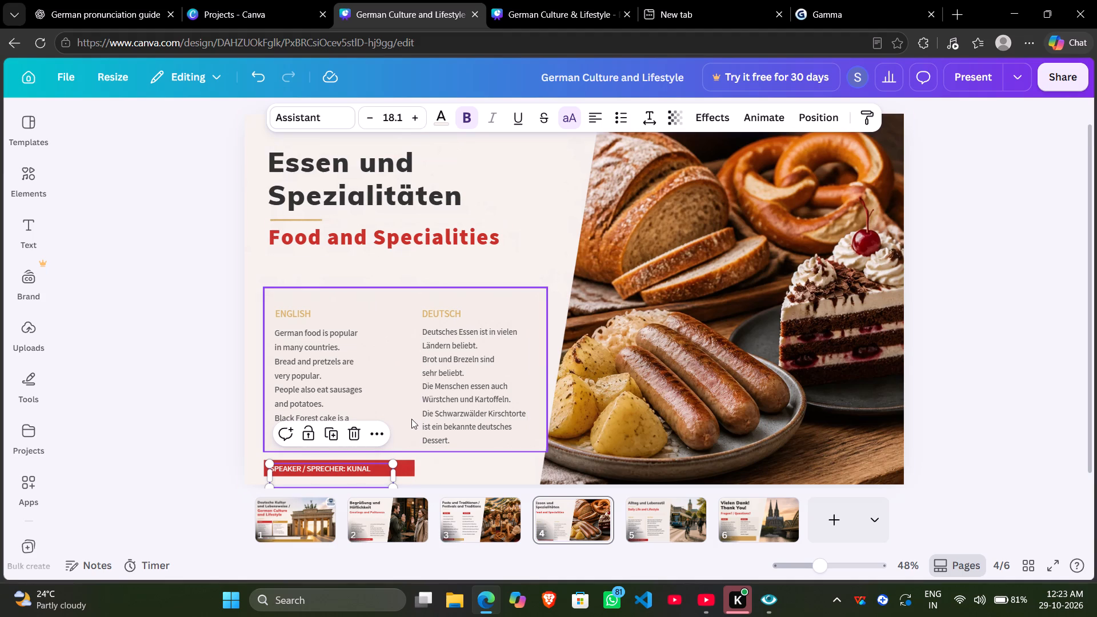
drag(396, 473, 406, 472)
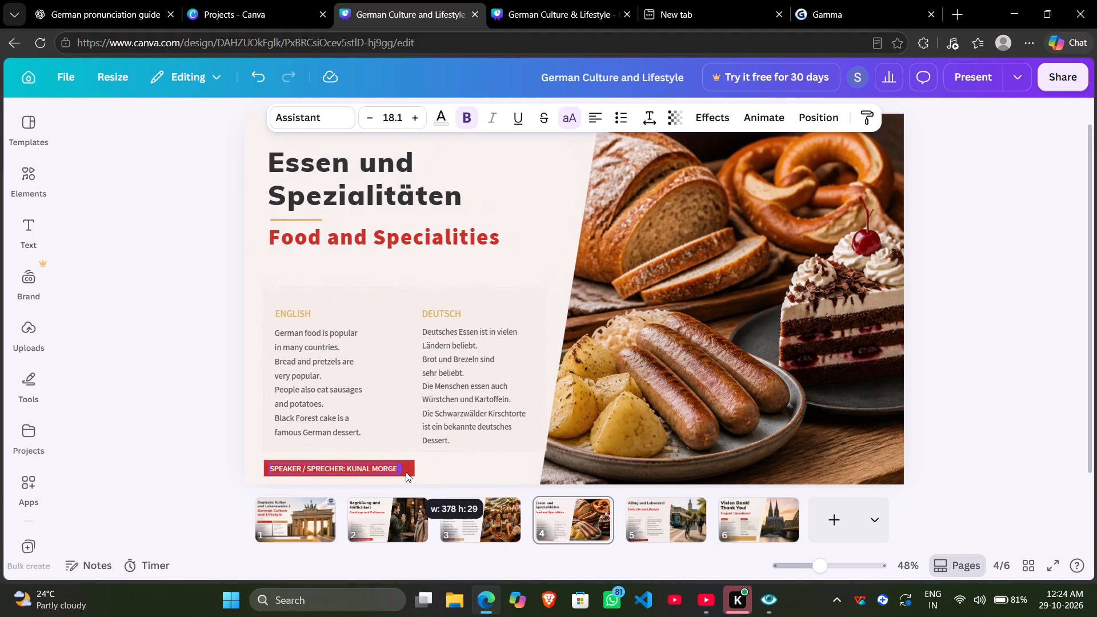
drag(406, 472, 414, 471)
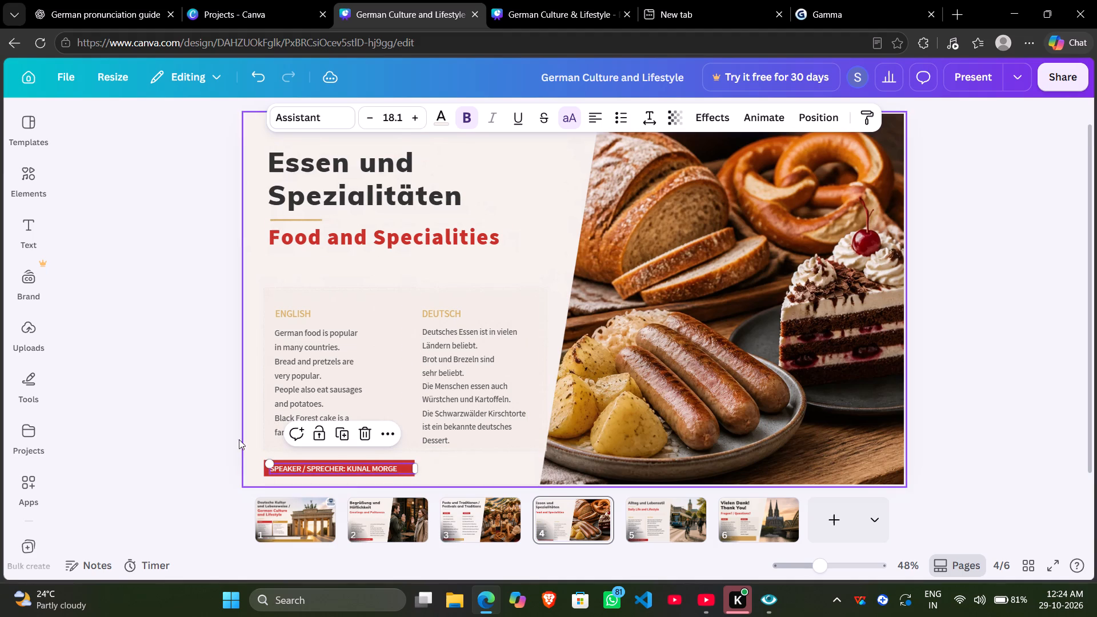
click(223, 437)
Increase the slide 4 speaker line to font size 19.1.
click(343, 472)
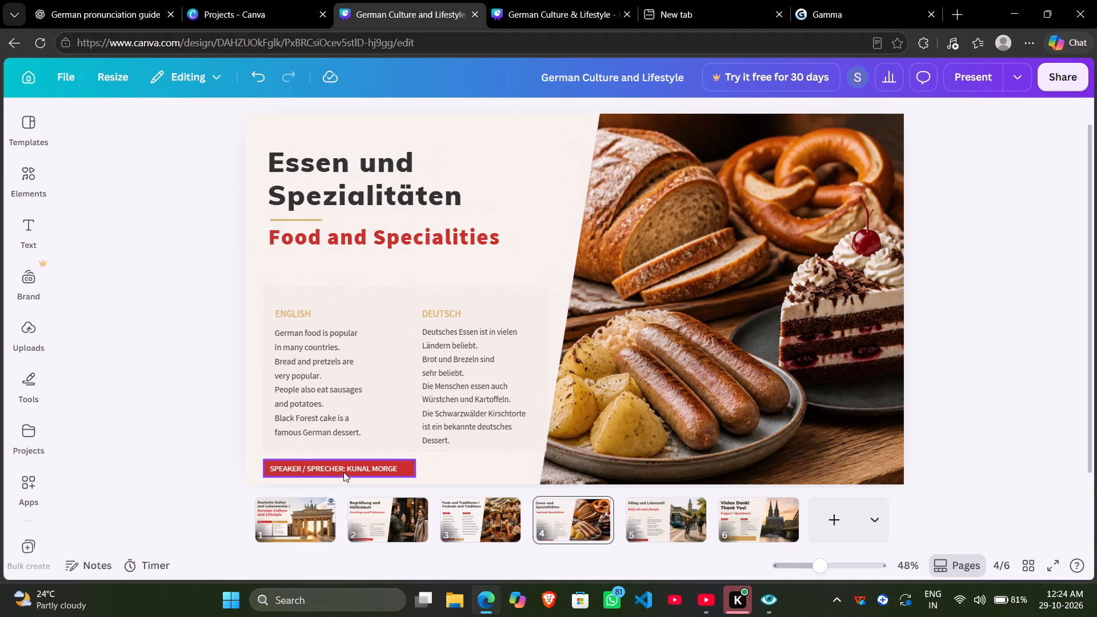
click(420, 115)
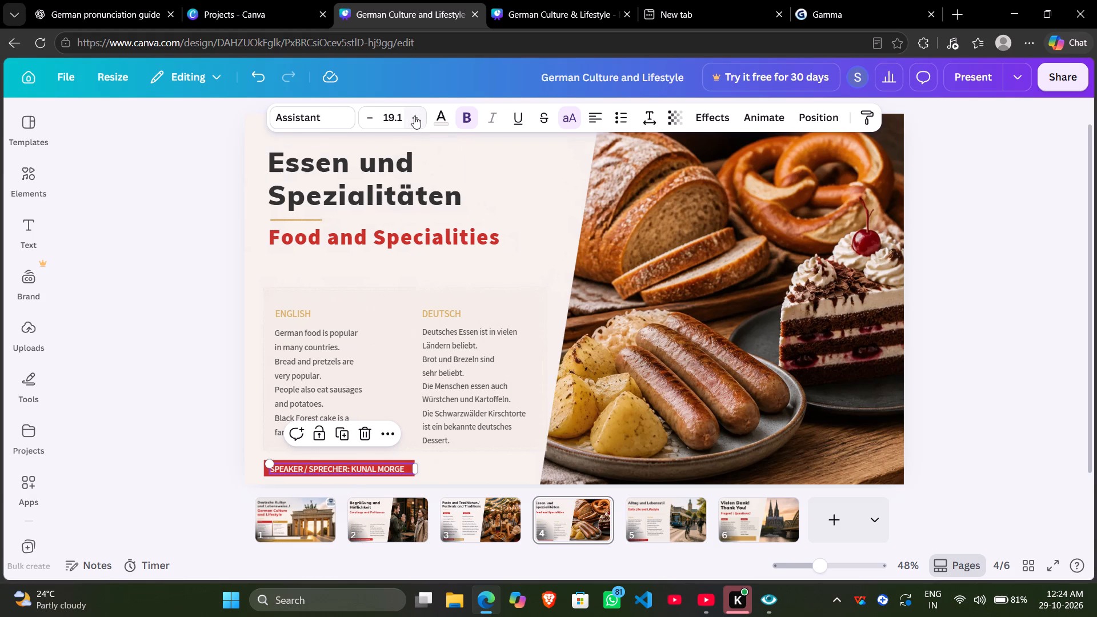
Set the slide 4 speaker line's font size to 18.
click(398, 118)
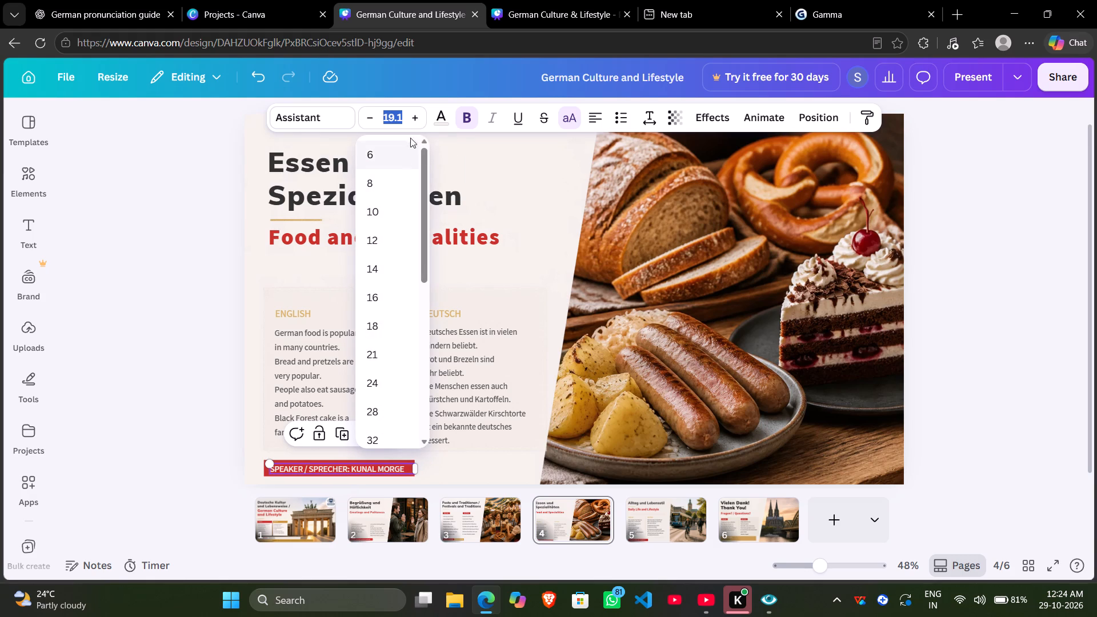
click(401, 114)
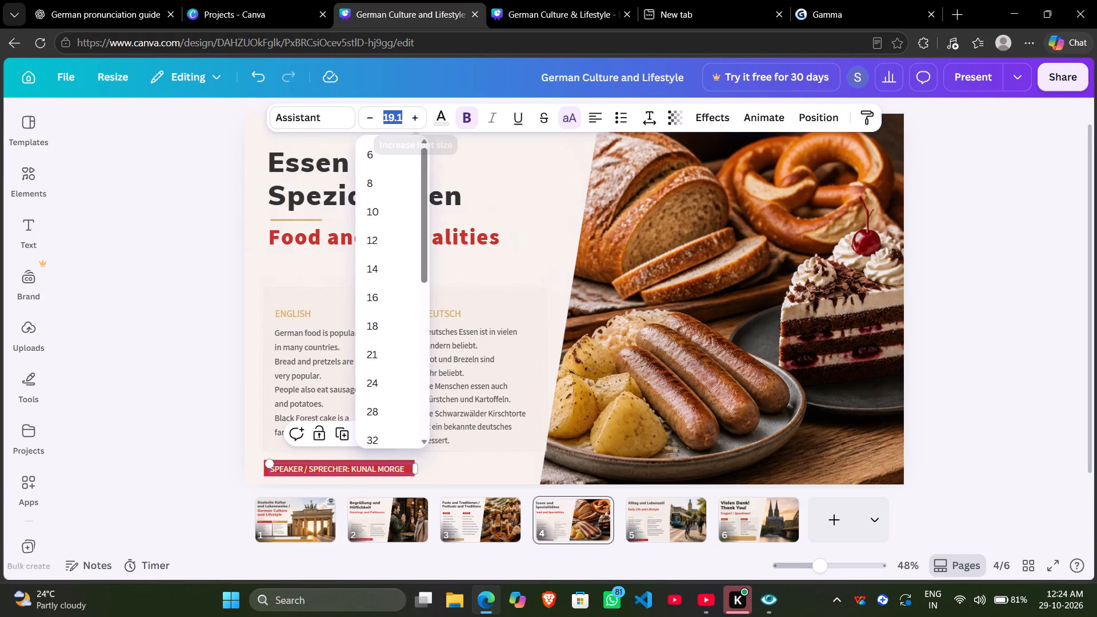
click(397, 116)
click(389, 123)
scroll(391, 324, down, 1)
click(387, 302)
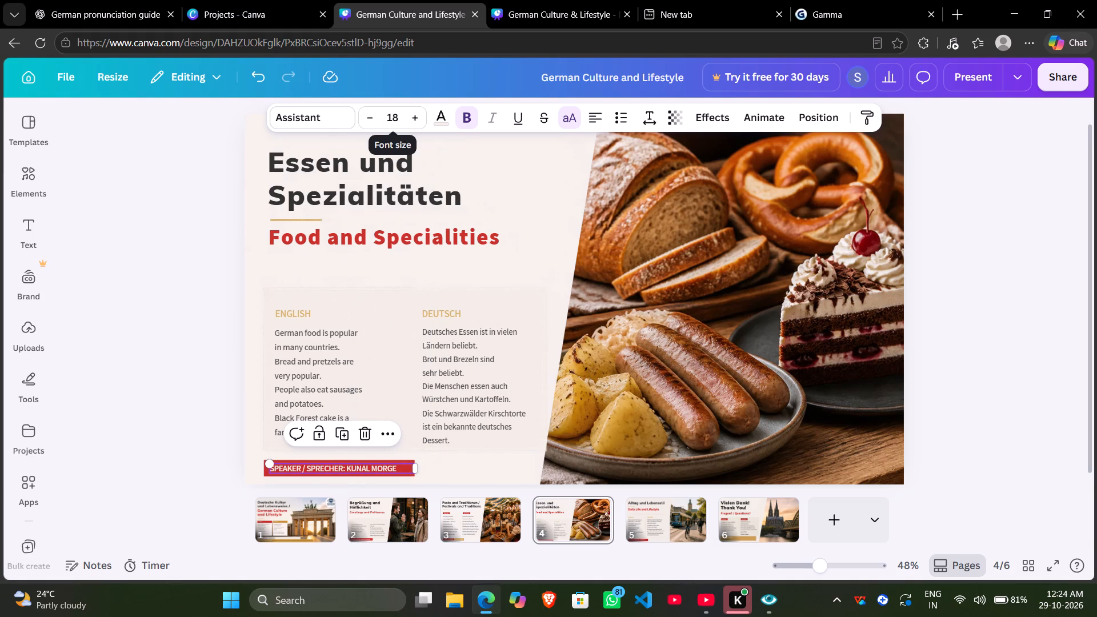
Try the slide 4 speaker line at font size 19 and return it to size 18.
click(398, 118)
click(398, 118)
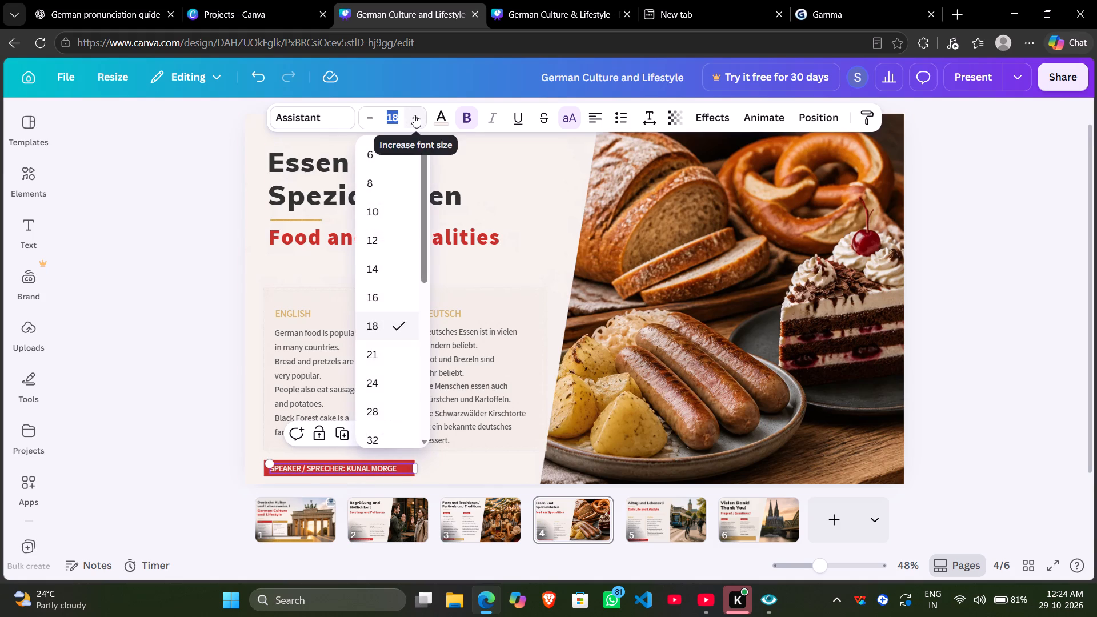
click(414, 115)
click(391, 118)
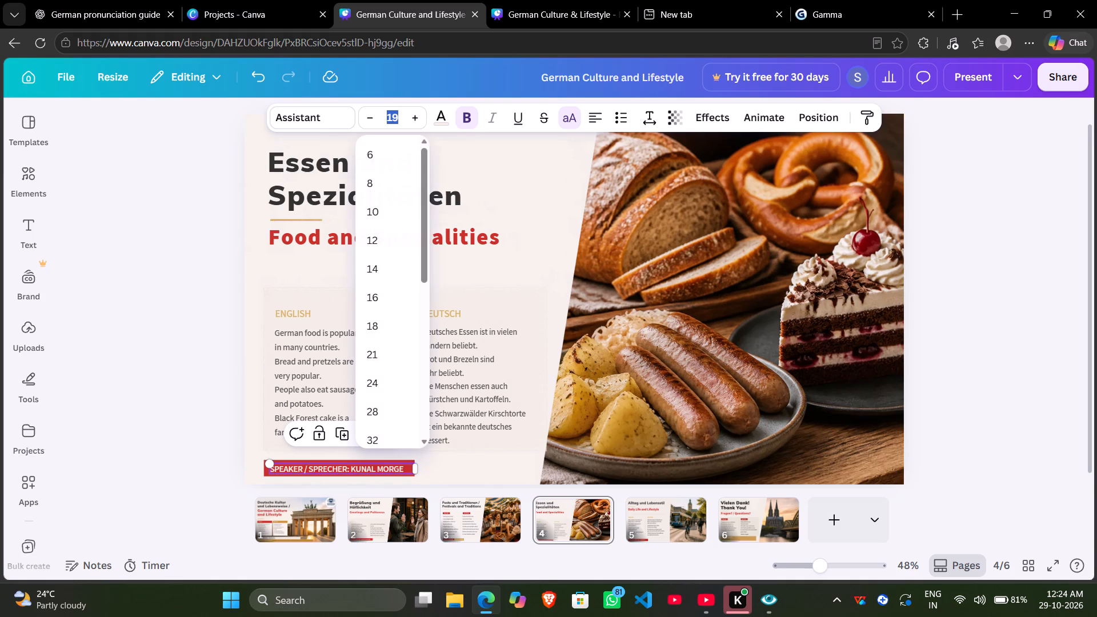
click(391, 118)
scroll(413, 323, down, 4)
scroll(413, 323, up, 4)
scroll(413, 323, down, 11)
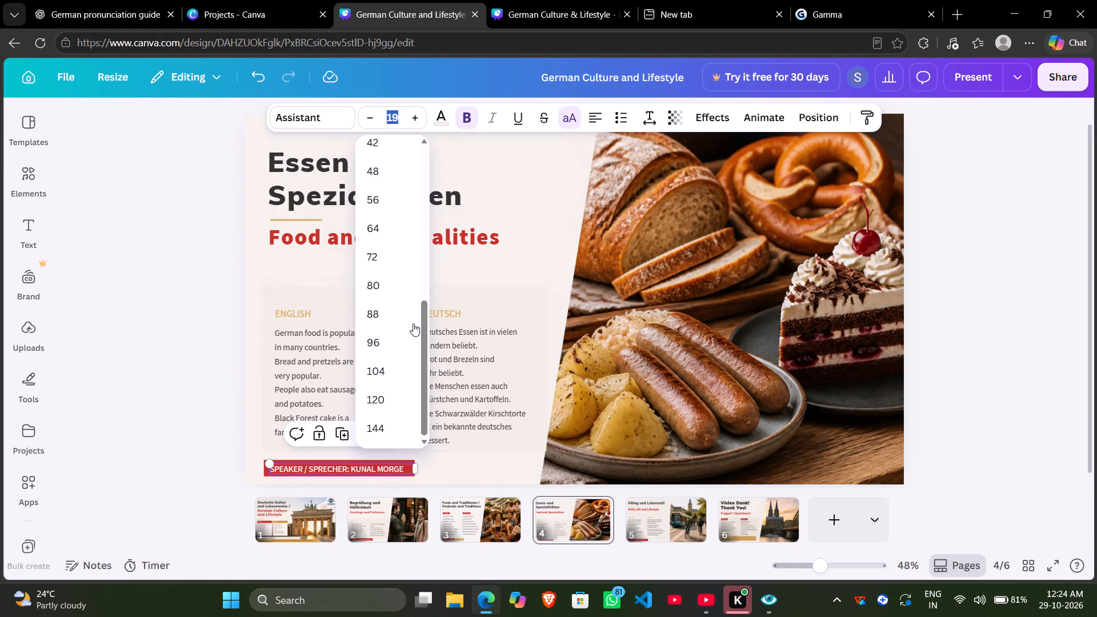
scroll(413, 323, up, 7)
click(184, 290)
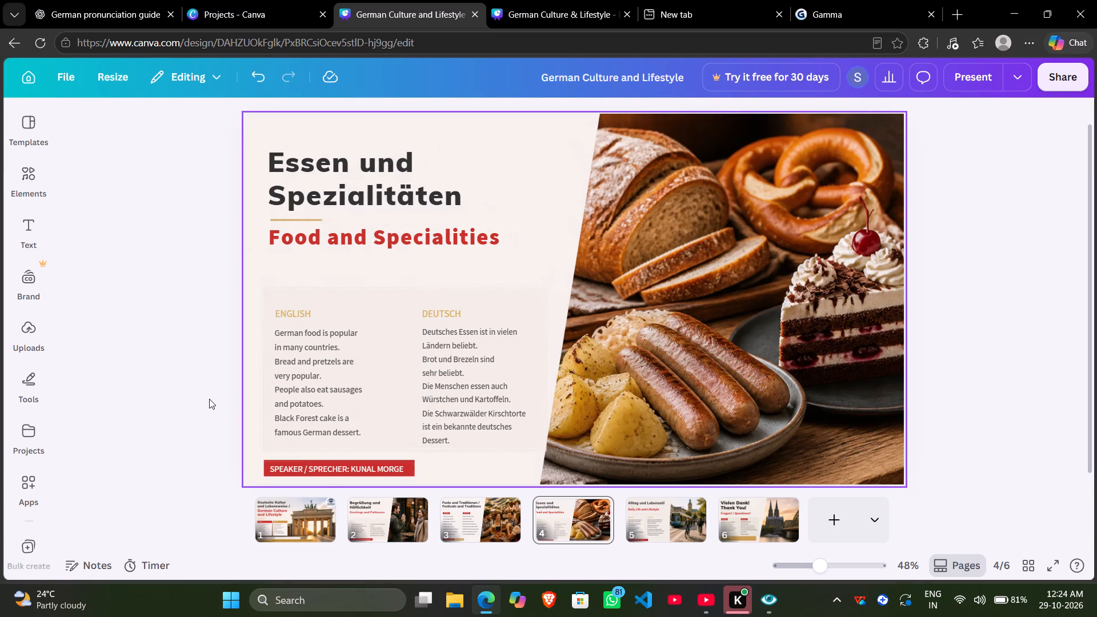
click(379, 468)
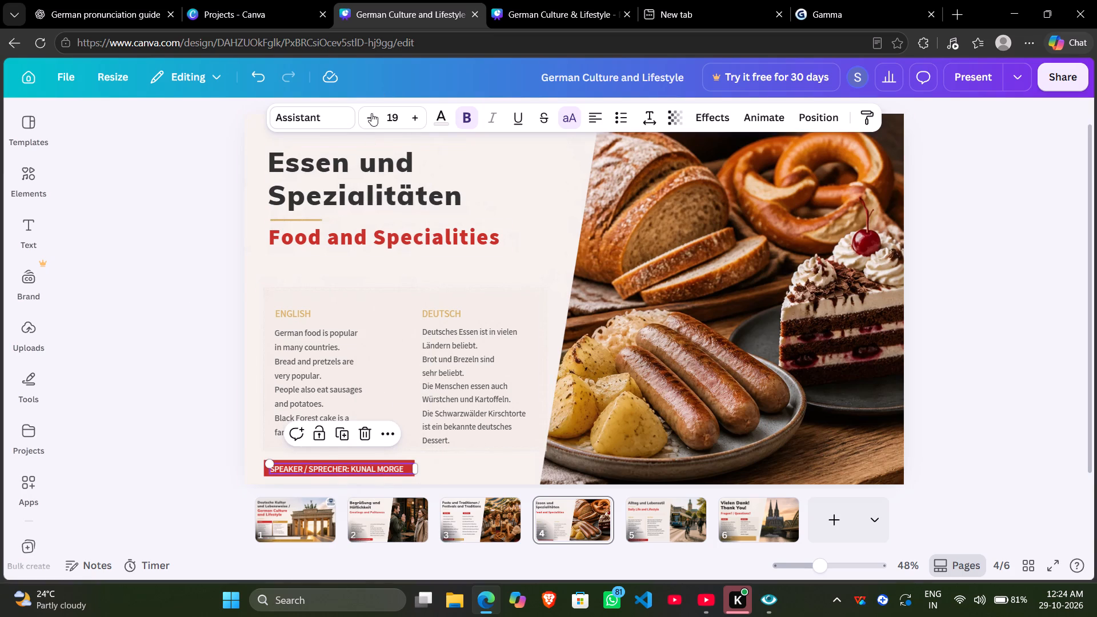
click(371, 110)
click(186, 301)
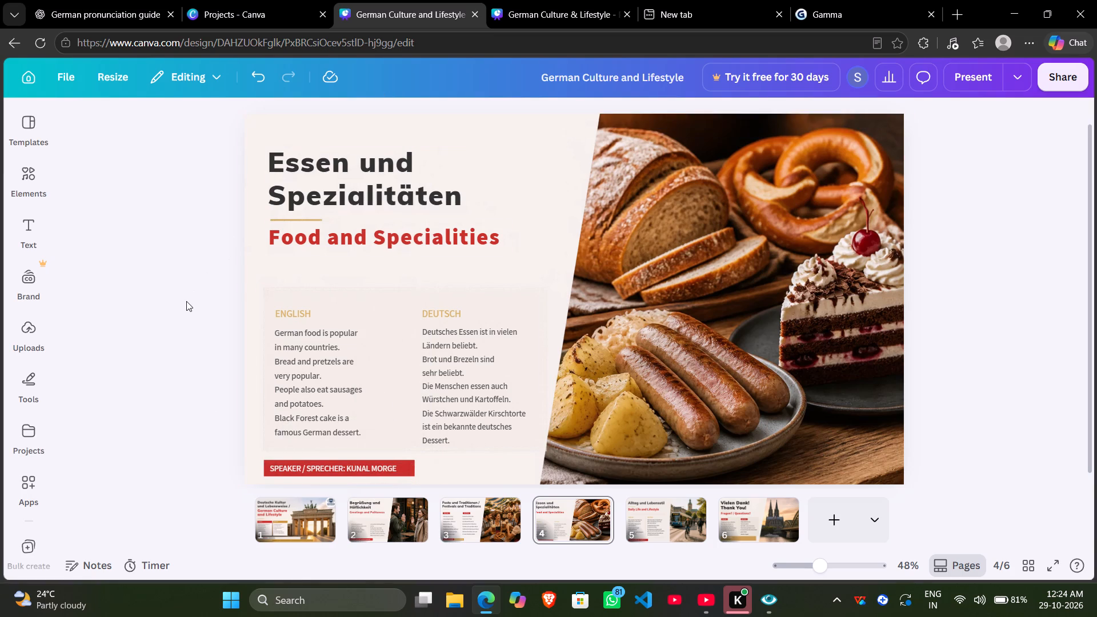
On slide 5, replace the "Teammate 5" placeholder in the red speaker bar with the fifth team member's name.
click(654, 512)
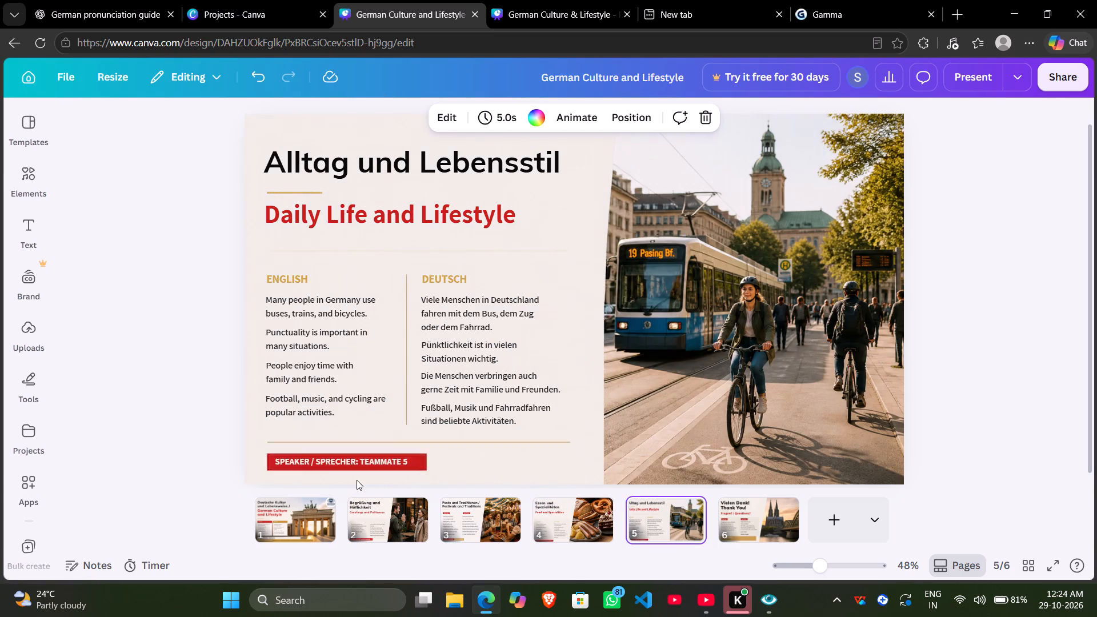
click(393, 461)
click(403, 460)
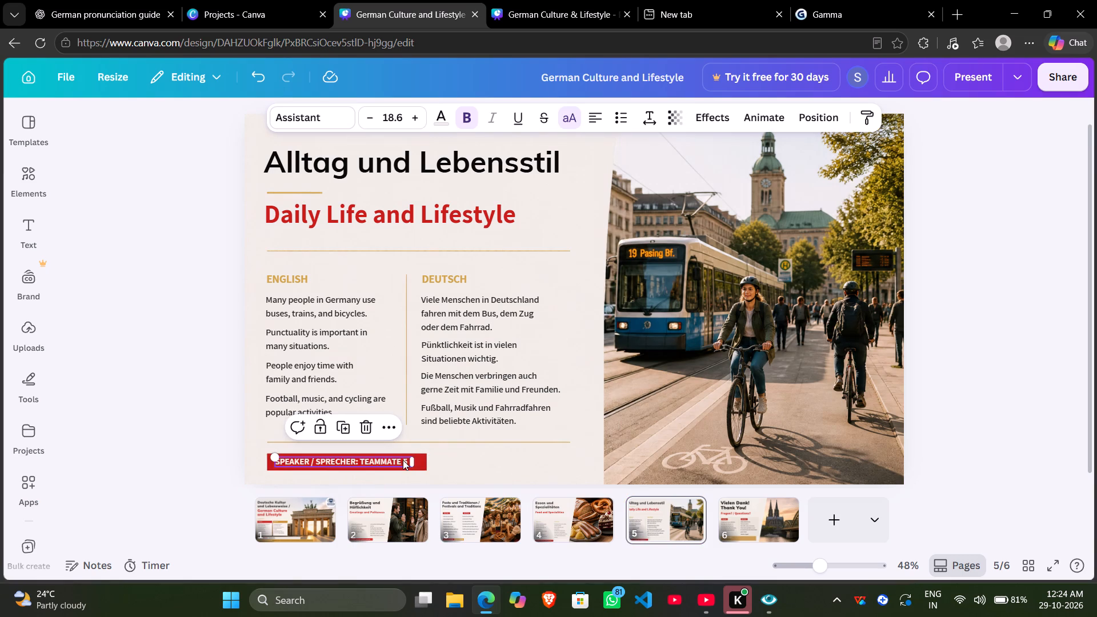
click(209, 428)
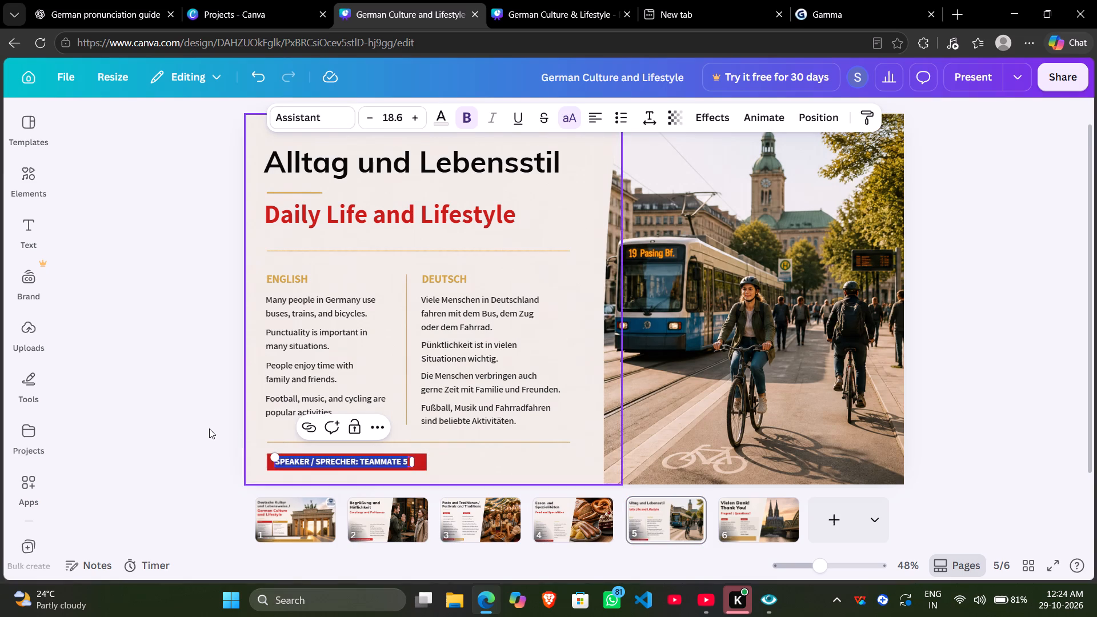
click(417, 460)
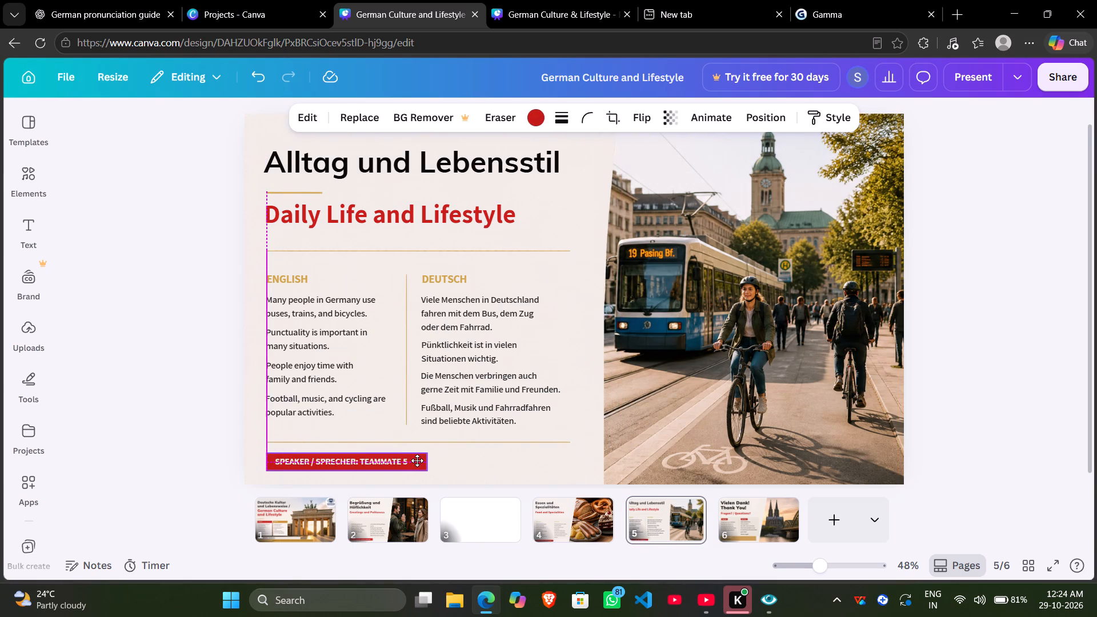
click(406, 460)
click(406, 460)
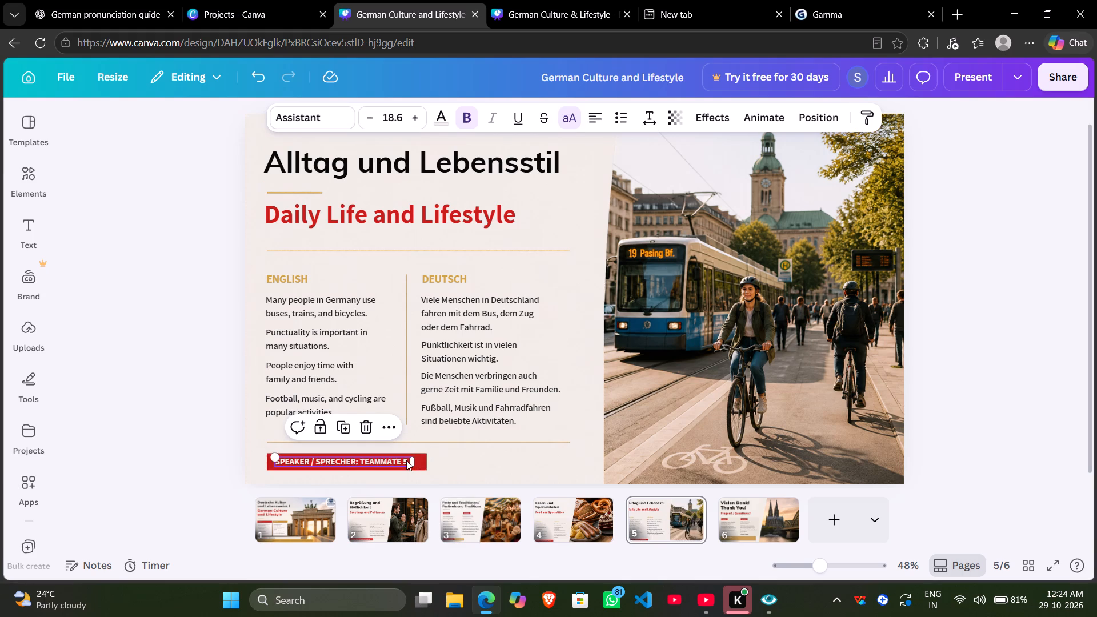
click(406, 460)
key(BackSpace)
key(BackSpace)
key(BackSpace)
key(BackSpace)
key(BackSpace)
key(BackSpace)
key(BackSpace)
key(BackSpace)
key(BackSpace)
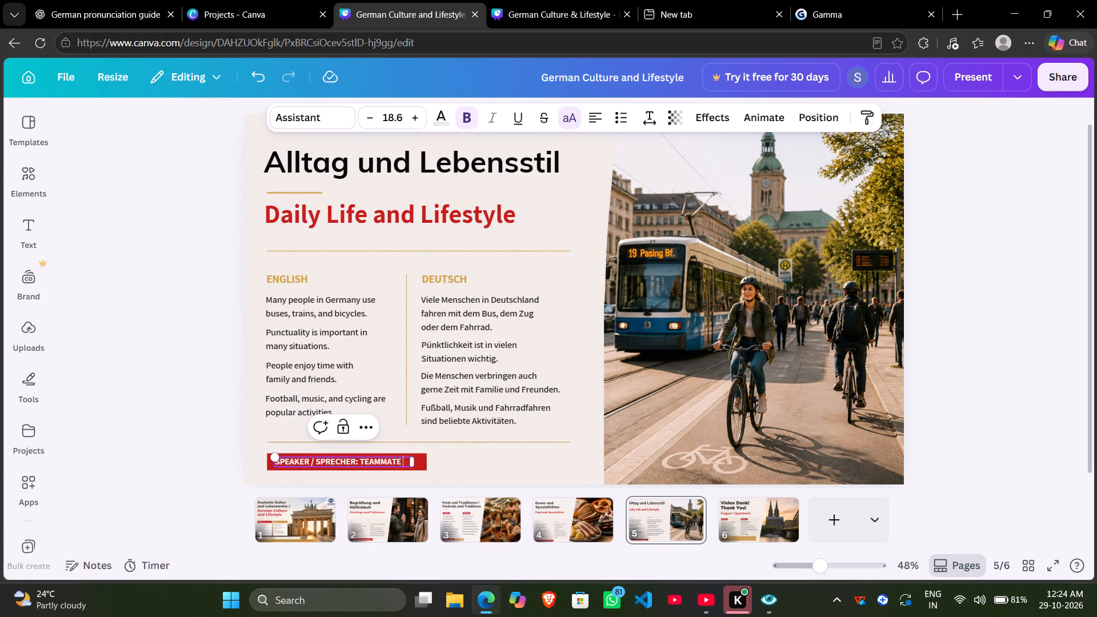
key(BackSpace)
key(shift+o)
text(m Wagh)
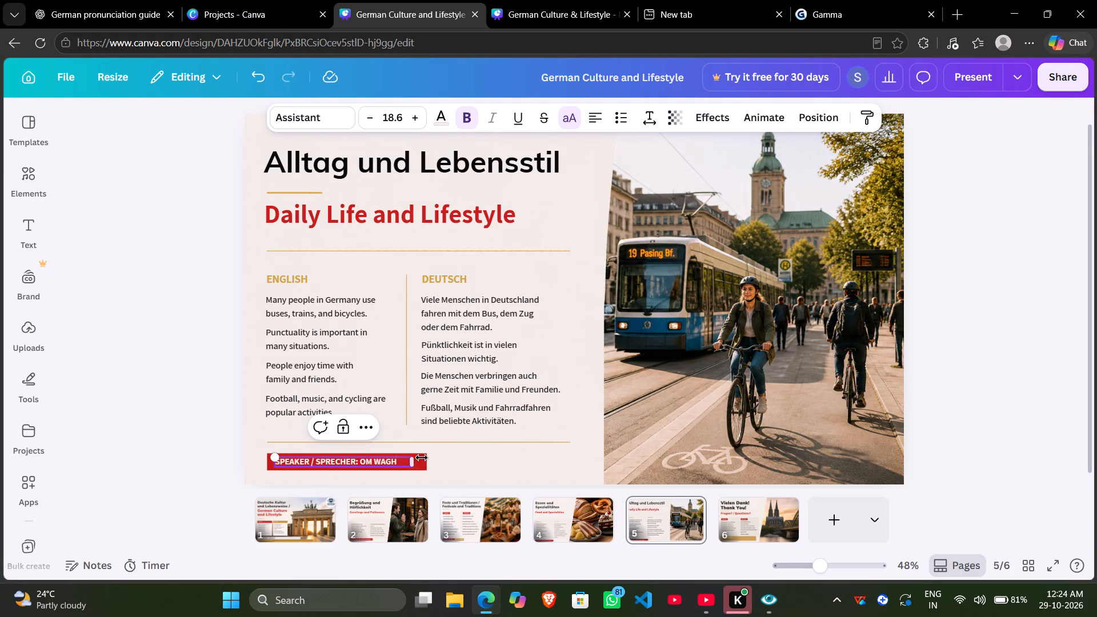
click(180, 269)
On slide 6, replace "All five teammates" under Speaker / Sprecher with the slide 5 speaker's name.
click(757, 528)
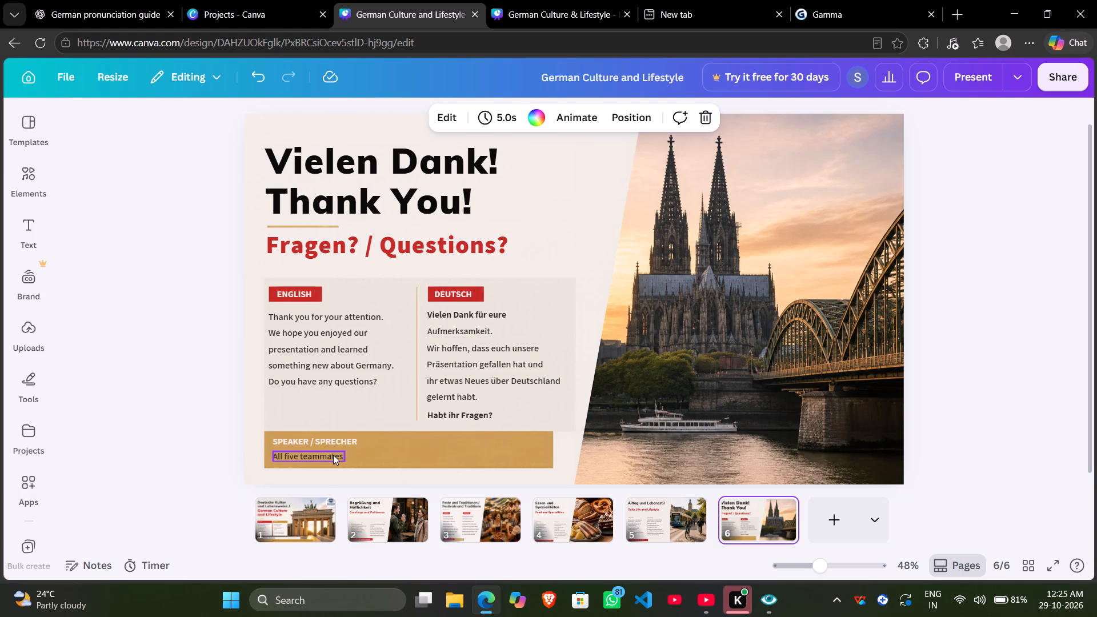
click(333, 455)
click(335, 455)
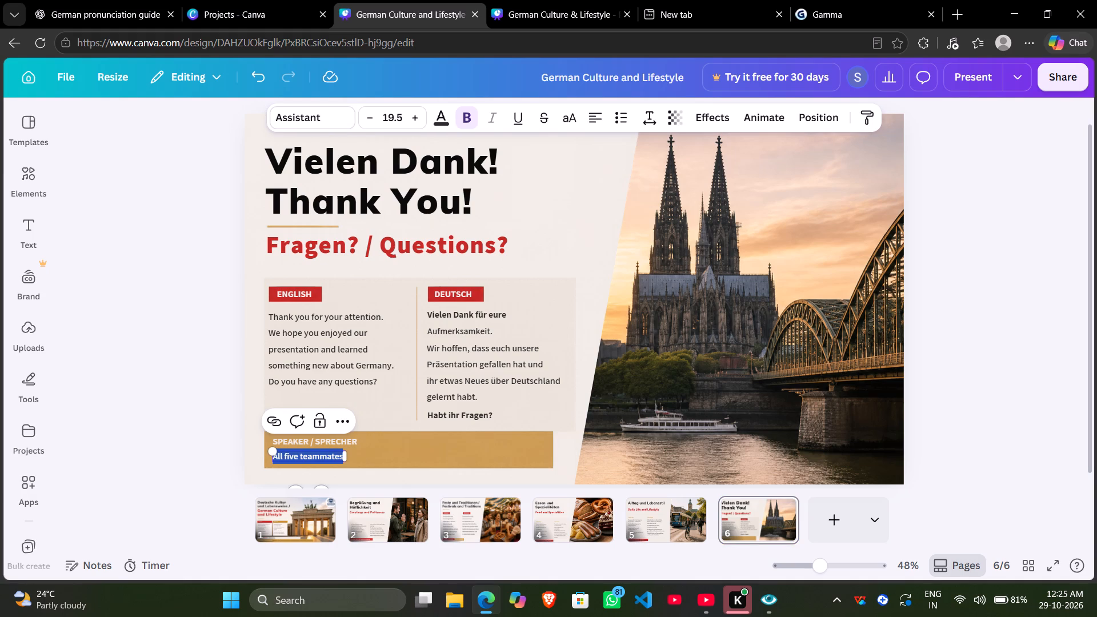
click(335, 455)
key(Right)
key(Right)
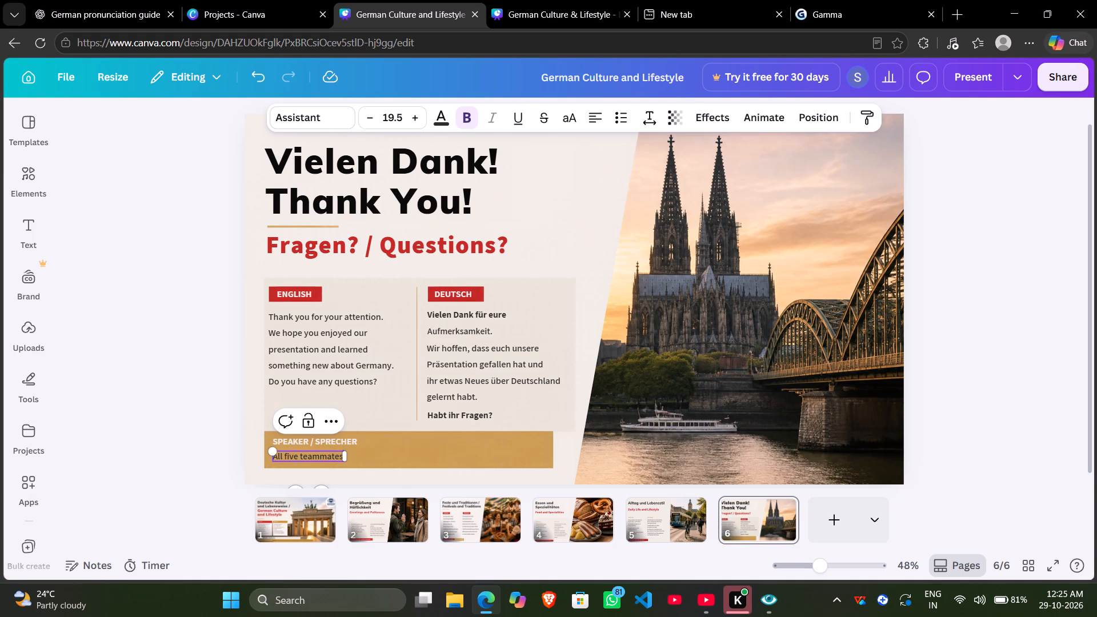
key(BackSpace)
key(BackSpace)
key(BackSpace)
key(BackSpace)
key(BackSpace)
key(BackSpace)
key(BackSpace)
key(BackSpace)
key(BackSpace)
key(BackSpace)
key(BackSpace)
key(BackSpace)
key(BackSpace)
key(BackSpace)
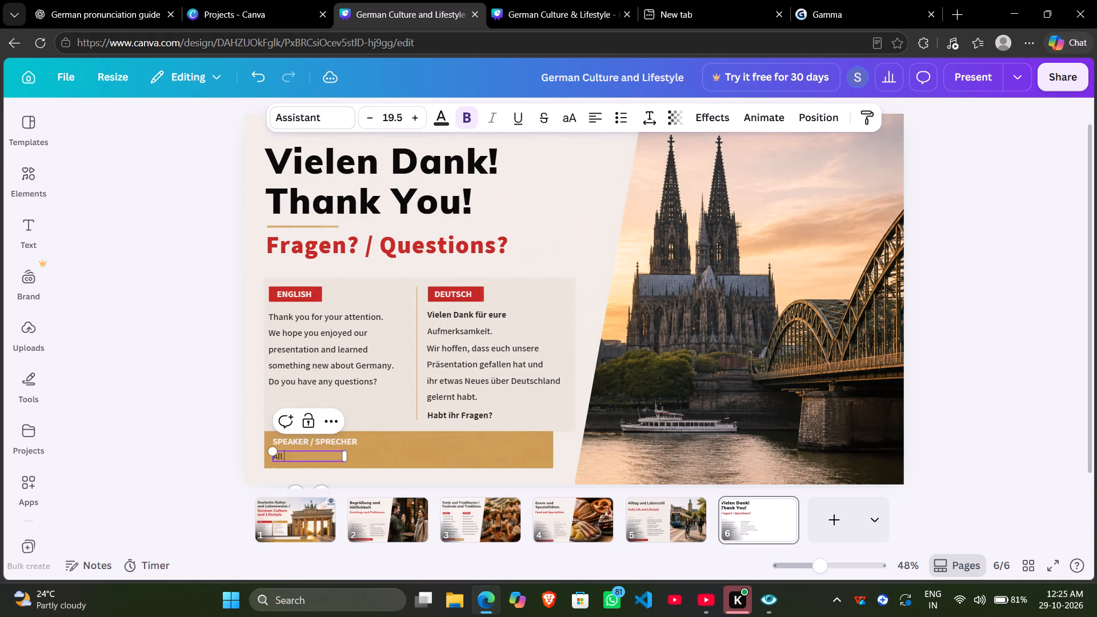
key(BackSpace)
key(BackSpace)
key(BackSpace)
key(BackSpace)
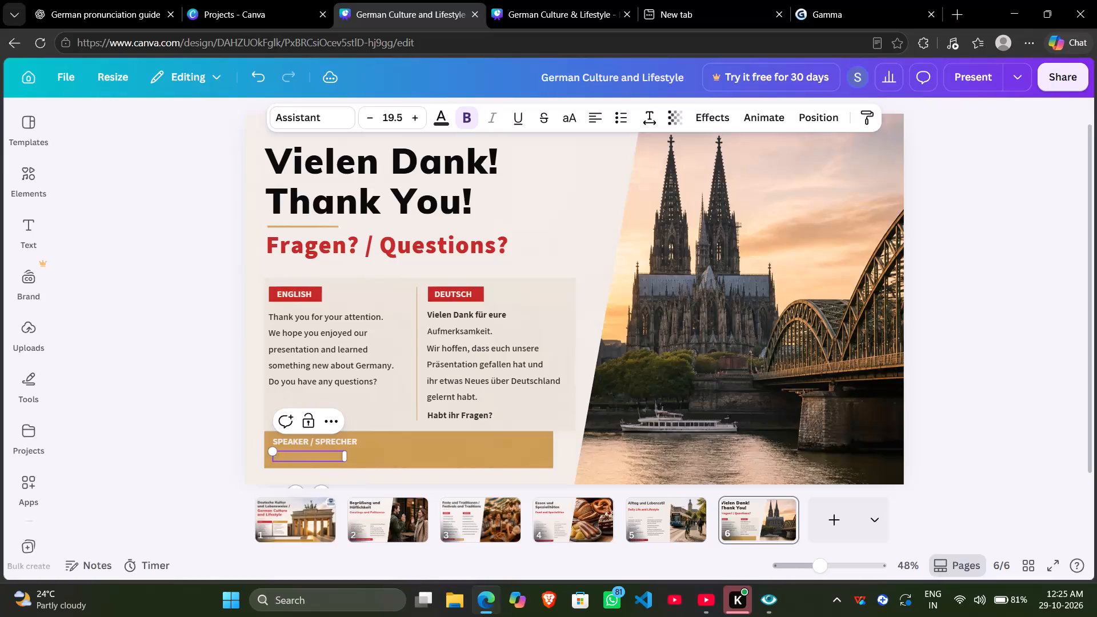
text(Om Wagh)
click(159, 406)
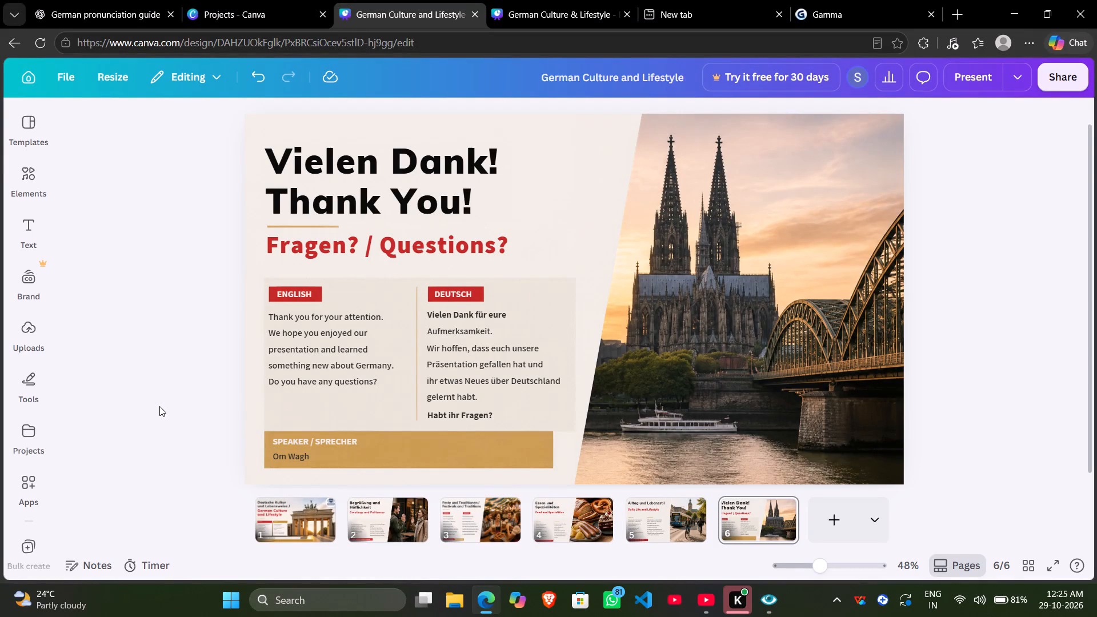
Shrink the red speaker bar on slide 5 so it ends just past the speaker's name.
click(678, 528)
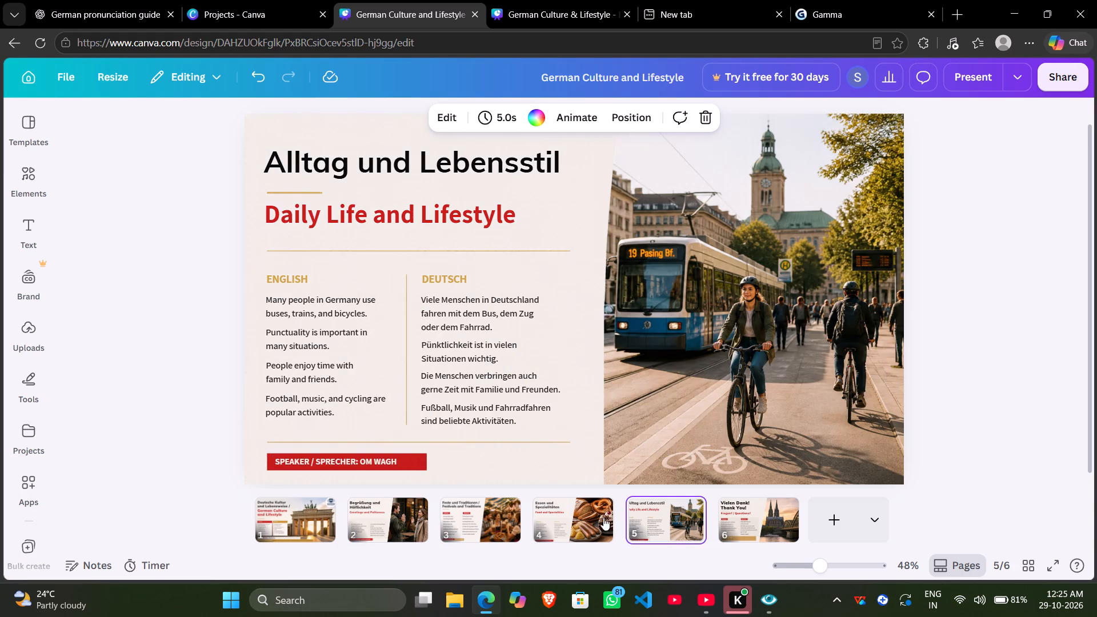
click(421, 465)
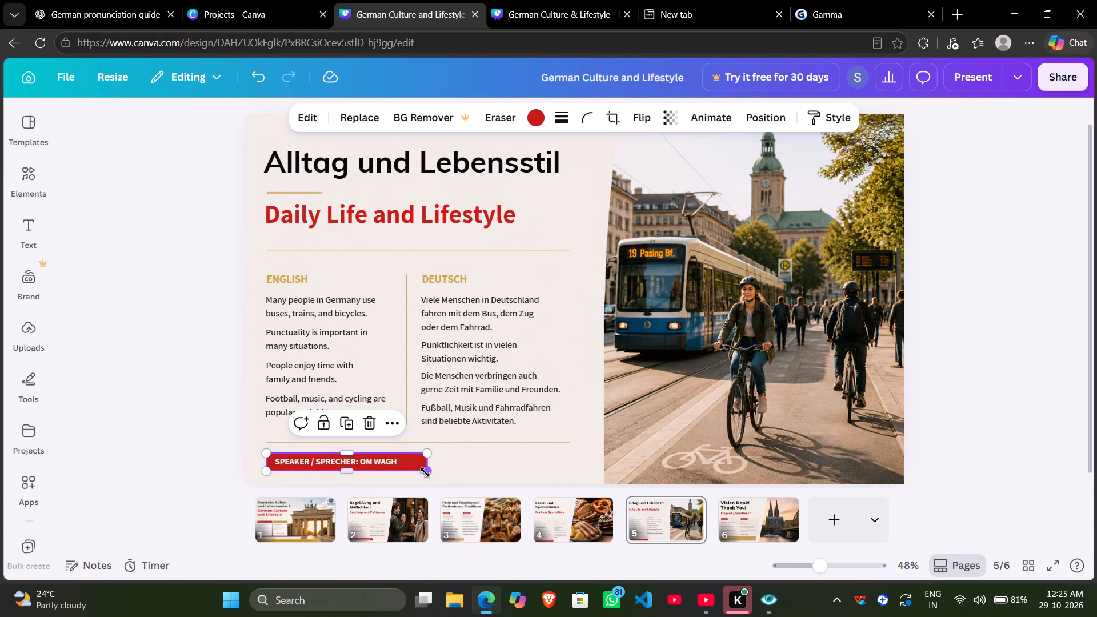
drag(425, 472, 410, 472)
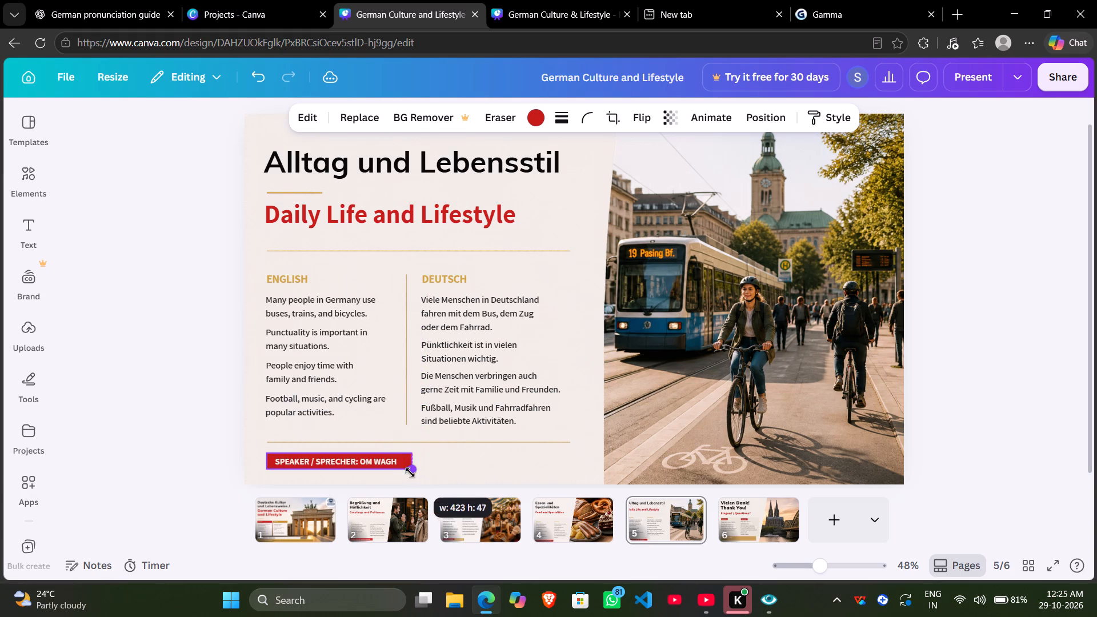
drag(410, 472, 402, 471)
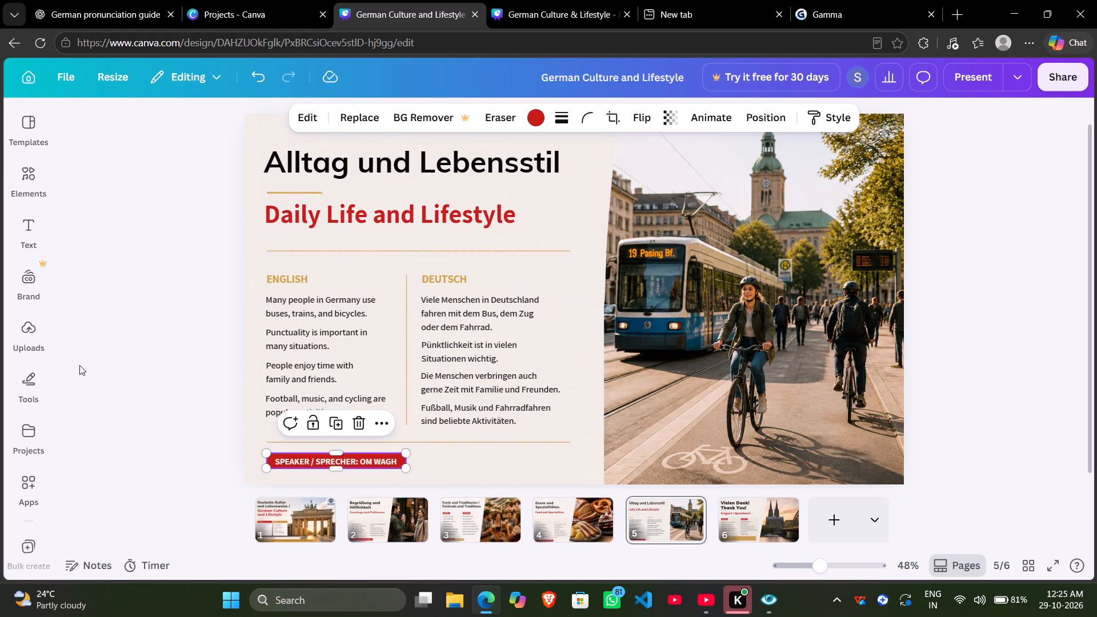
click(79, 365)
Set the slide 5 speaker line to font size 17.6 and shift it slightly up and toward the red bar's start.
click(317, 460)
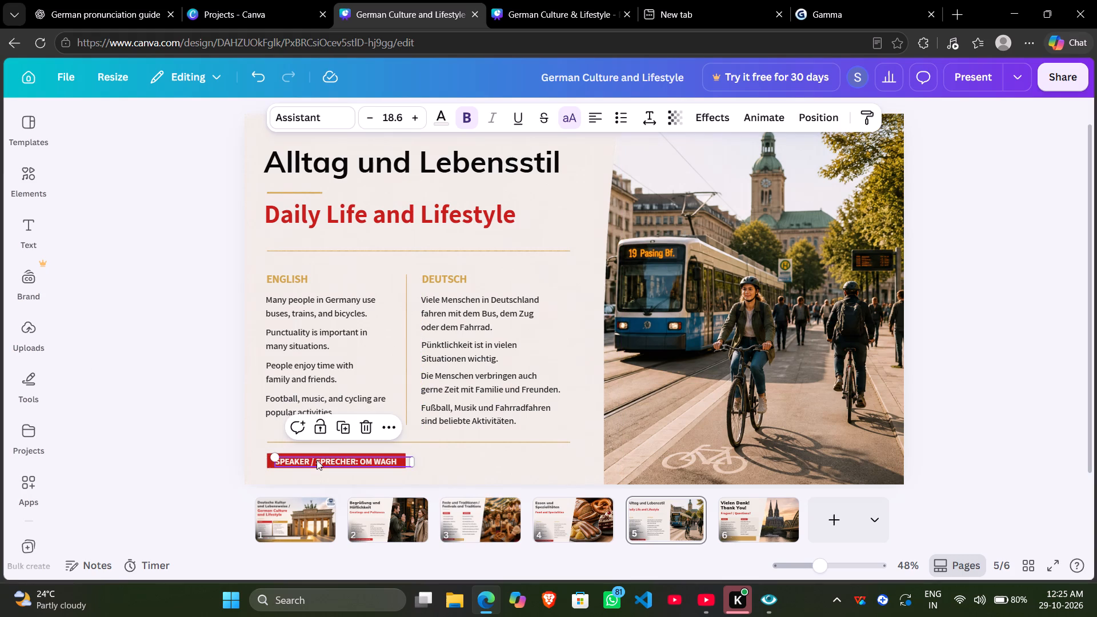
click(370, 117)
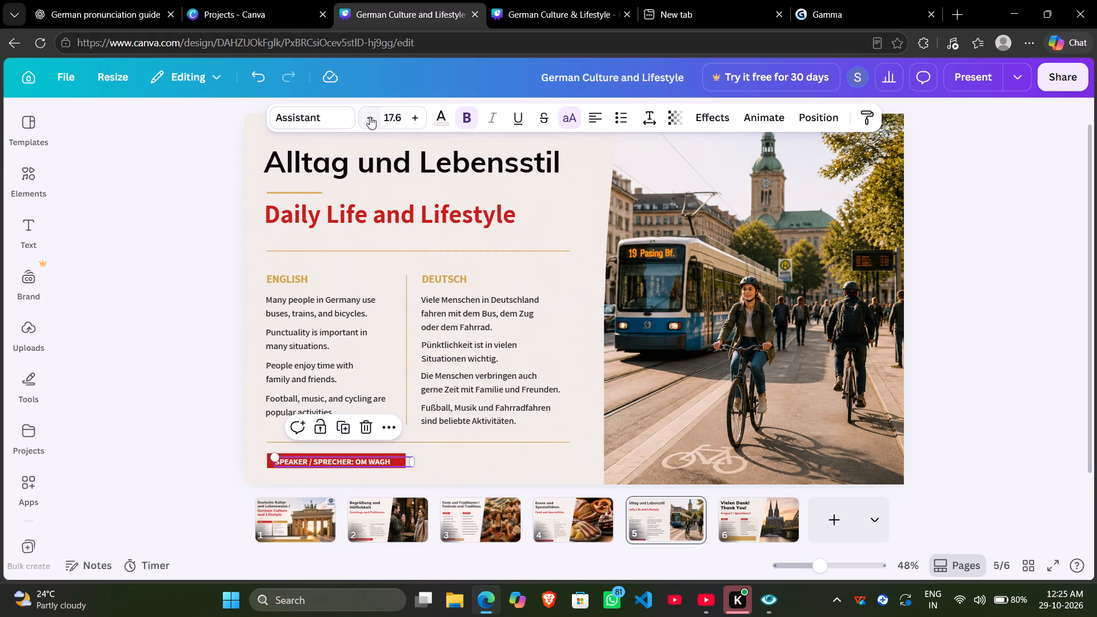
click(205, 302)
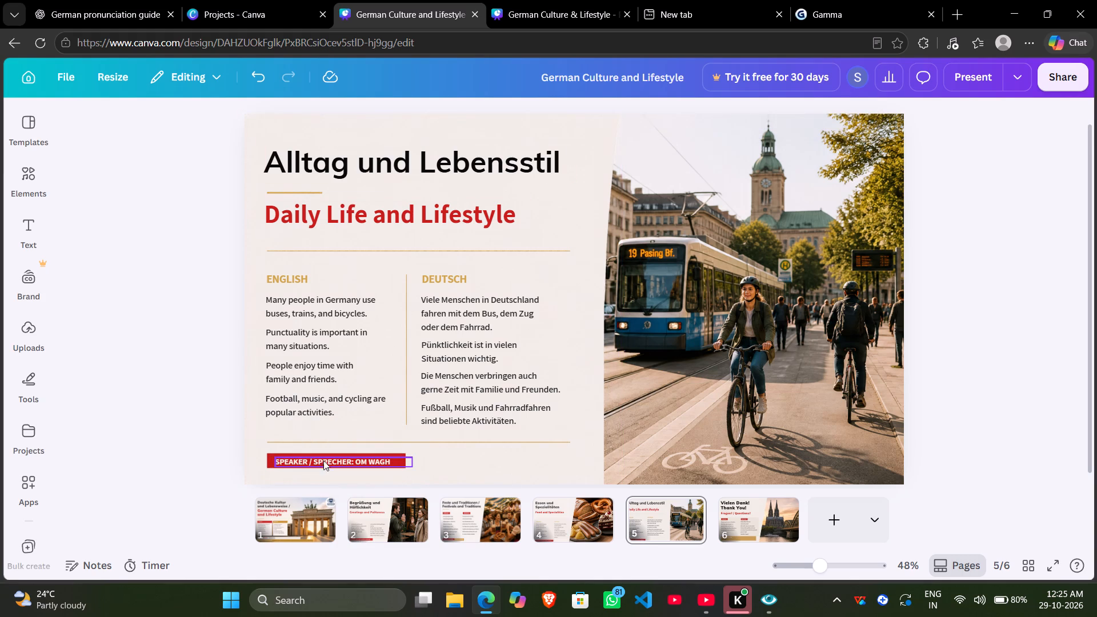
drag(333, 461, 328, 459)
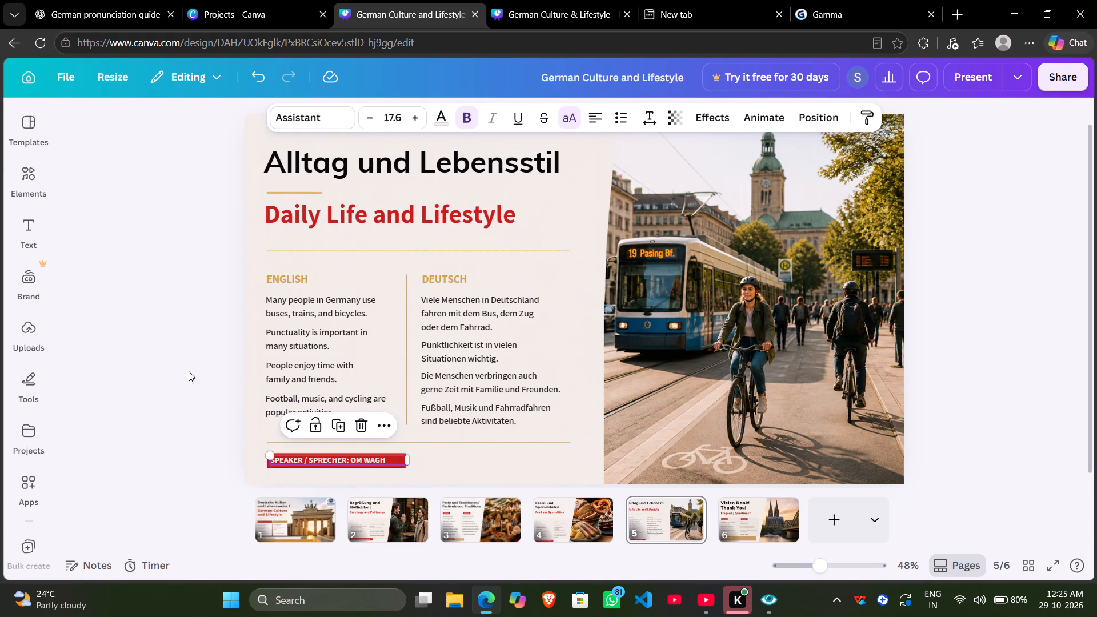
click(165, 359)
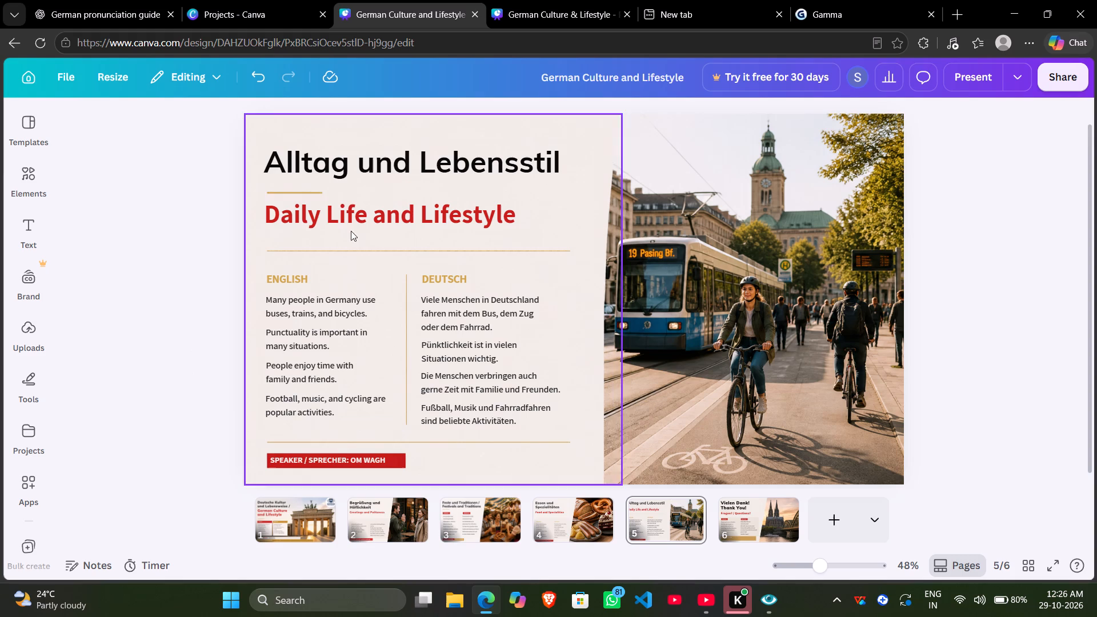
click(134, 355)
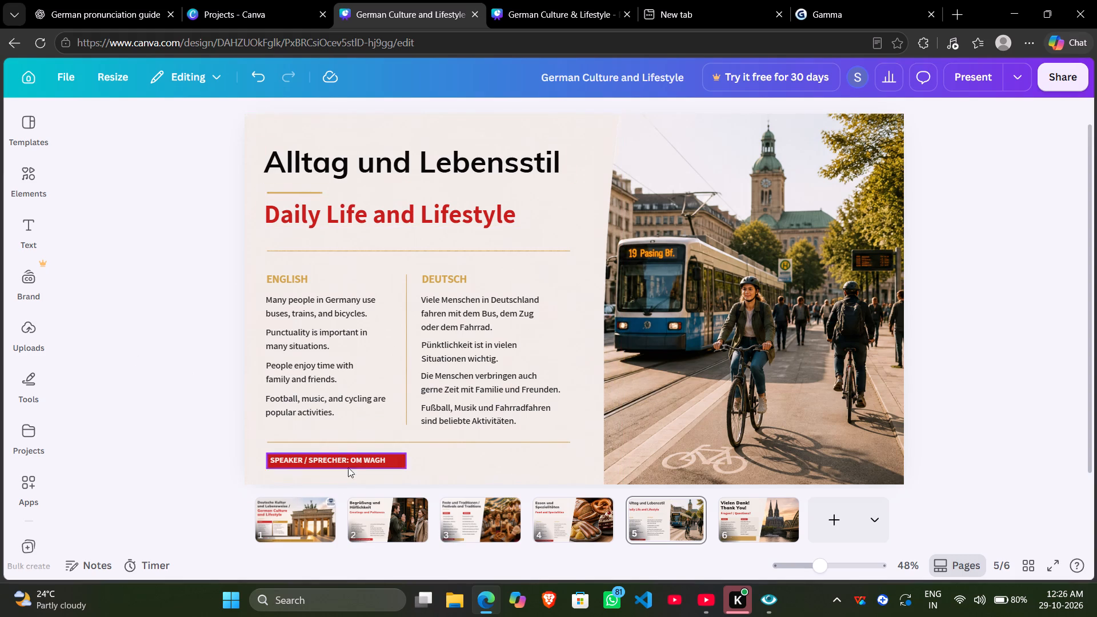
Reduce the slide 5 speaker line's font size by one more point.
click(360, 459)
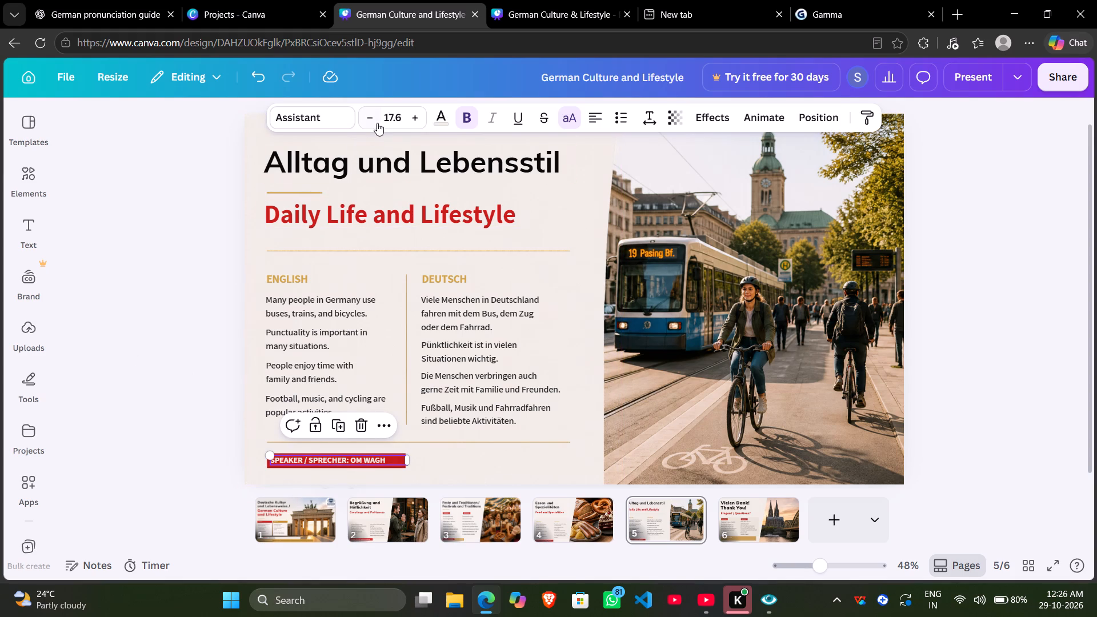
click(377, 121)
click(104, 297)
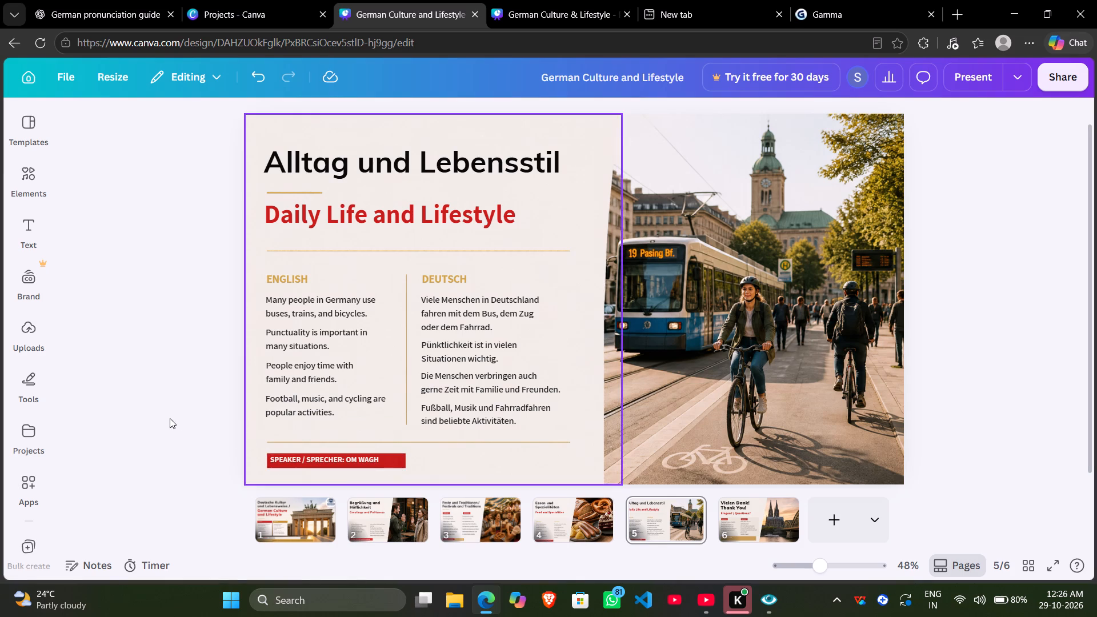
click(371, 458)
click(245, 409)
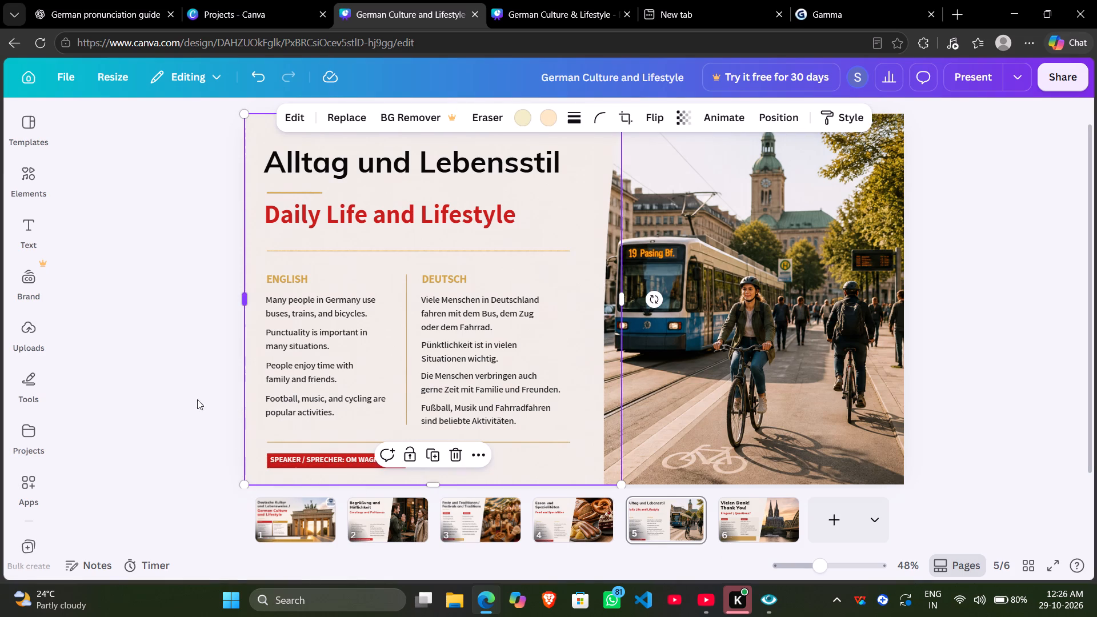
click(187, 396)
Reduce the slide 4 speaker line's font size by two points.
click(564, 531)
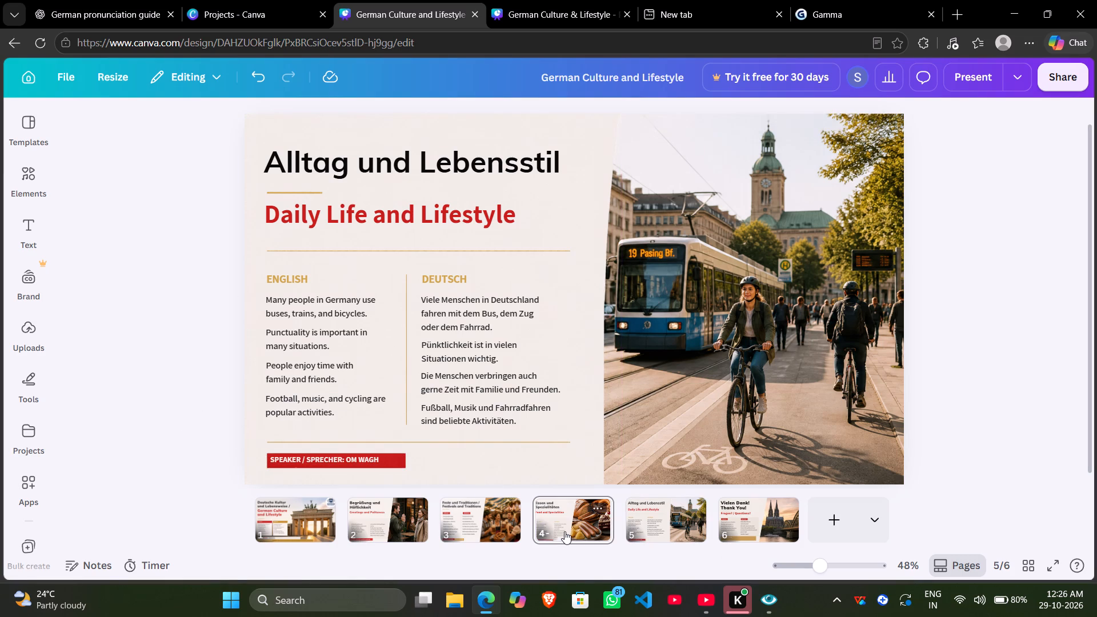
click(355, 468)
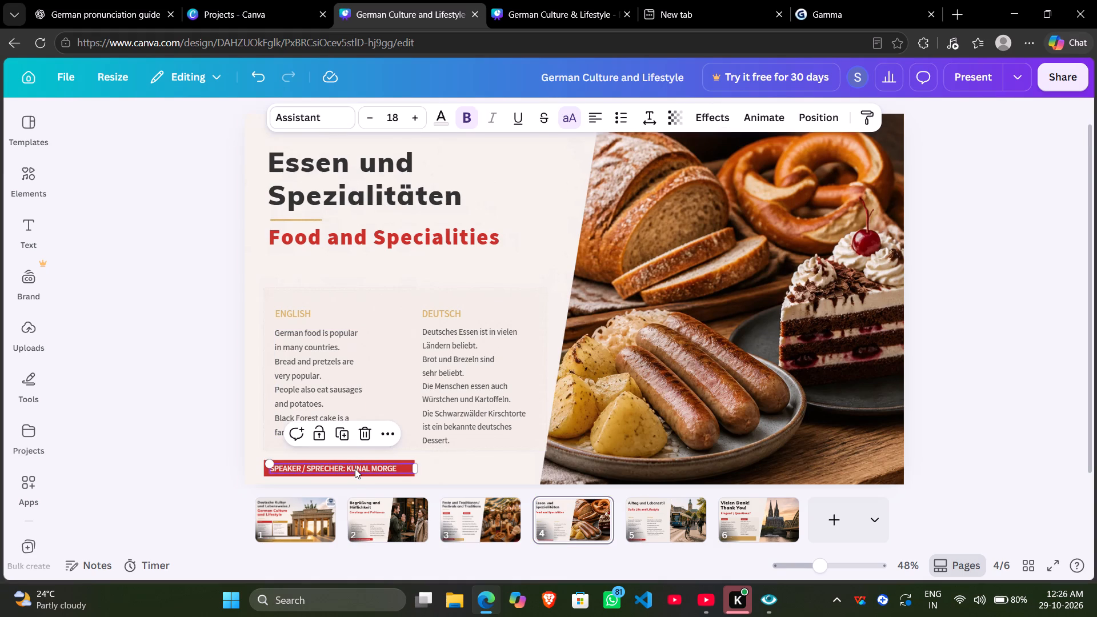
double_click(373, 115)
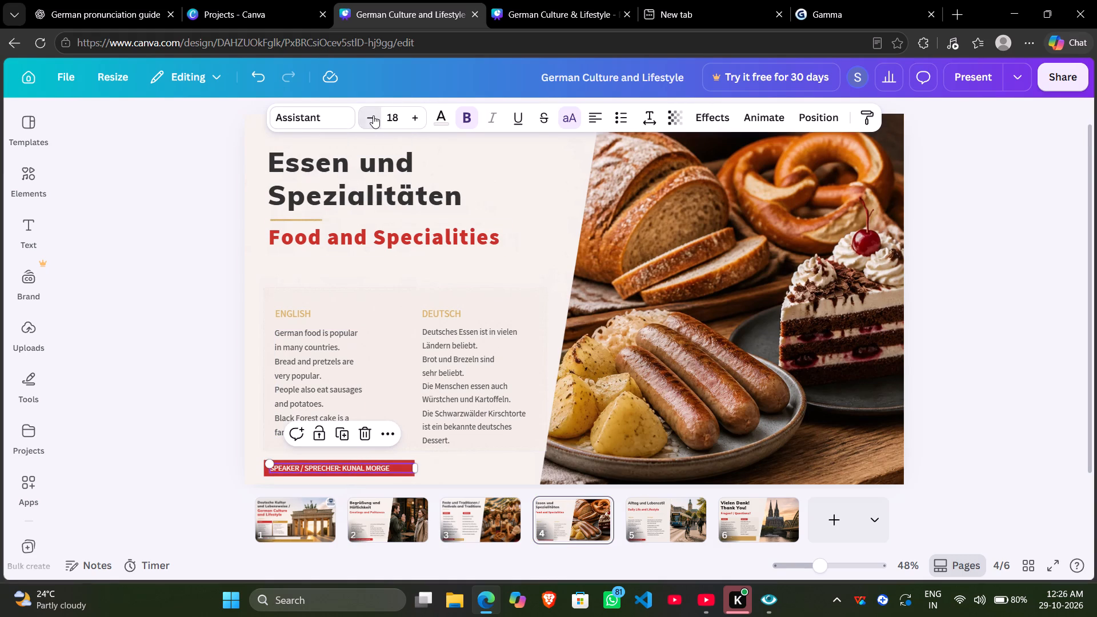
click(135, 402)
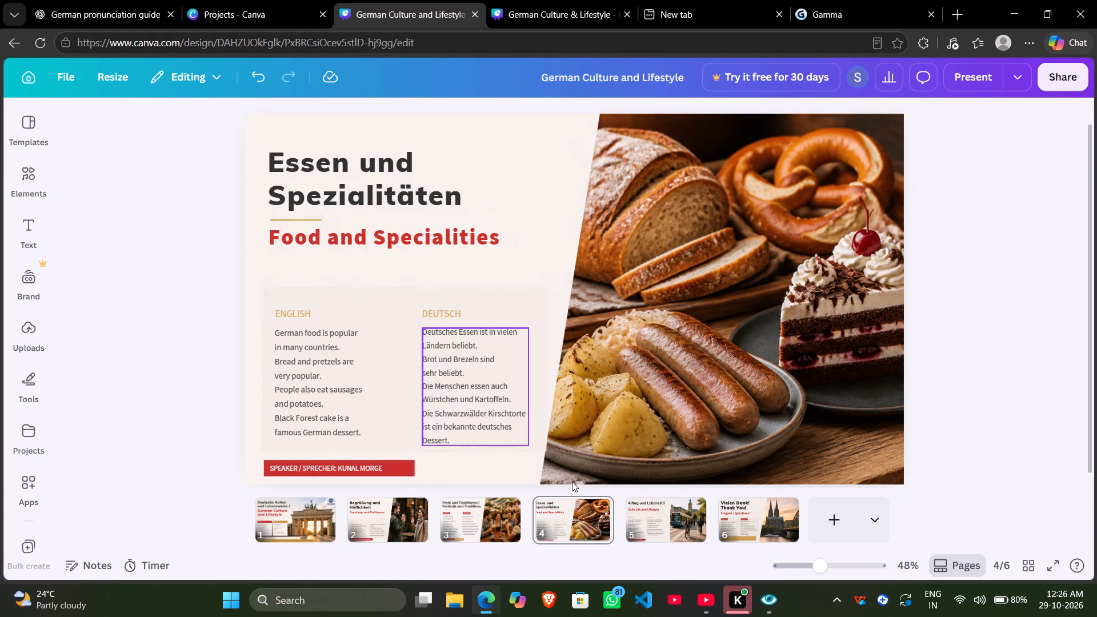
Set the speaker's name in the gold box on slide 3 to font size 16.4.
click(474, 517)
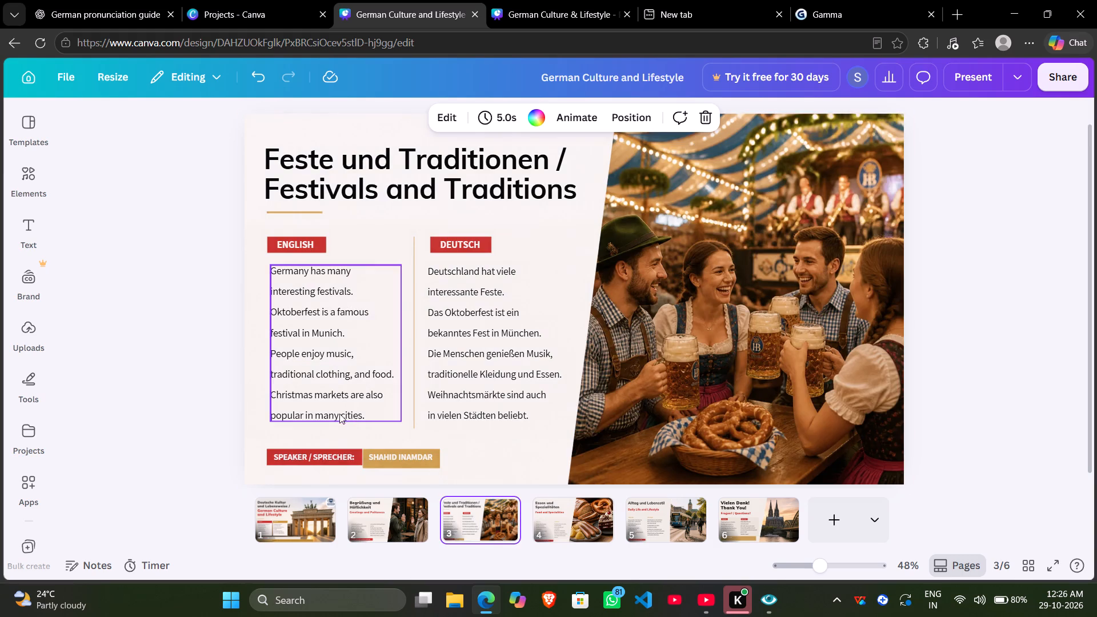
click(380, 456)
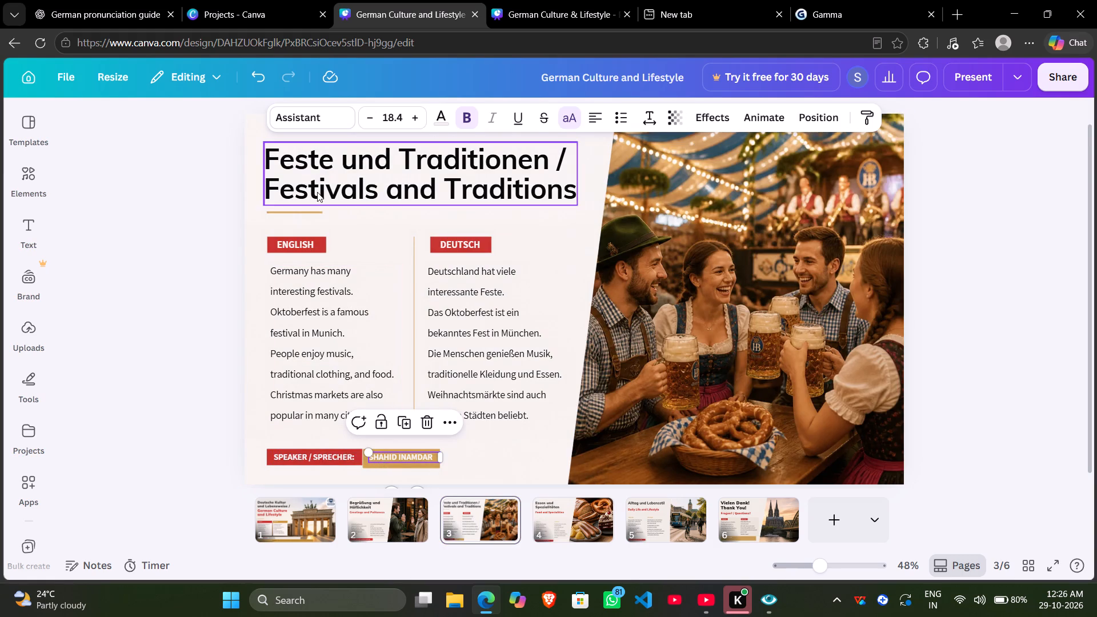
double_click(370, 115)
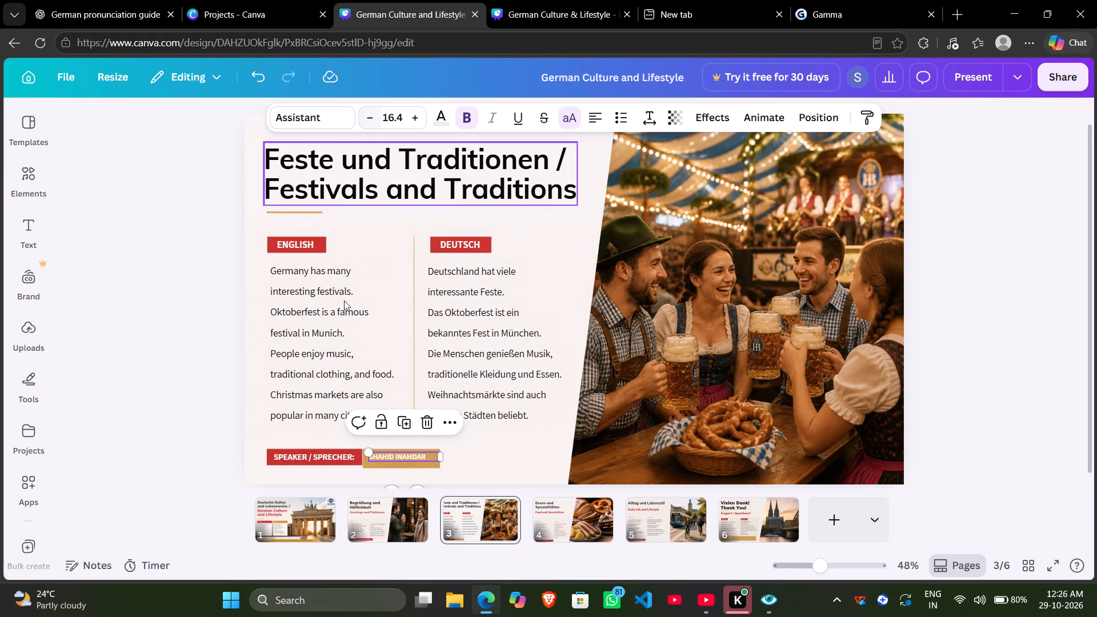
Reduce the SPEAKER / SPRECHER label on slide 3 to font size 16.4.
click(328, 455)
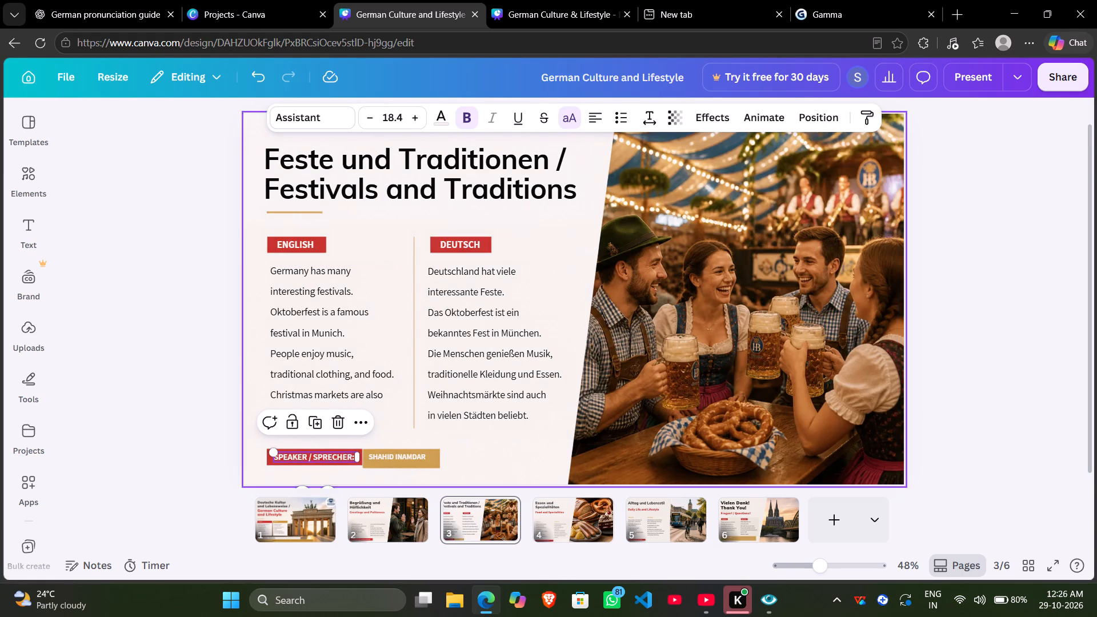
double_click(371, 117)
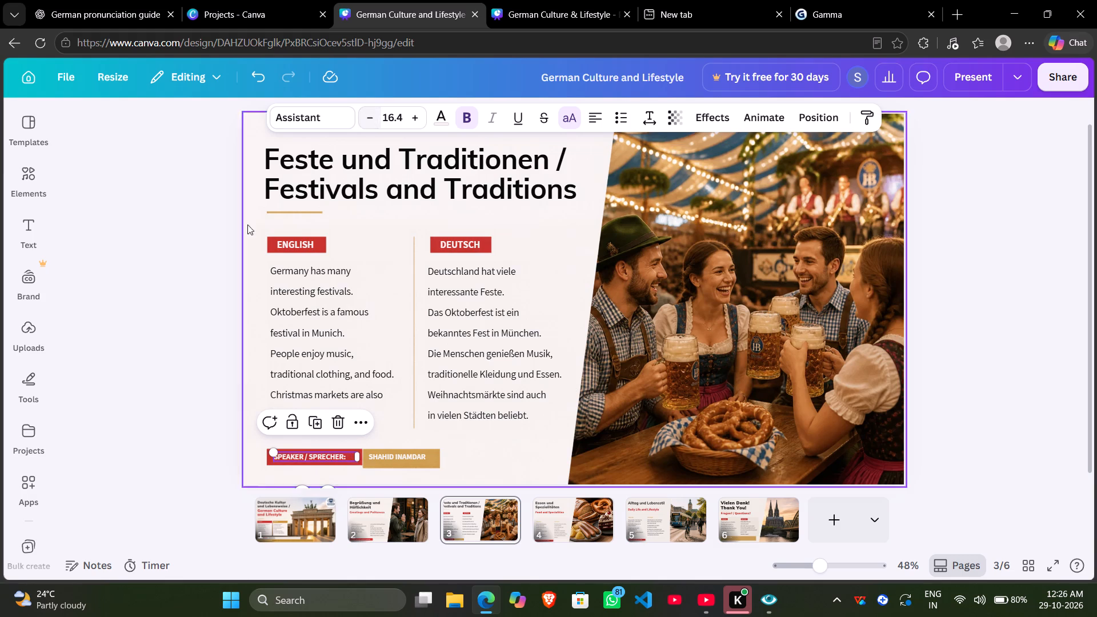
click(183, 289)
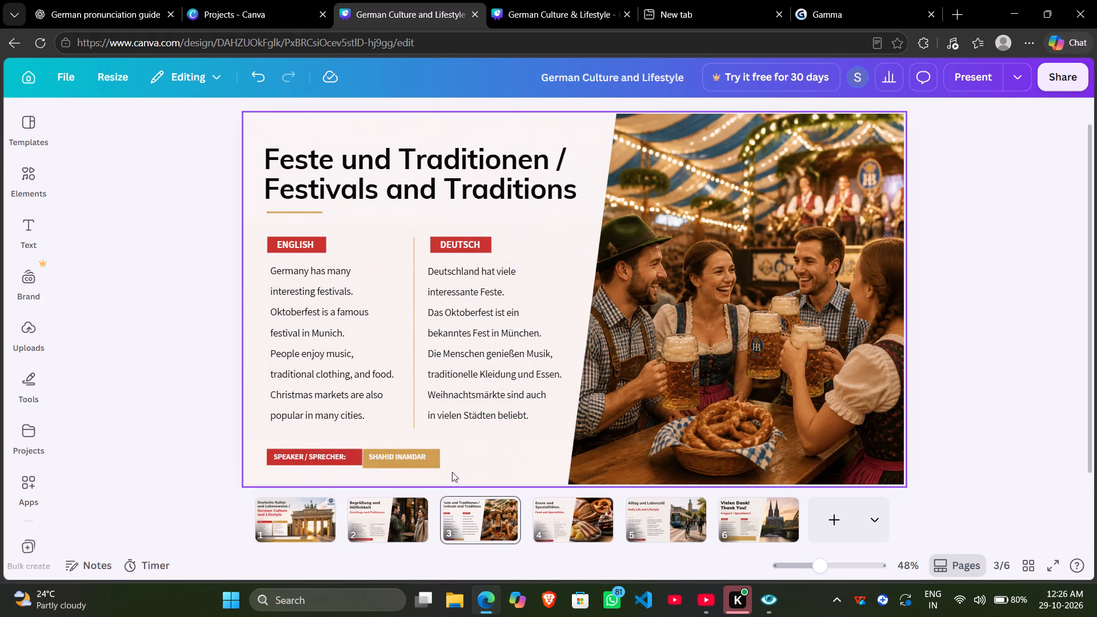
Shrink the gold box on slide 3 so it fits closely around the speaker's name and matches the red bar's height.
click(434, 462)
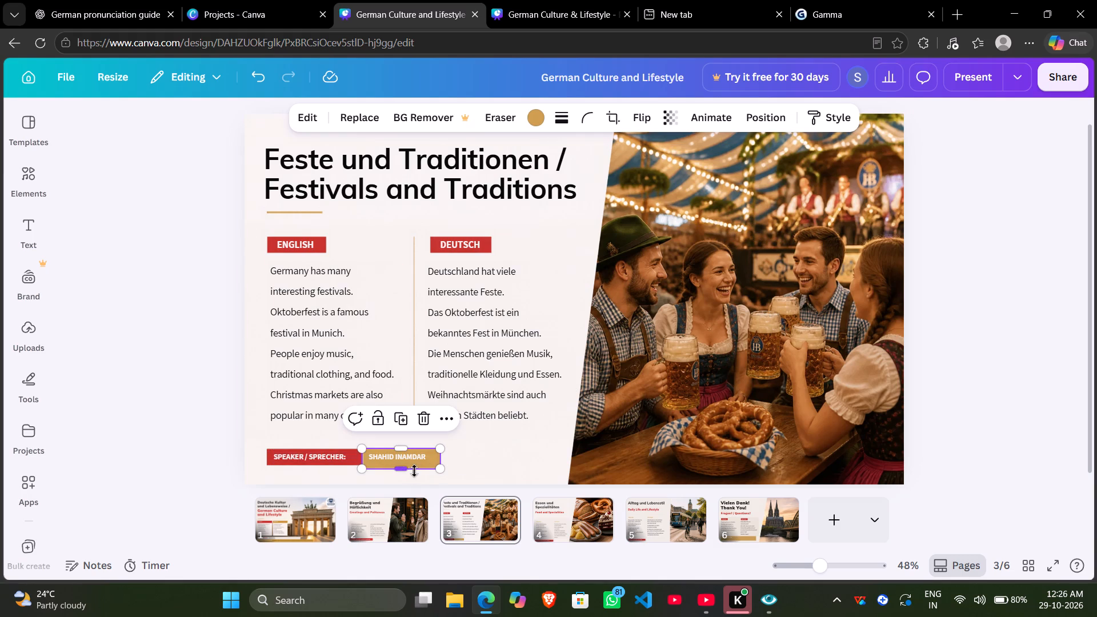
click(403, 468)
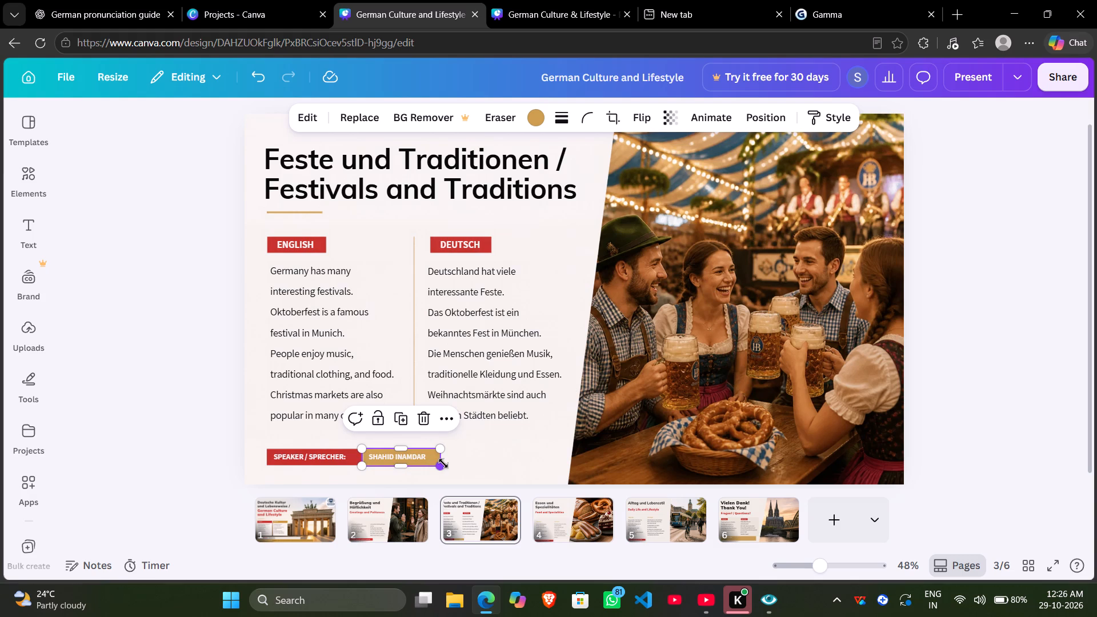
drag(441, 466, 435, 466)
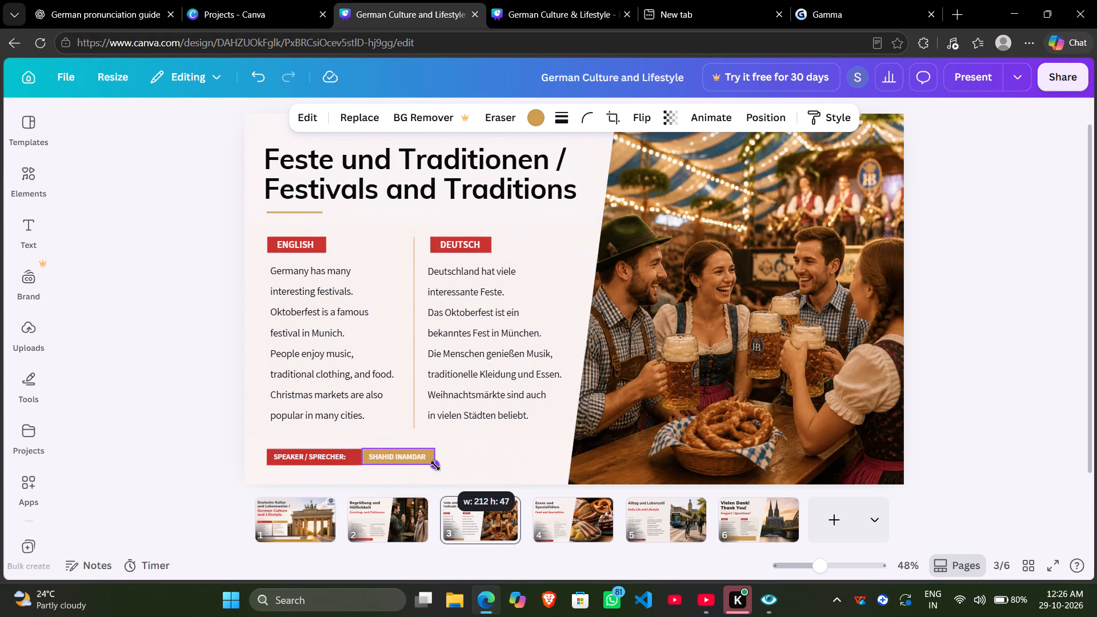
drag(435, 466, 434, 467)
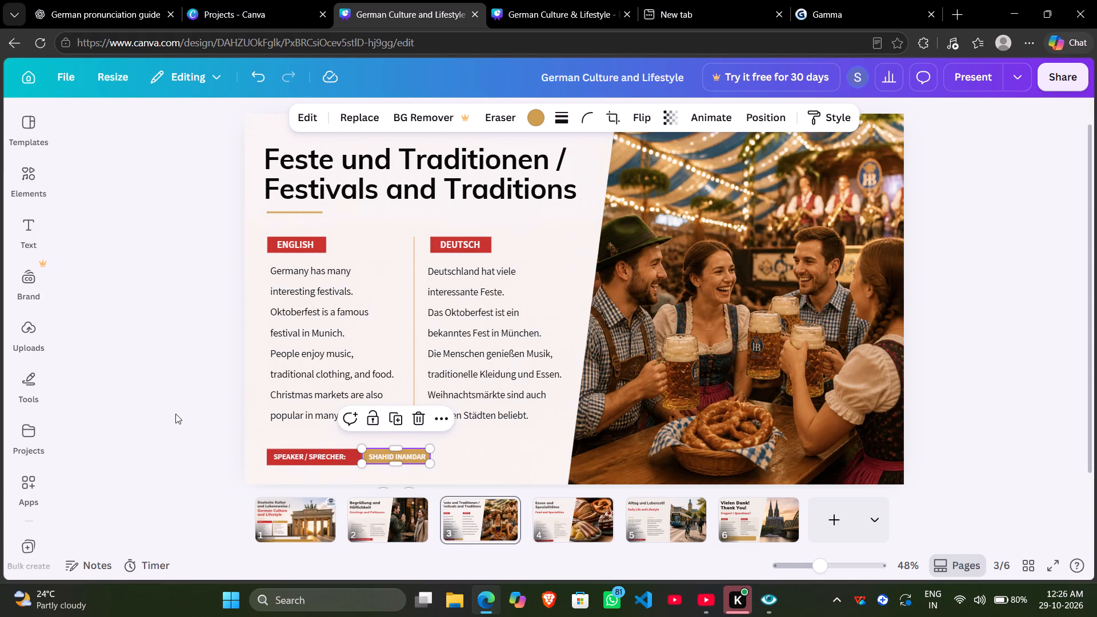
click(175, 414)
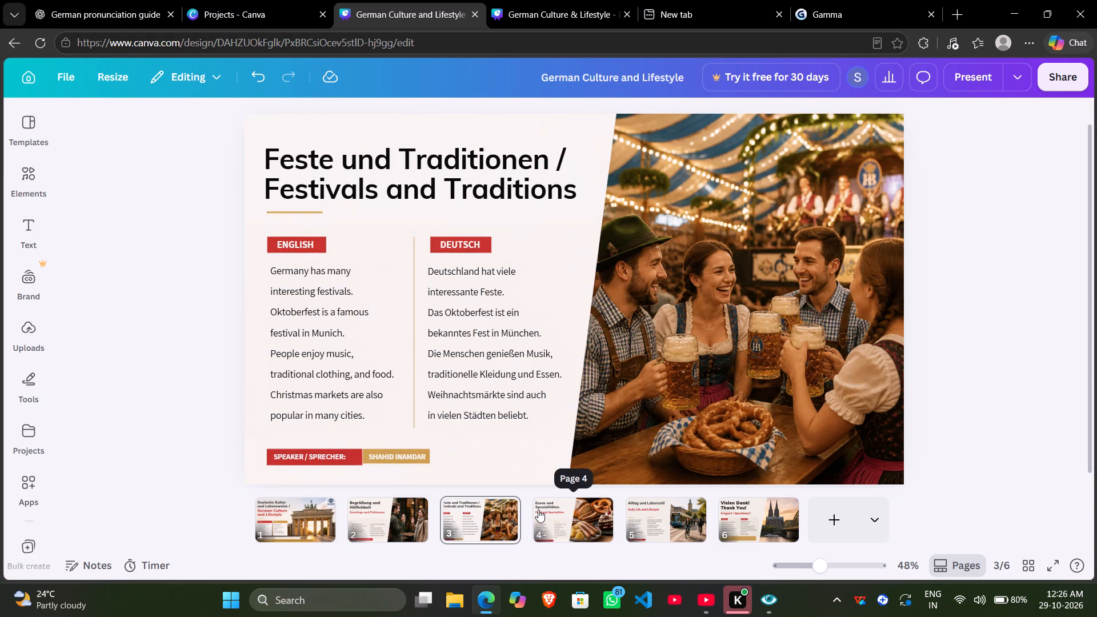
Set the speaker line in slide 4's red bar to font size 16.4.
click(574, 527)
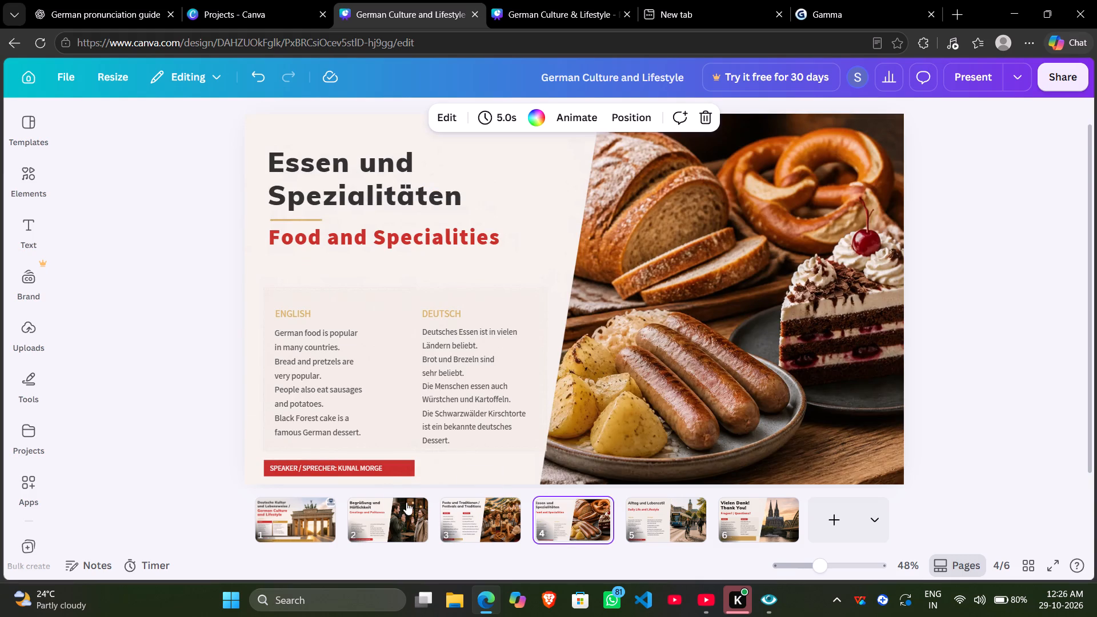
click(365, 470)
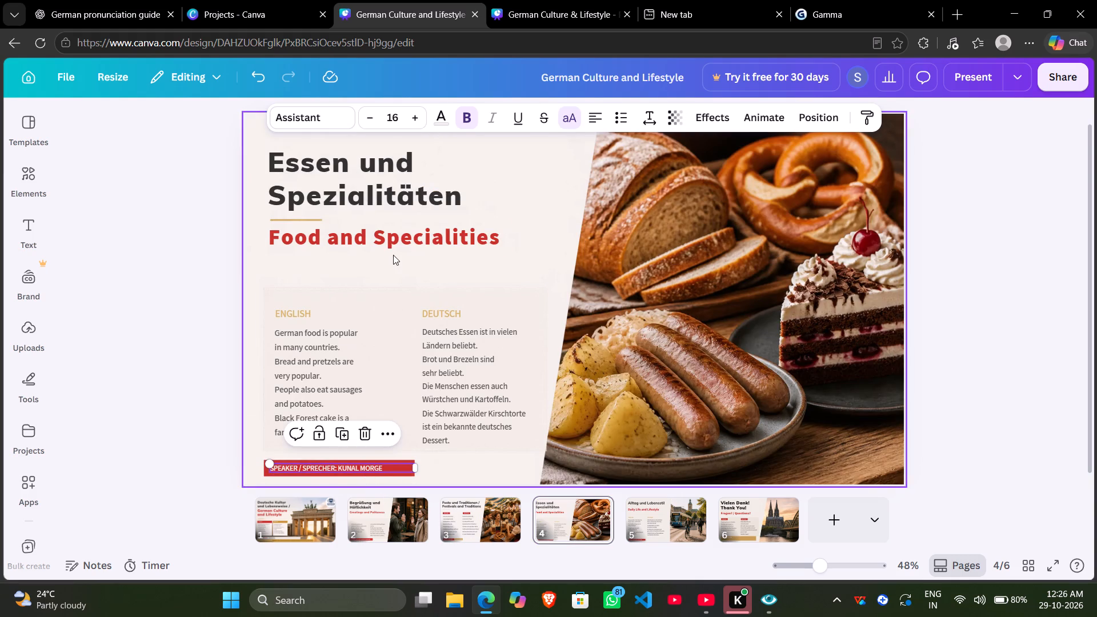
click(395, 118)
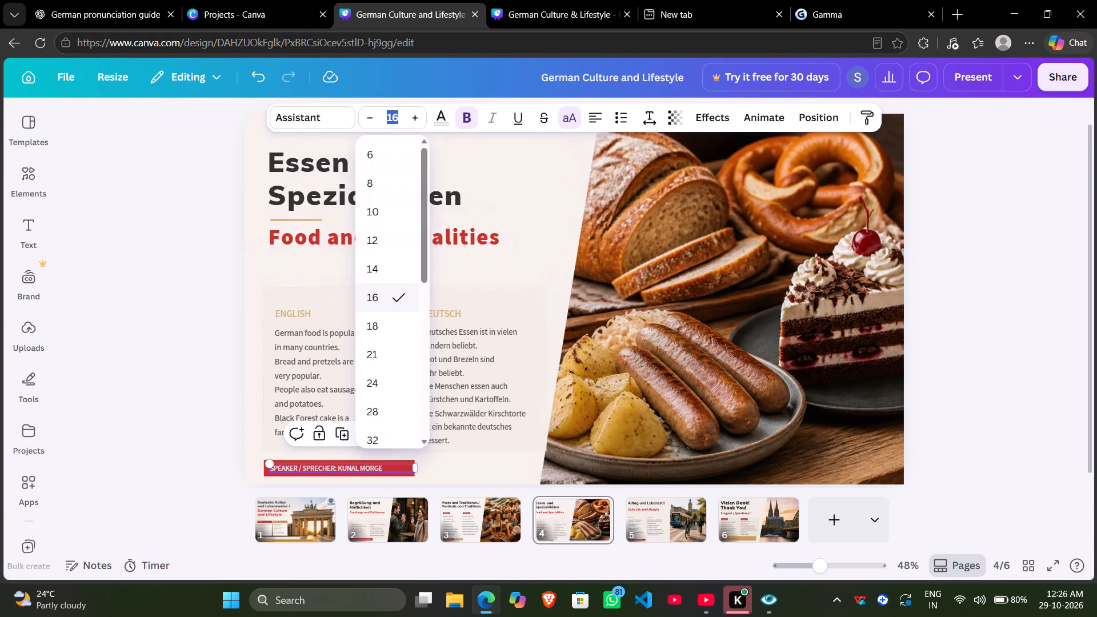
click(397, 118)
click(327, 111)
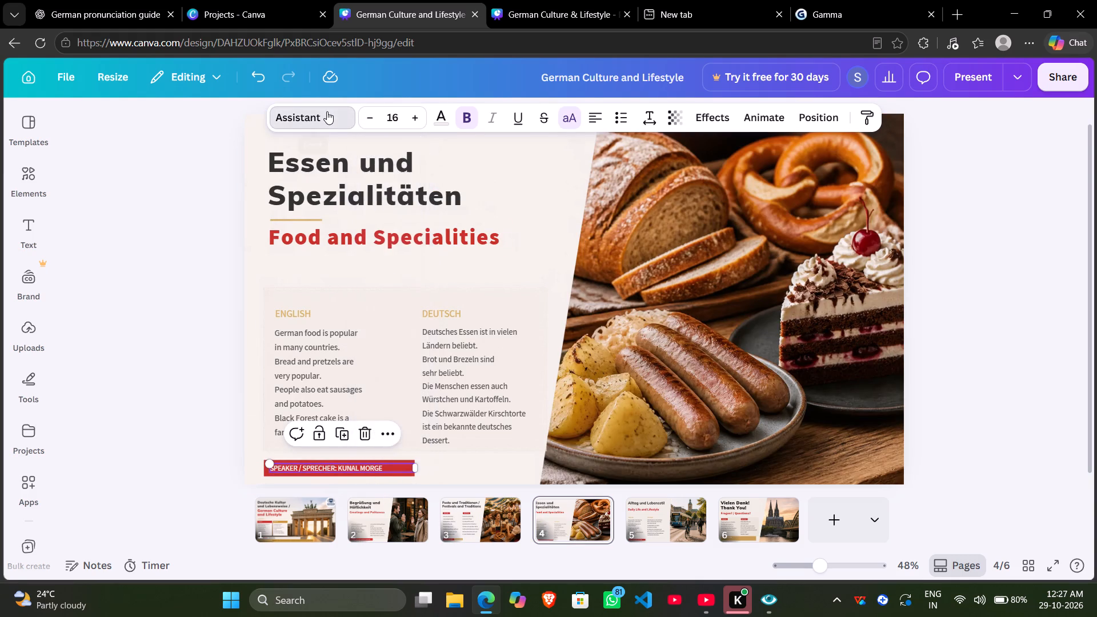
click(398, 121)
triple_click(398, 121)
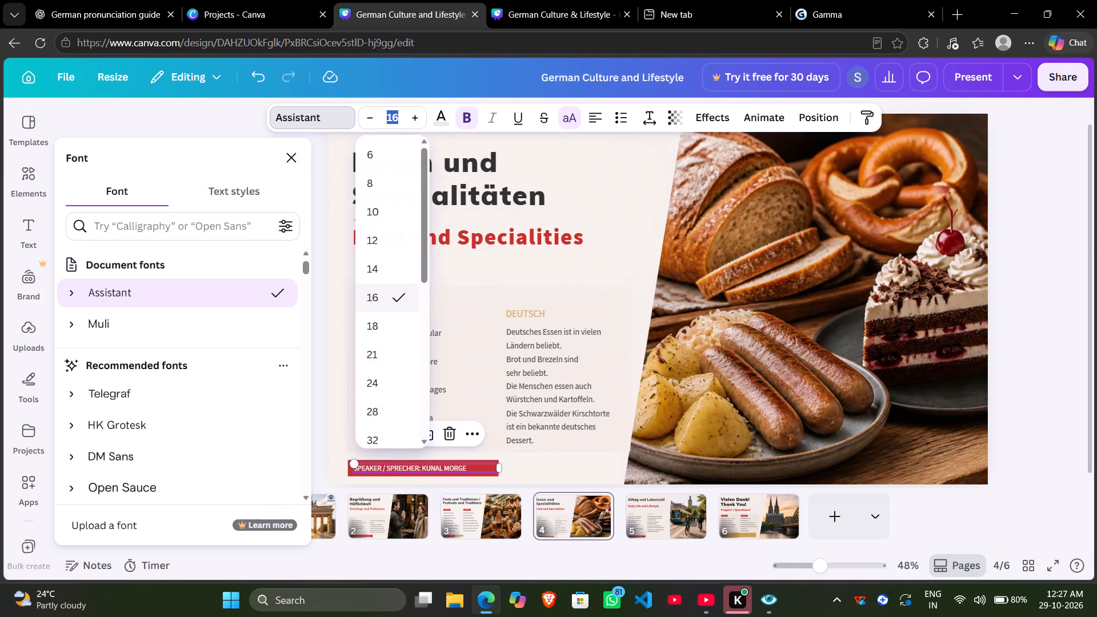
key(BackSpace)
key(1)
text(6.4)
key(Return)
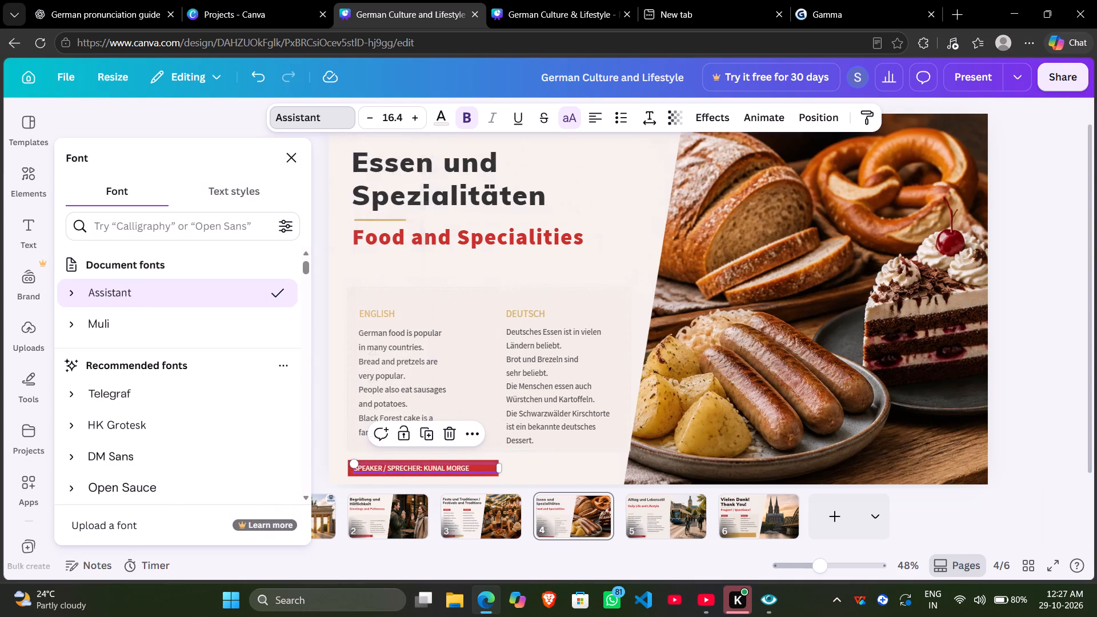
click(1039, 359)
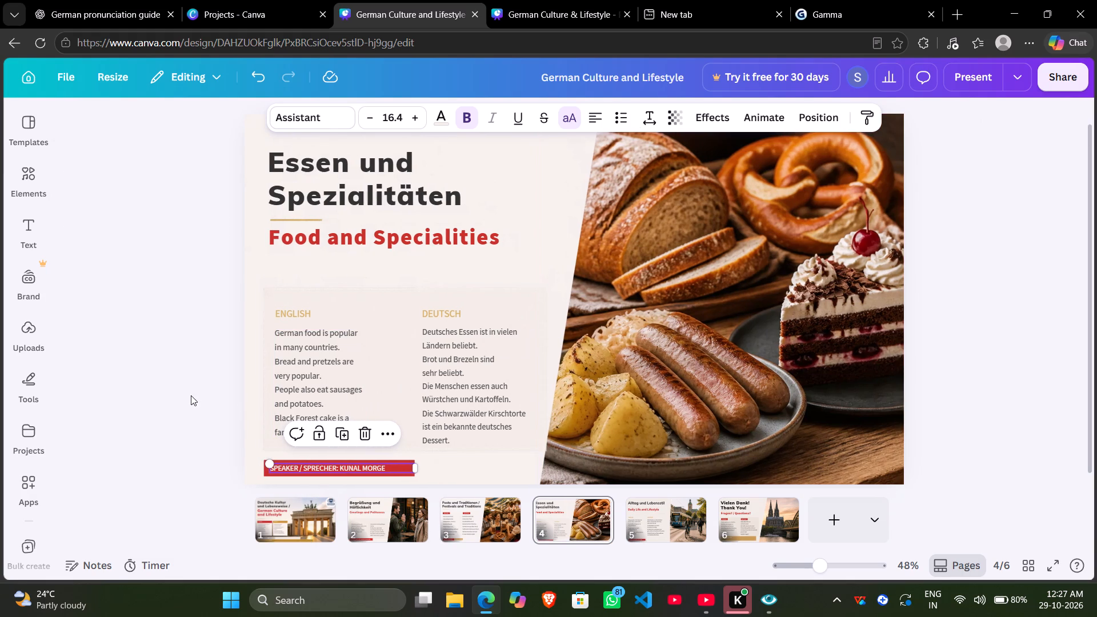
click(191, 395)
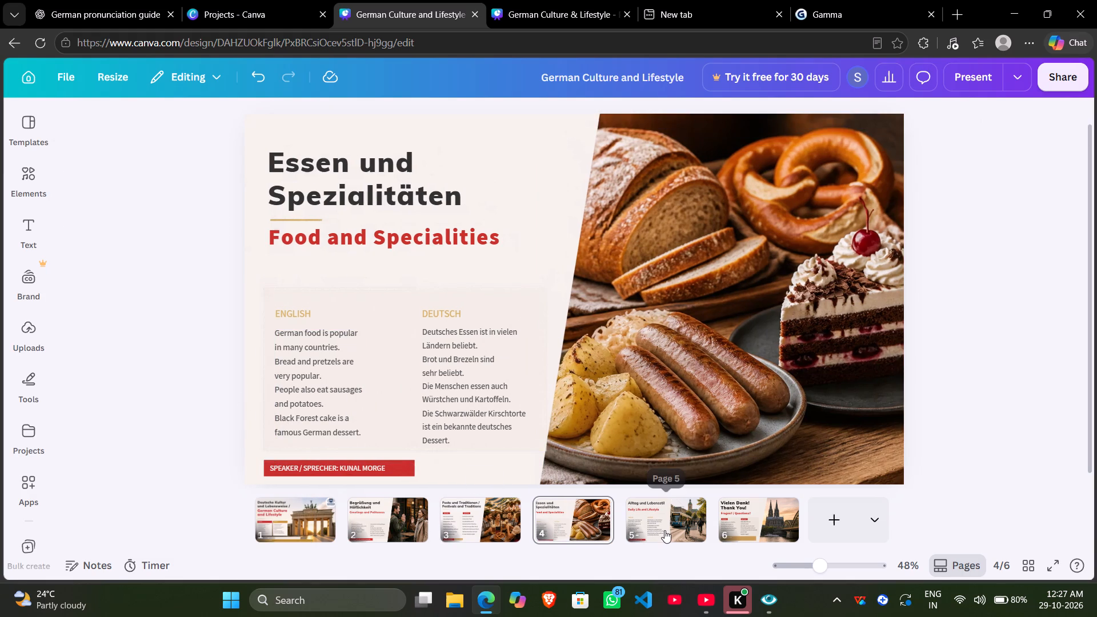
Check the slide 5 speaker line's font size and set the slide 4 speaker line to 16.6 to match.
click(664, 530)
click(353, 459)
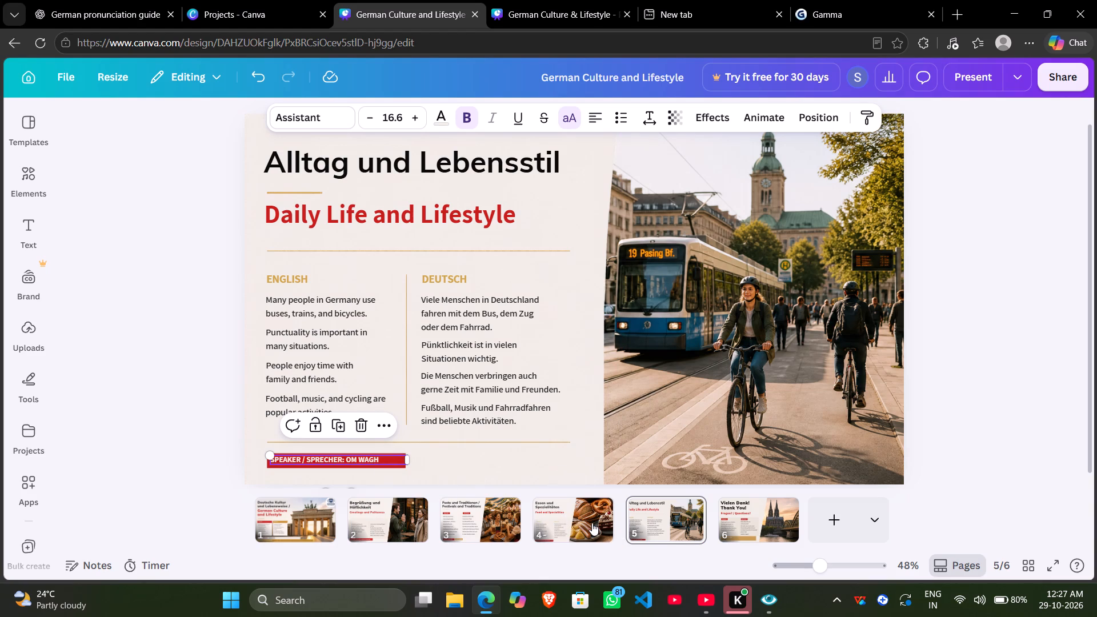
click(592, 523)
click(369, 463)
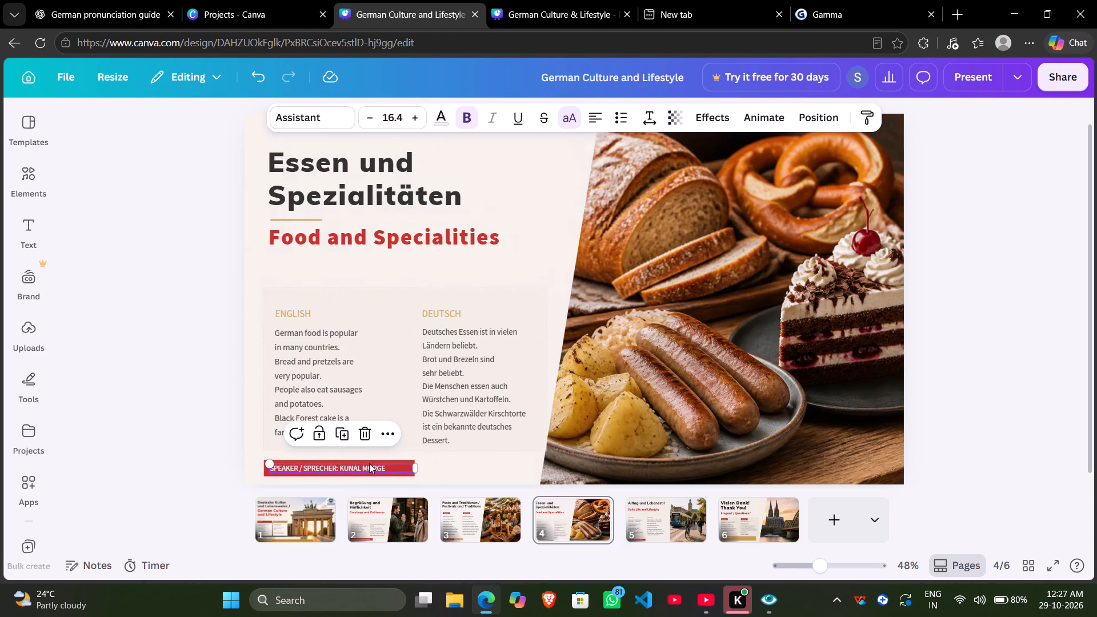
click(398, 118)
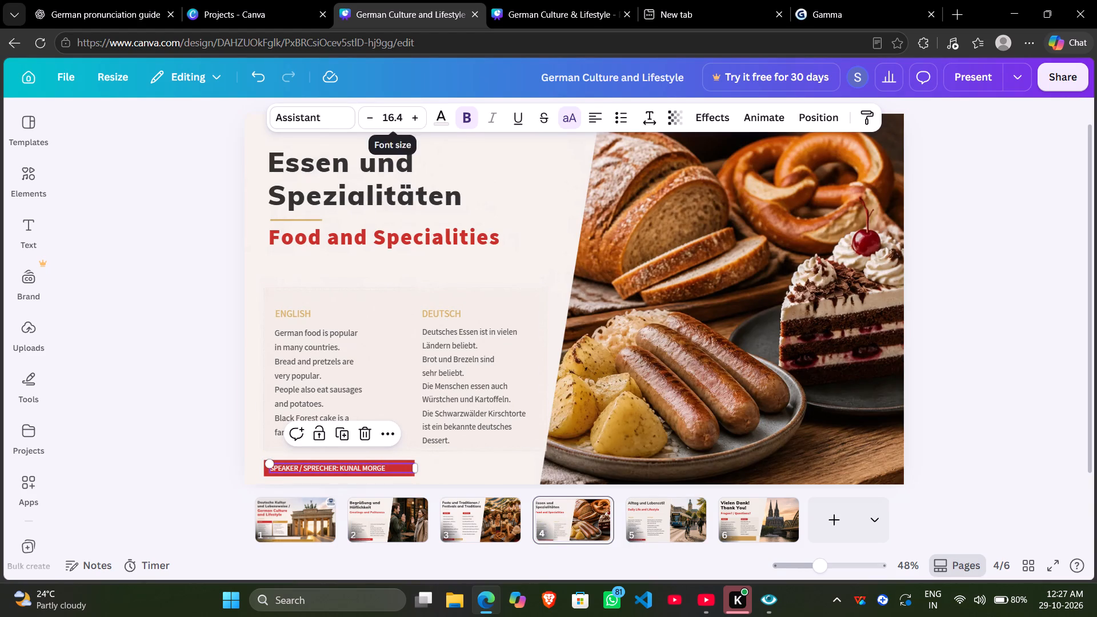
click(398, 118)
click(396, 118)
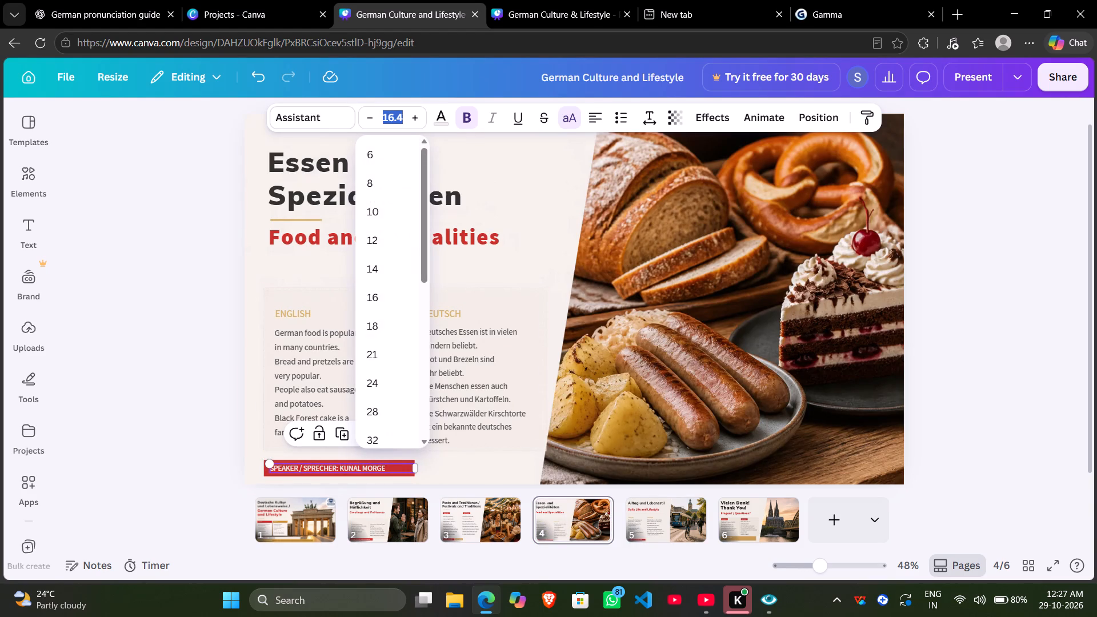
key(BackSpace)
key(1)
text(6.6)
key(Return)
Reduce the speaker's name in the gold box on slide 6 to font size 16.5.
click(644, 507)
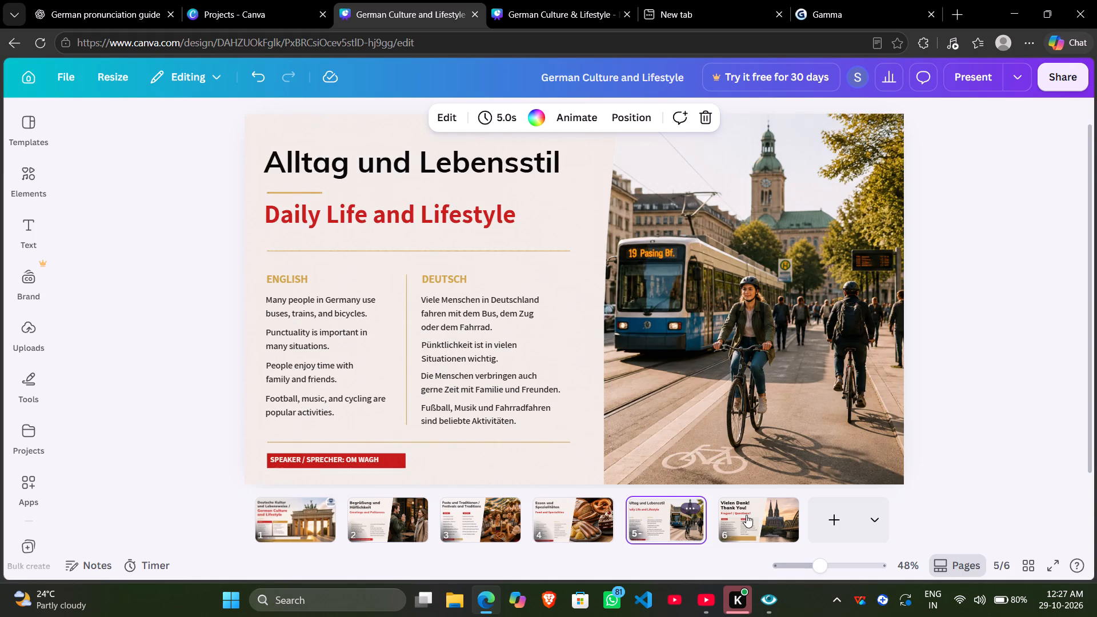
click(746, 515)
click(313, 454)
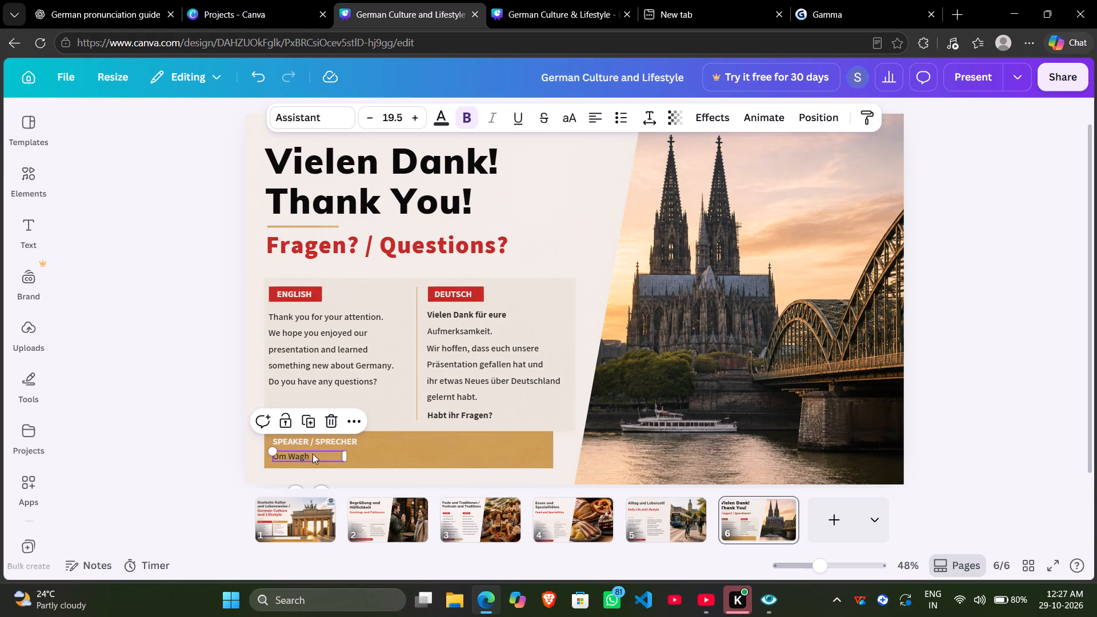
double_click(363, 113)
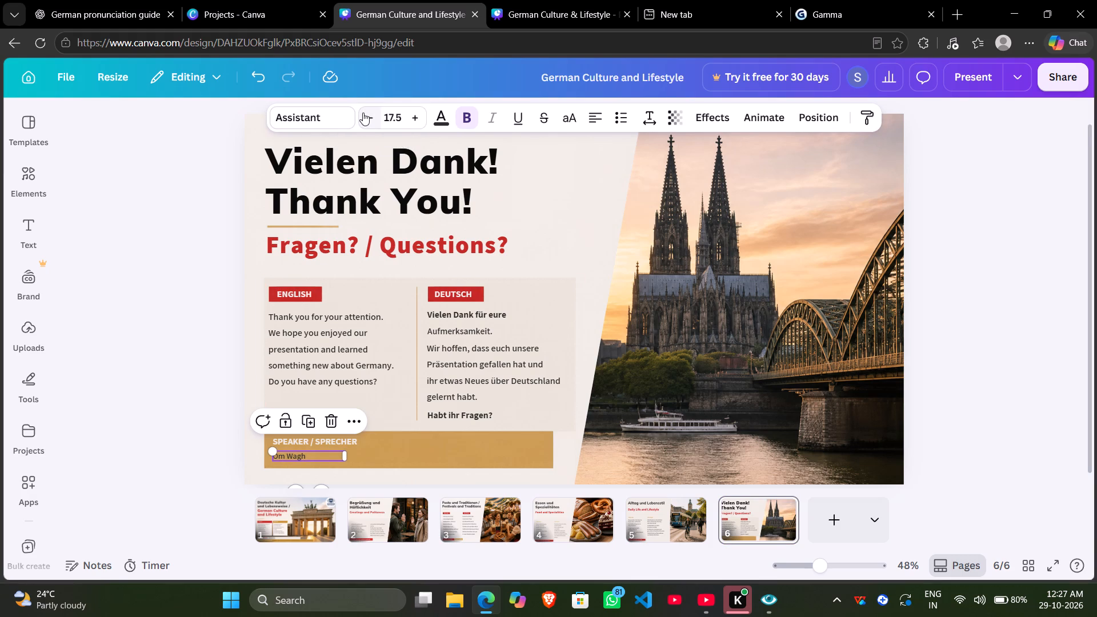
click(363, 113)
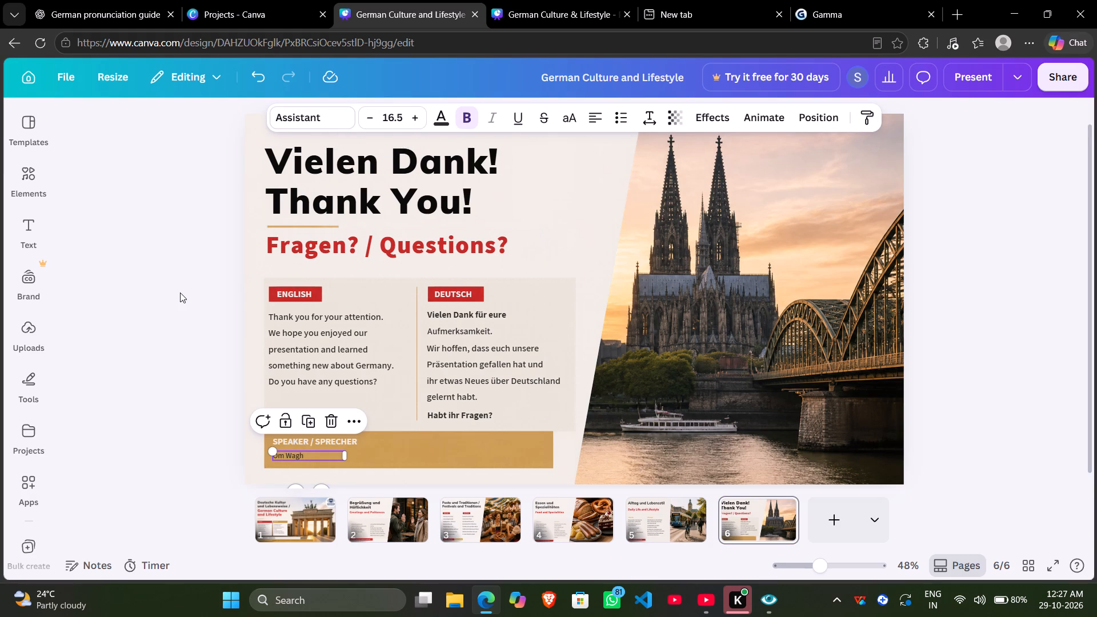
click(180, 293)
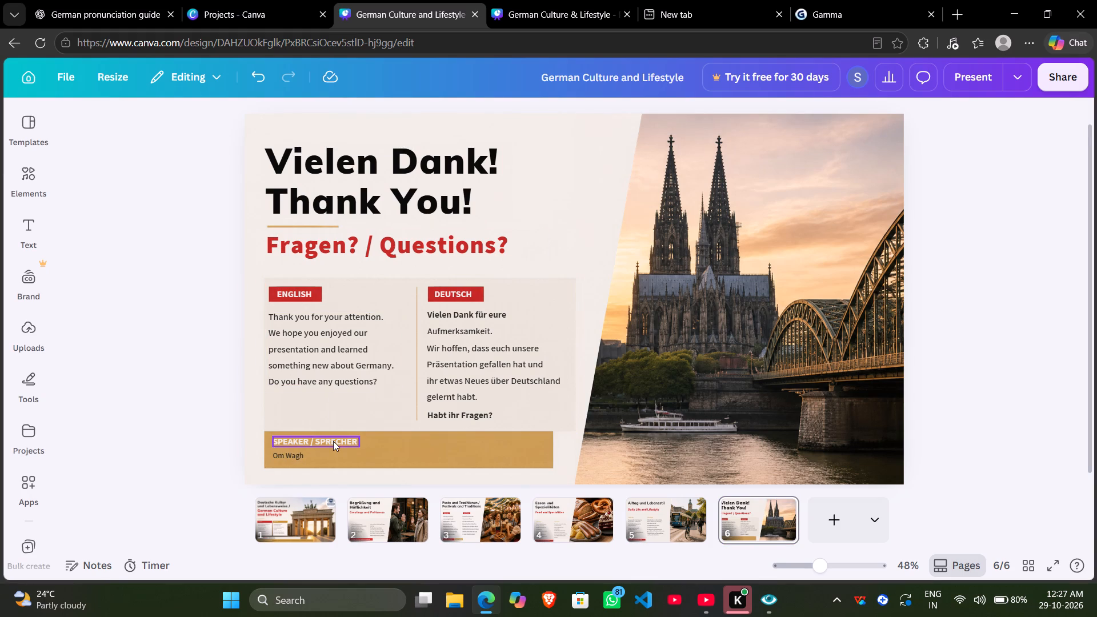
Set the SPEAKER / SPRECHER label in slide 6's gold box to font size 17.5.
click(333, 441)
double_click(371, 115)
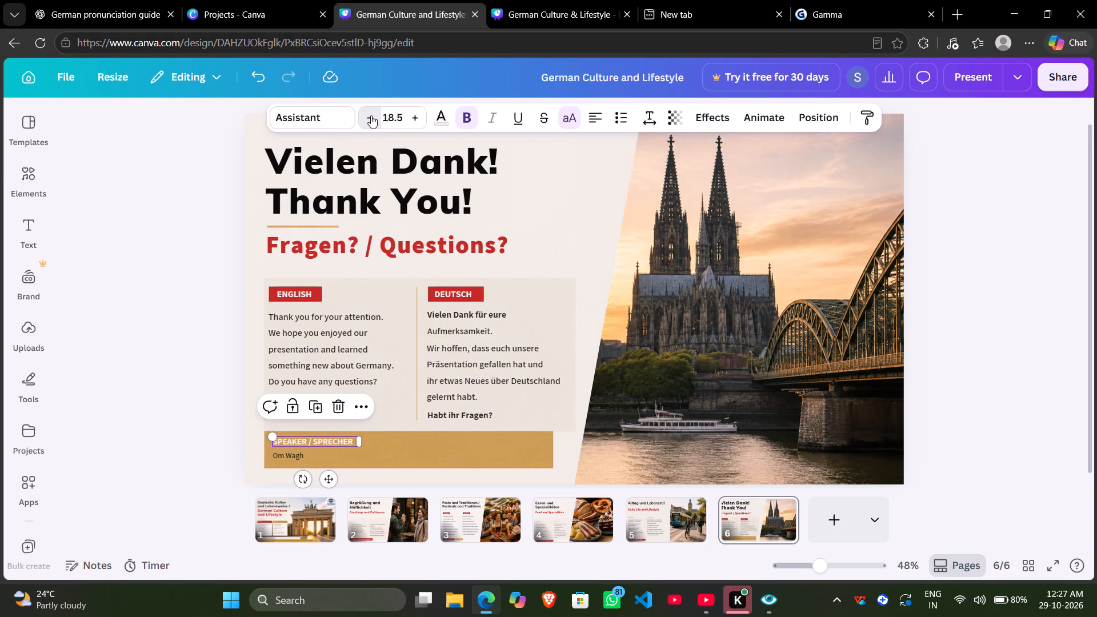
click(371, 115)
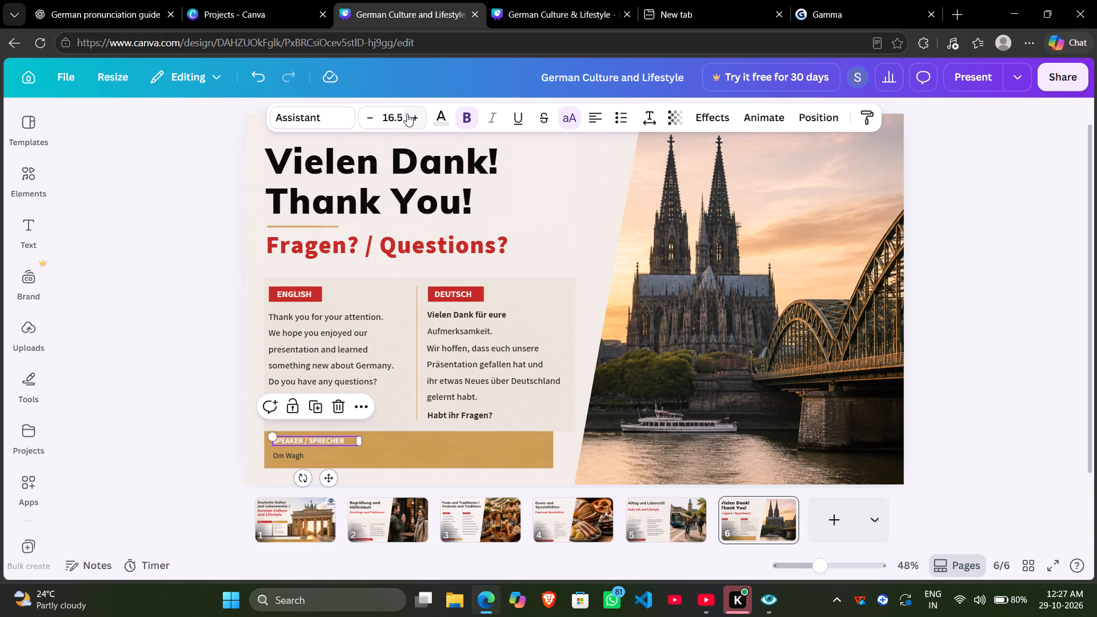
click(415, 114)
click(171, 379)
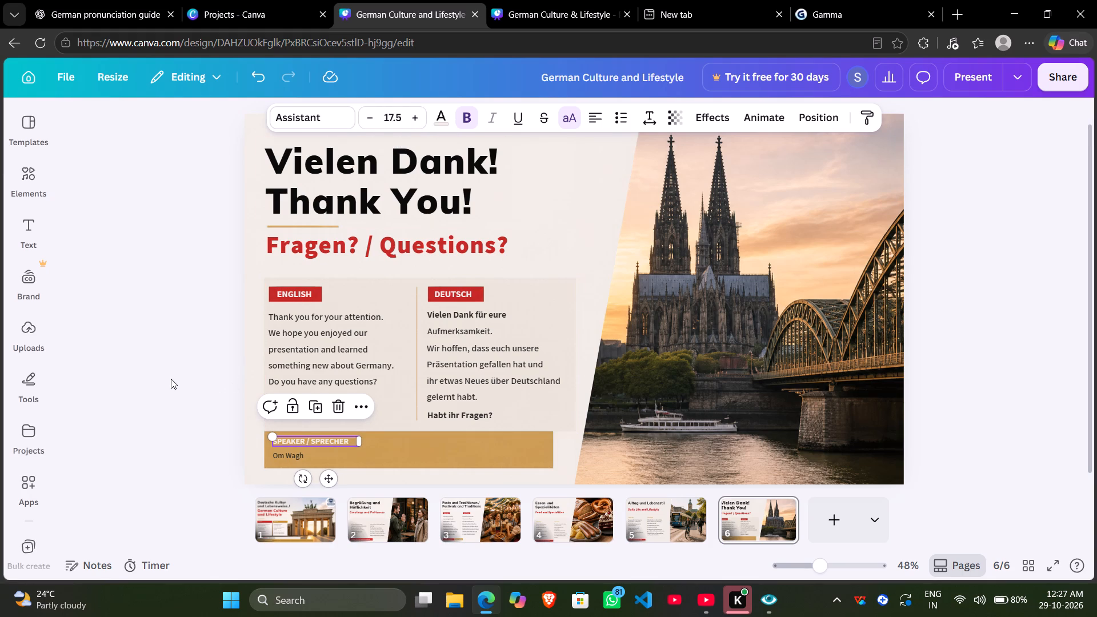
Increase the speaker's name below the slide 6 label to font size 17.5.
click(285, 455)
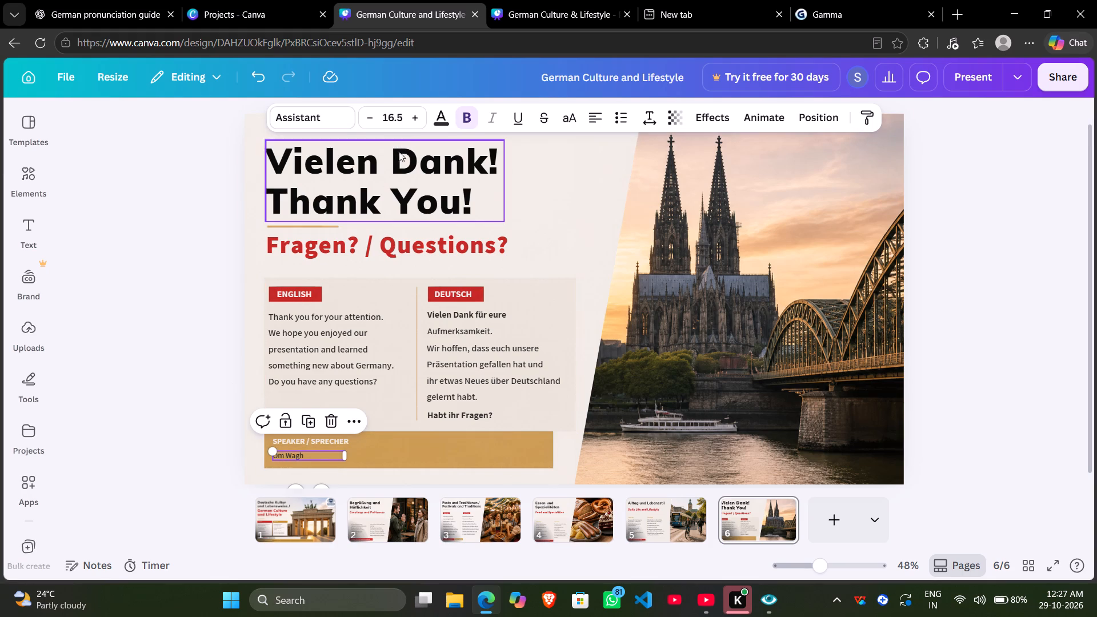
click(419, 121)
click(203, 317)
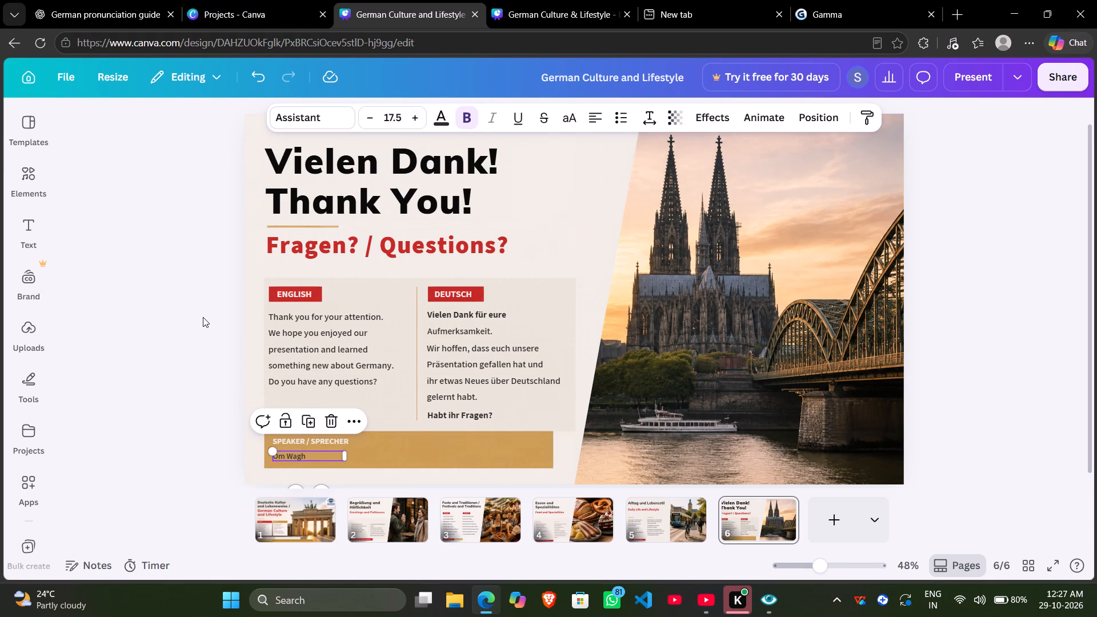
Set the speaker's name in the gold box on slide 3 to font size 16.6.
click(681, 512)
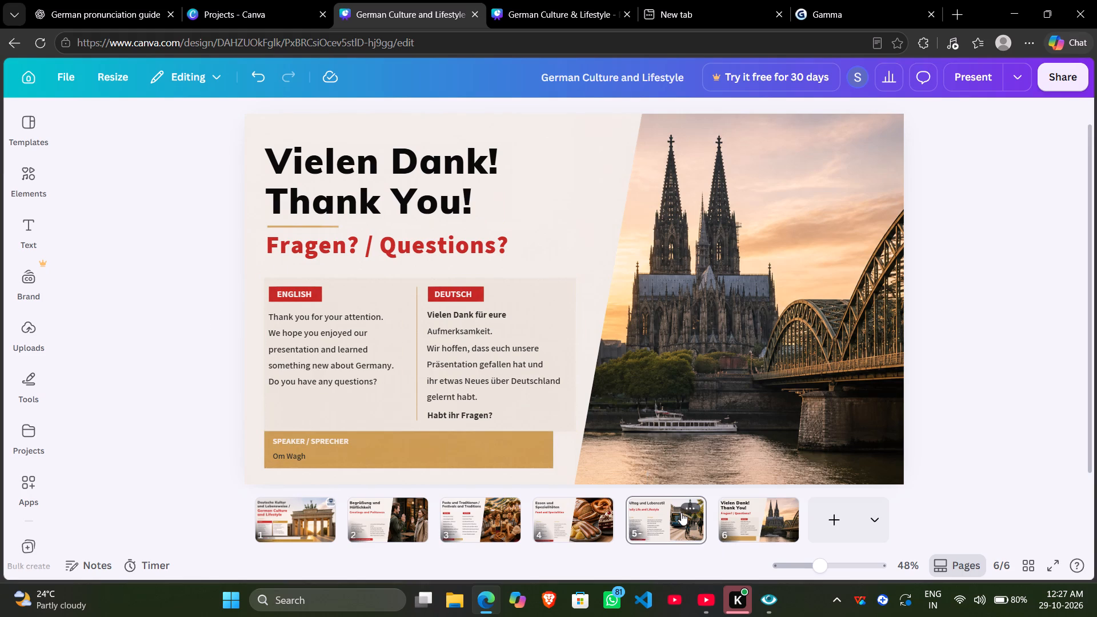
click(575, 520)
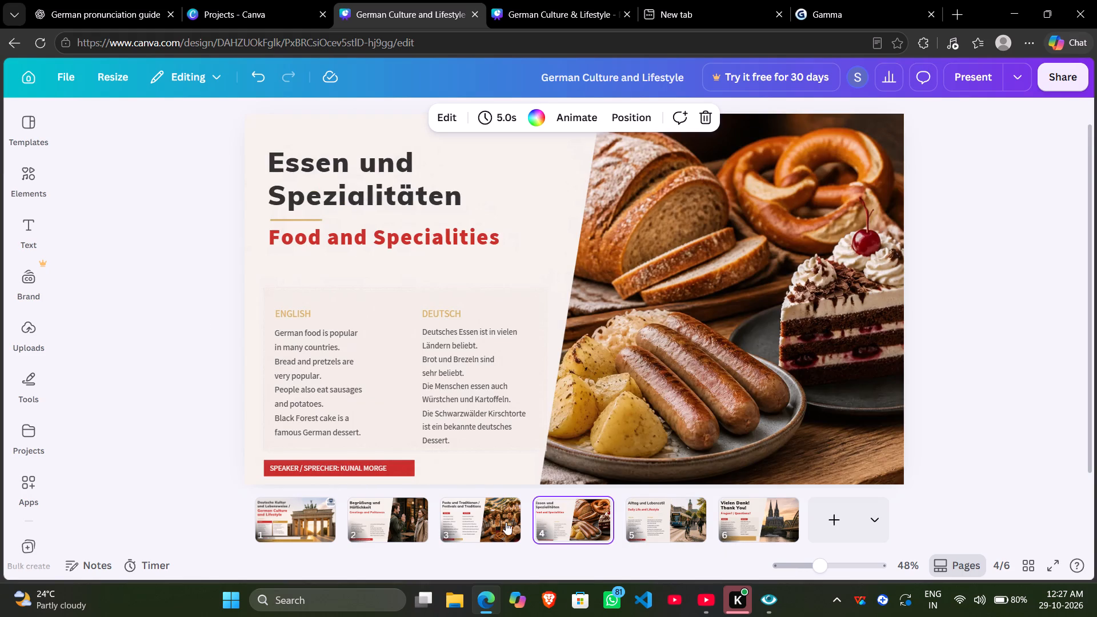
click(487, 522)
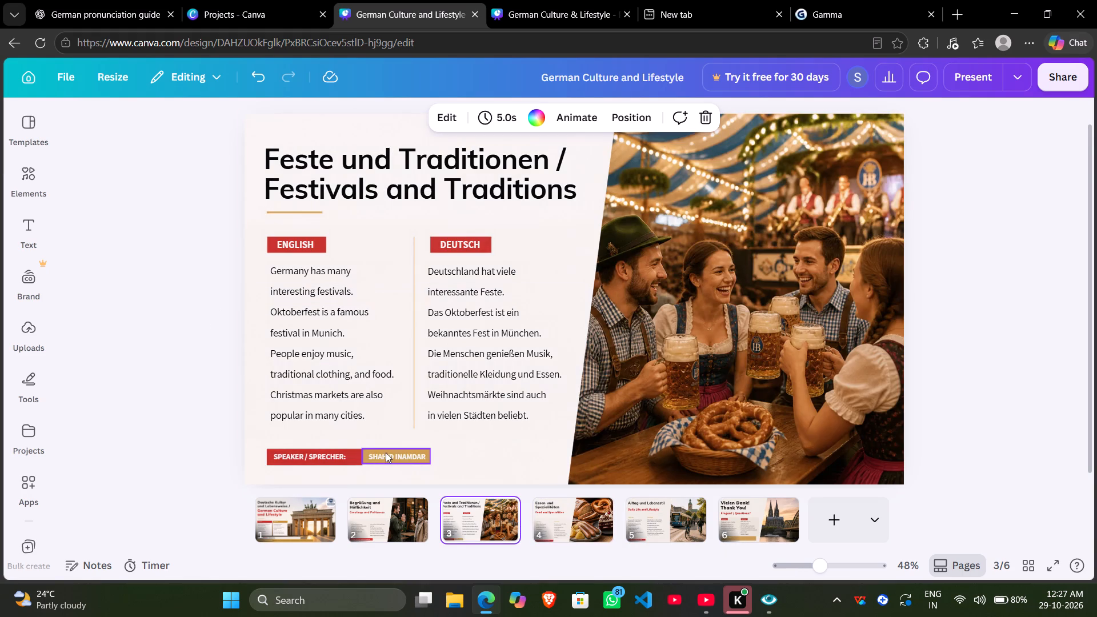
click(397, 456)
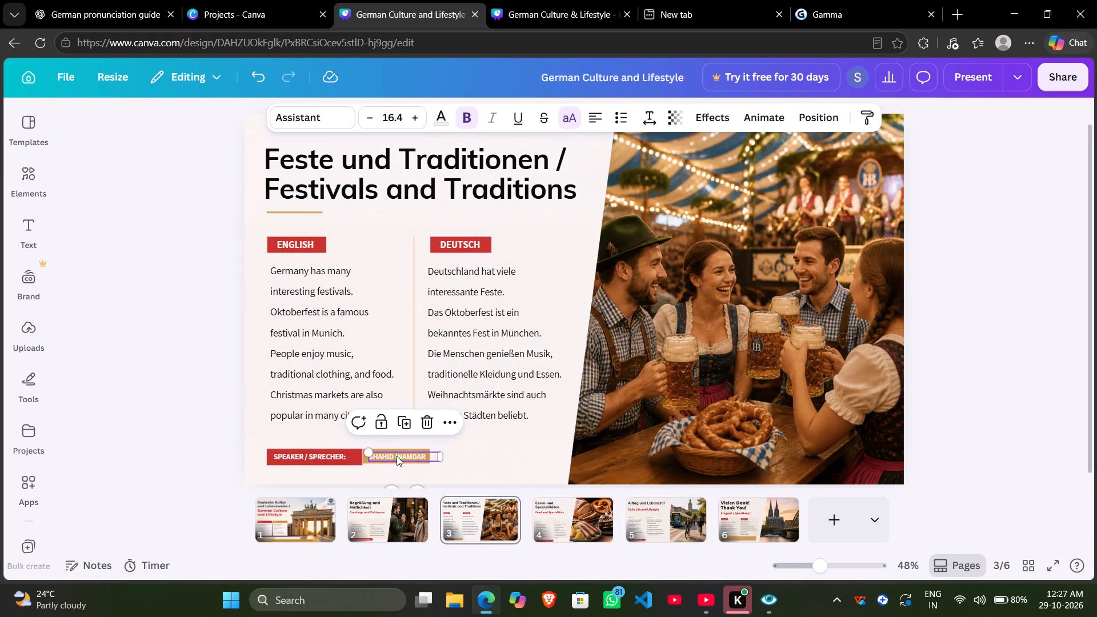
click(399, 121)
click(399, 121)
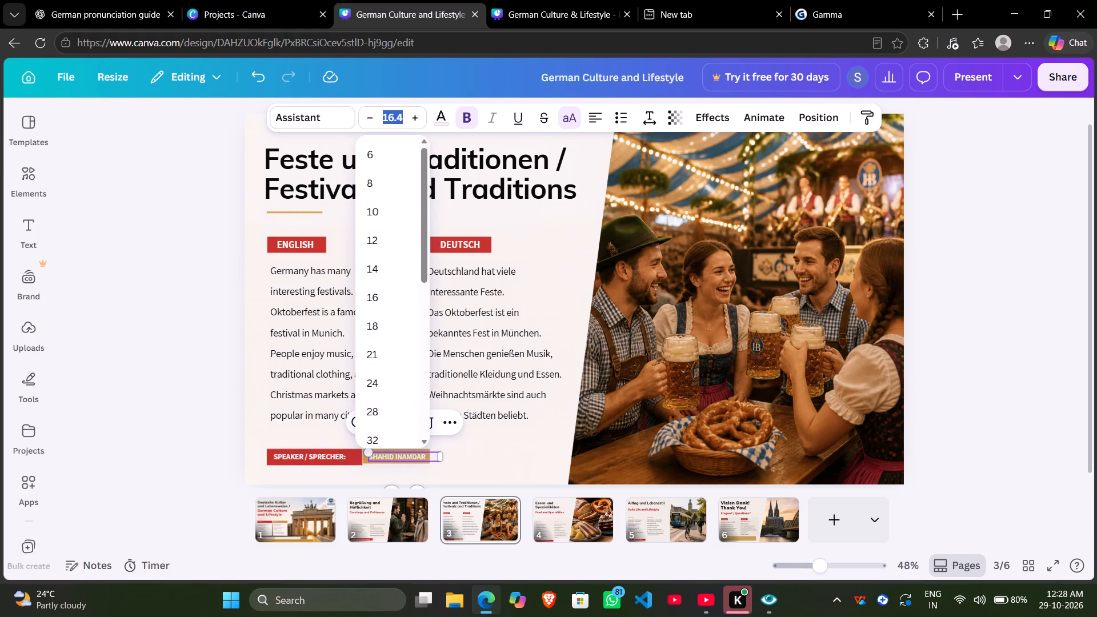
key(BackSpace)
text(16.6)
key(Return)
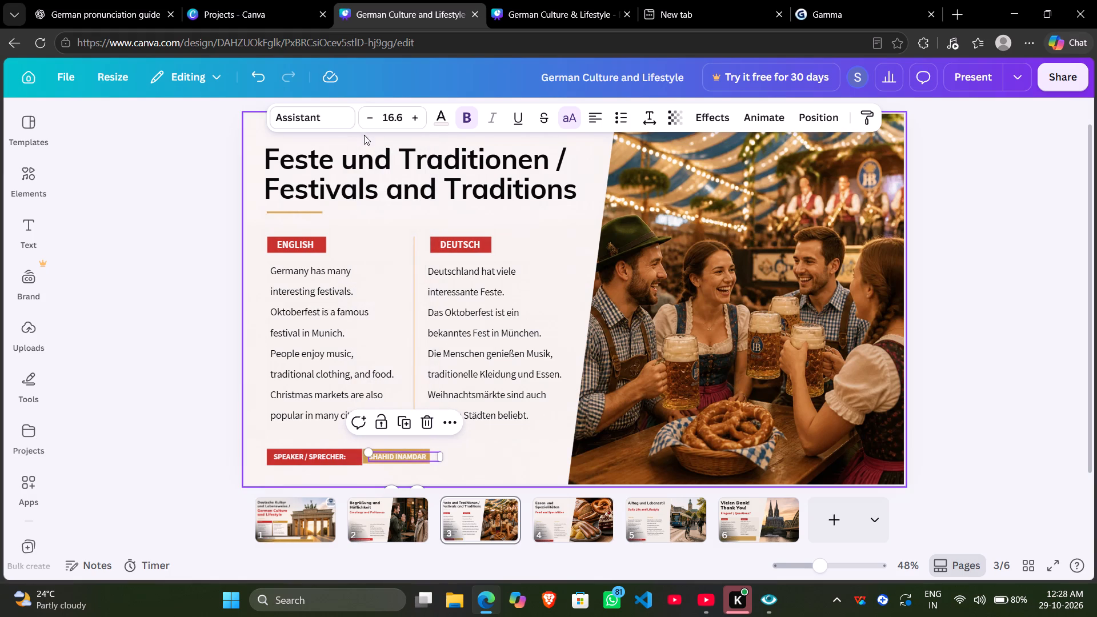
Set the SPEAKER / SPRECHER label in slide 3's red box to font size 16.6.
click(322, 455)
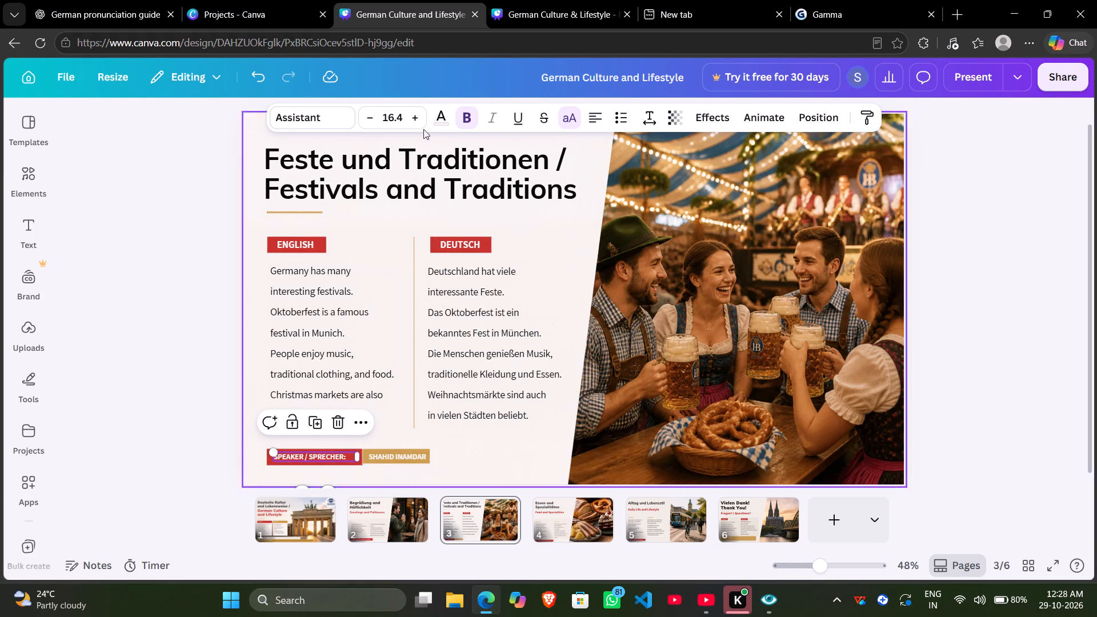
click(398, 117)
key(BackSpace)
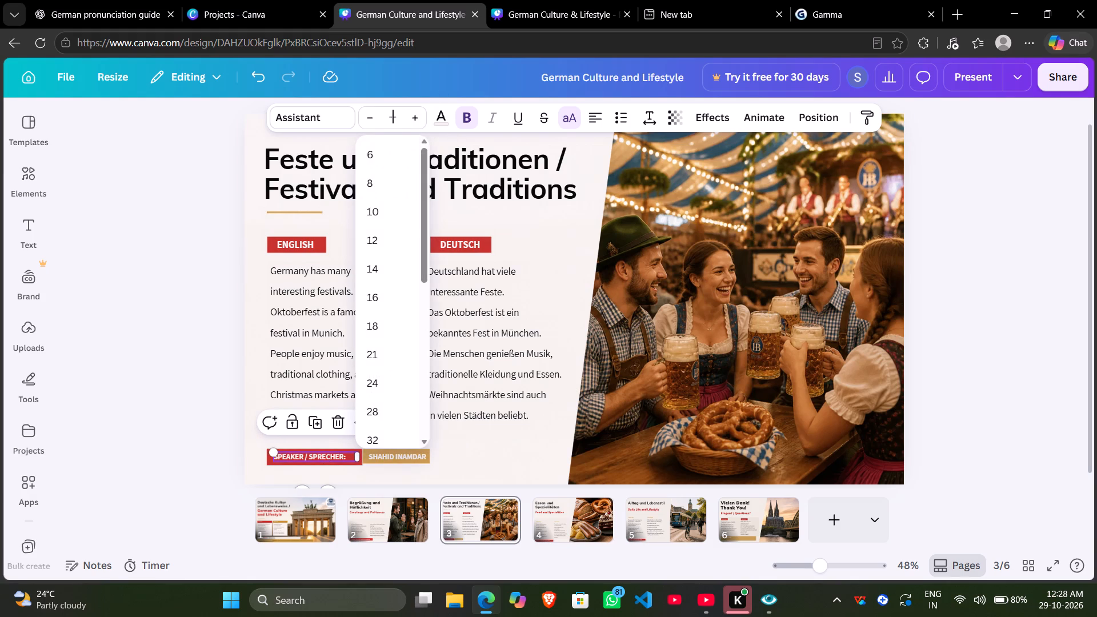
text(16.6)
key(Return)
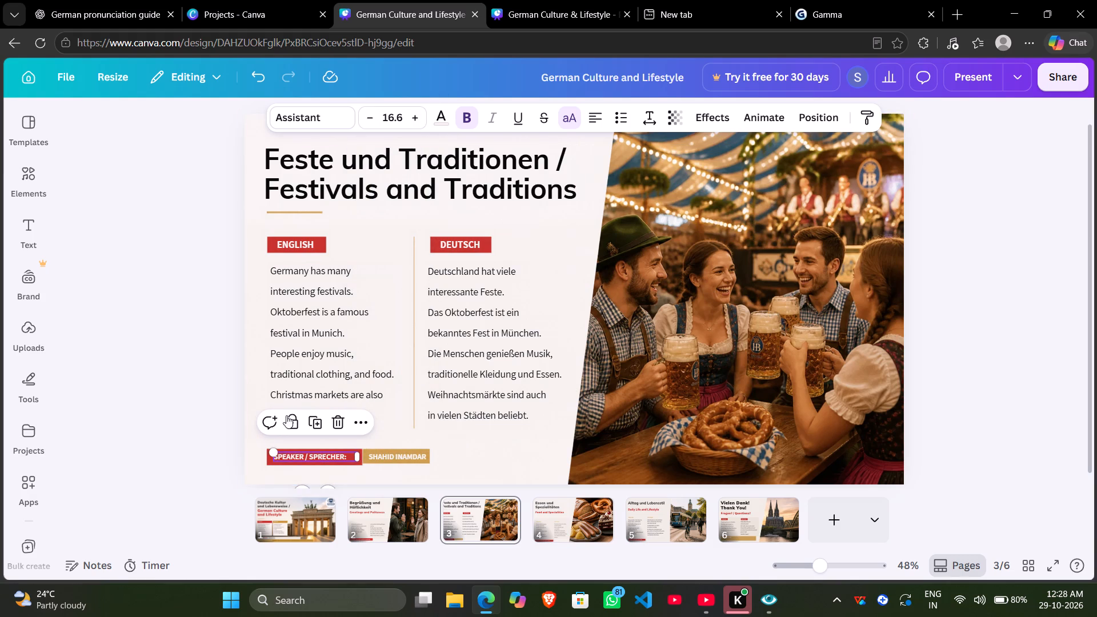
click(181, 421)
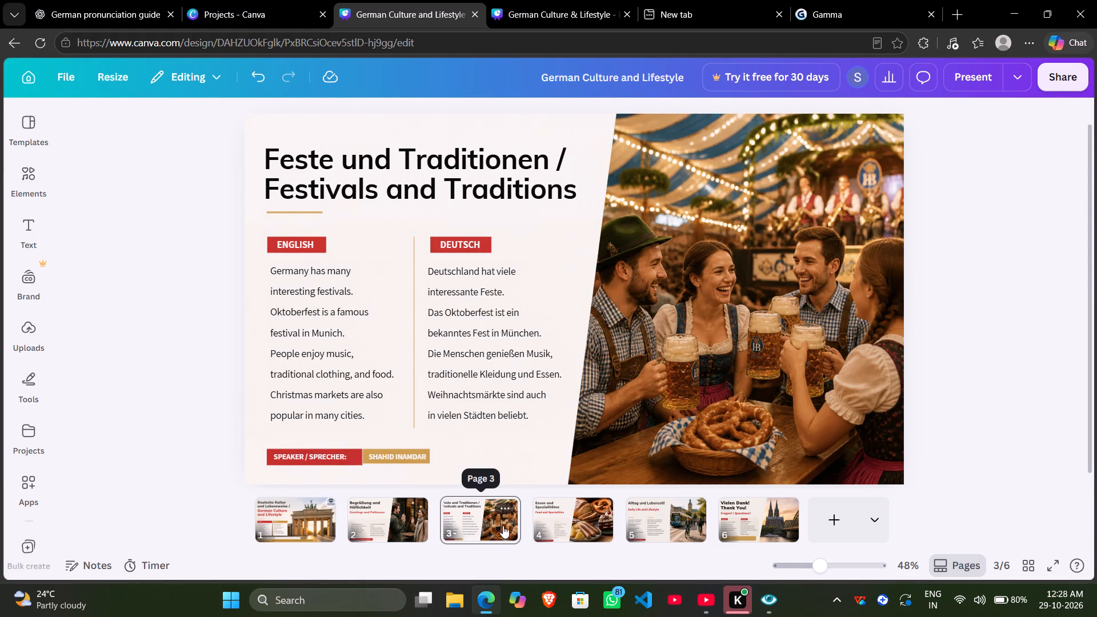
Enlarge slide 3's gold box slightly so it extends a little past the end of the speaker's name.
click(364, 454)
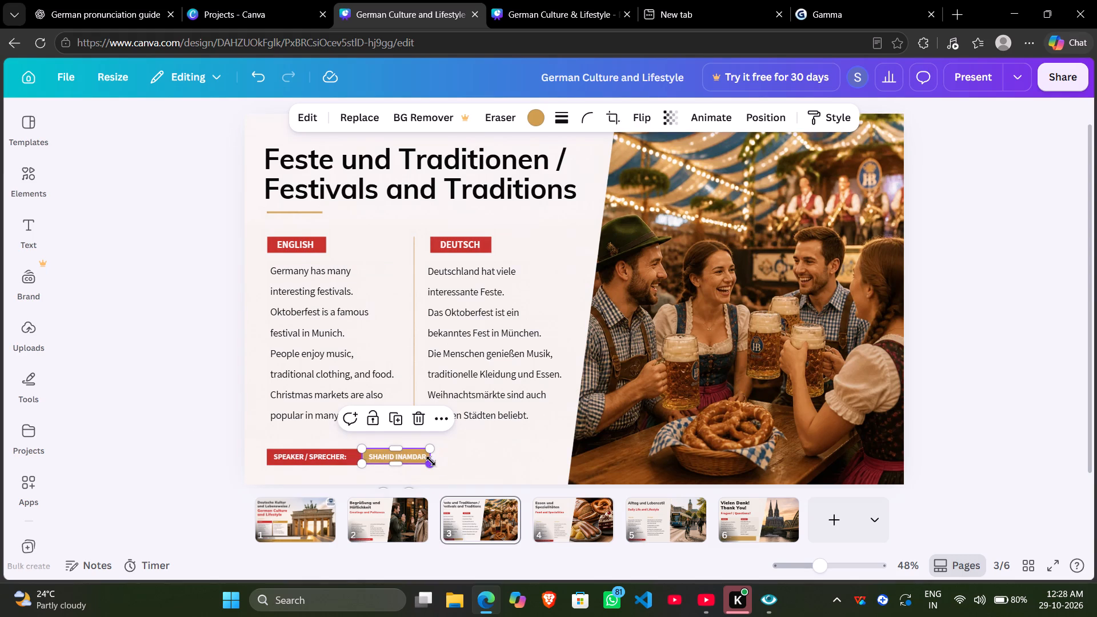
drag(430, 463, 436, 463)
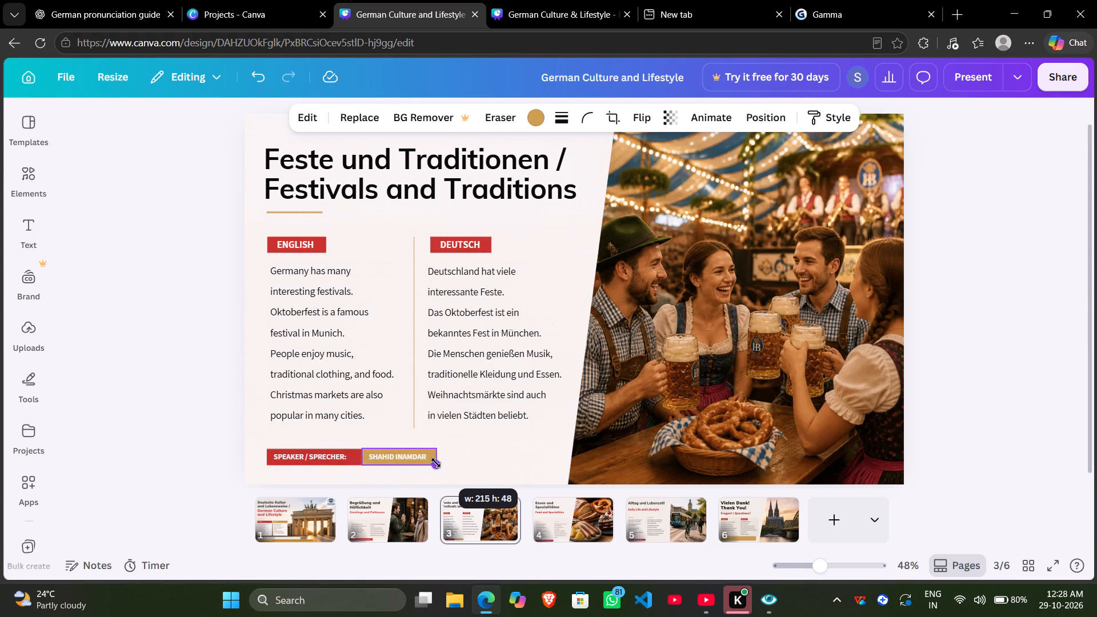
drag(436, 463, 435, 463)
click(181, 414)
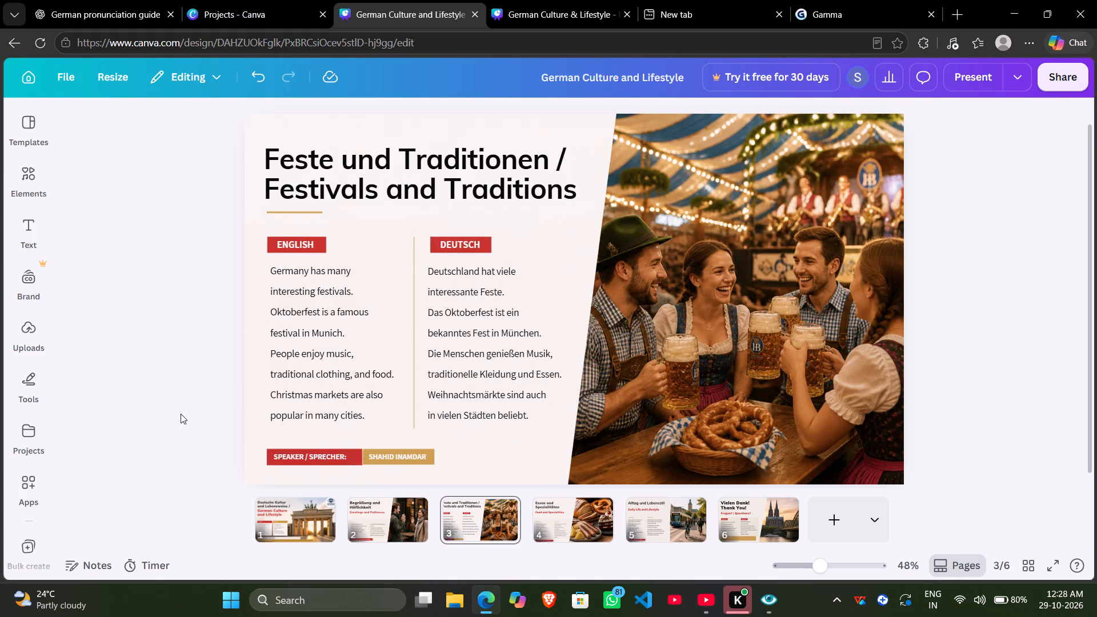
Set the speaker line in the red box on slide 2 to font size 16.6.
click(407, 515)
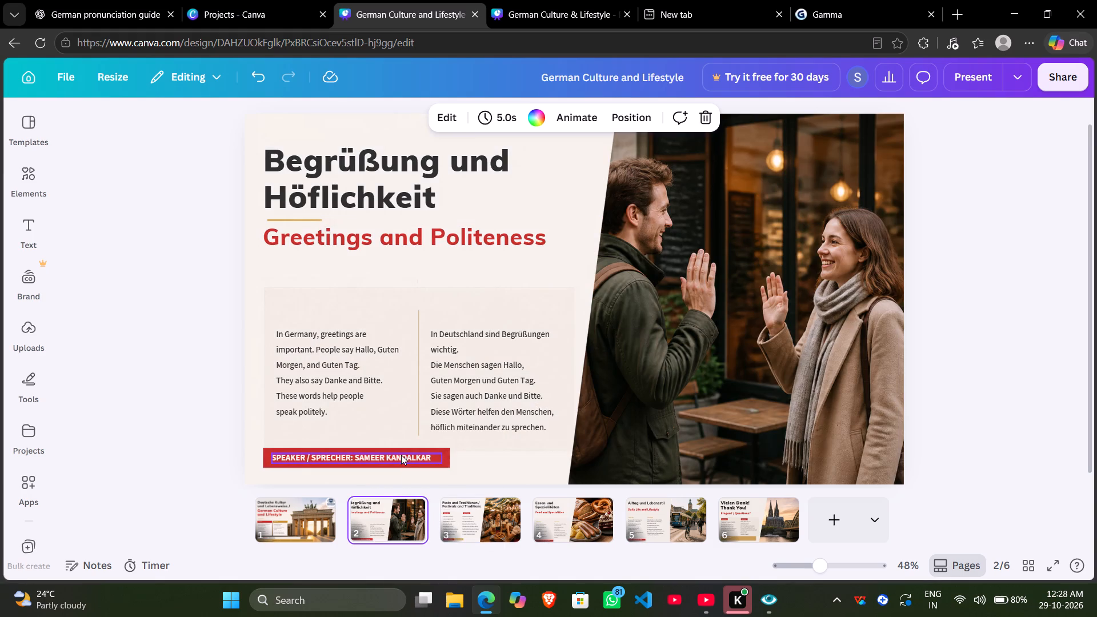
click(408, 454)
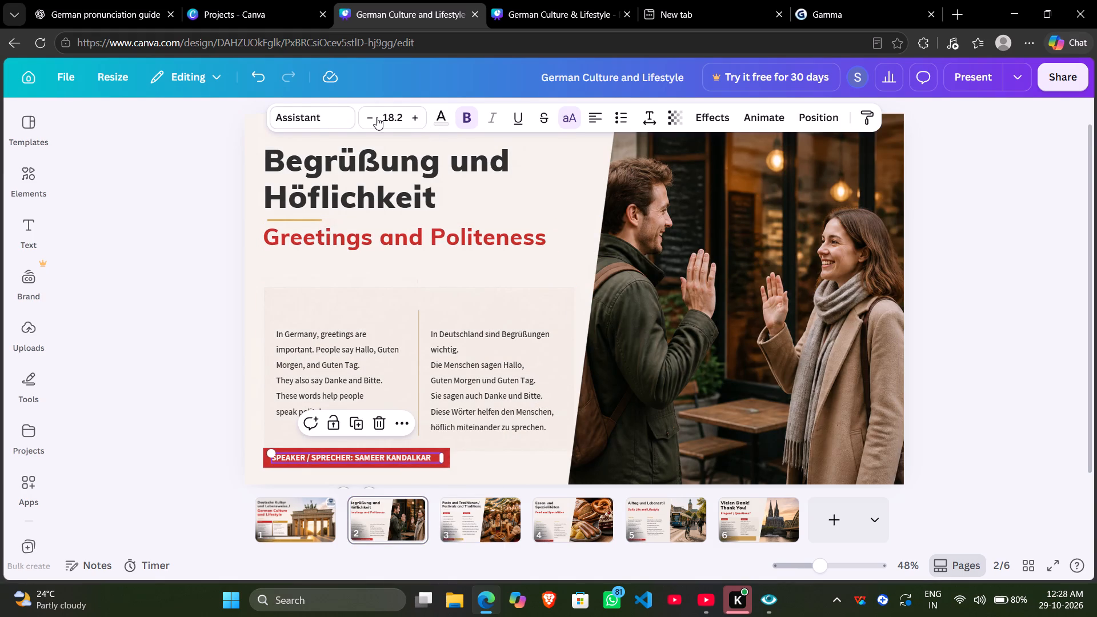
double_click(374, 117)
click(397, 115)
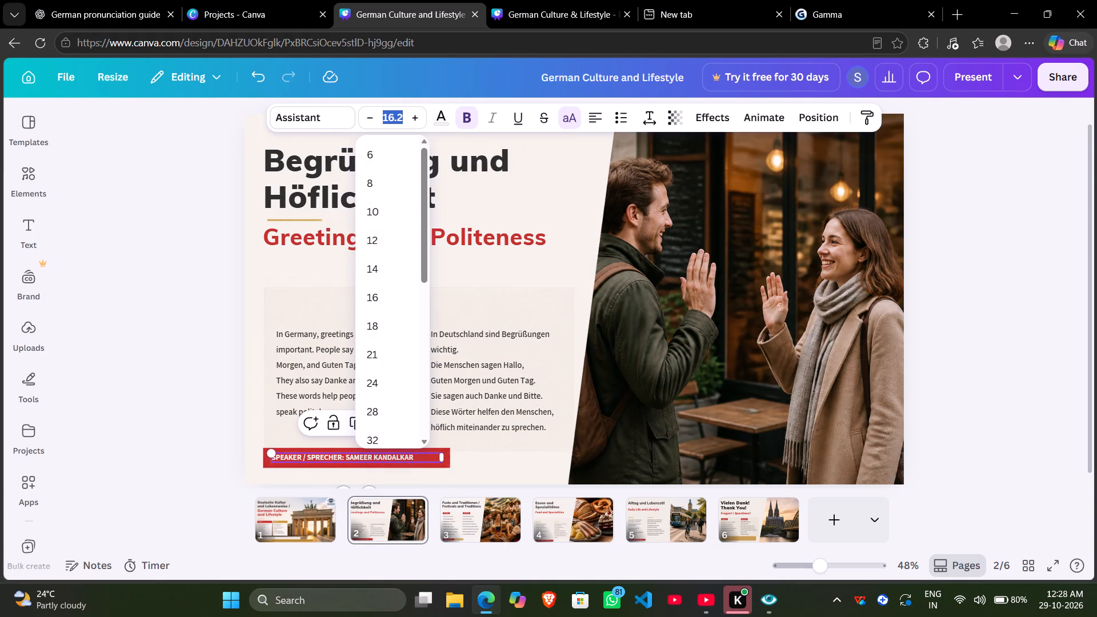
key(BackSpace)
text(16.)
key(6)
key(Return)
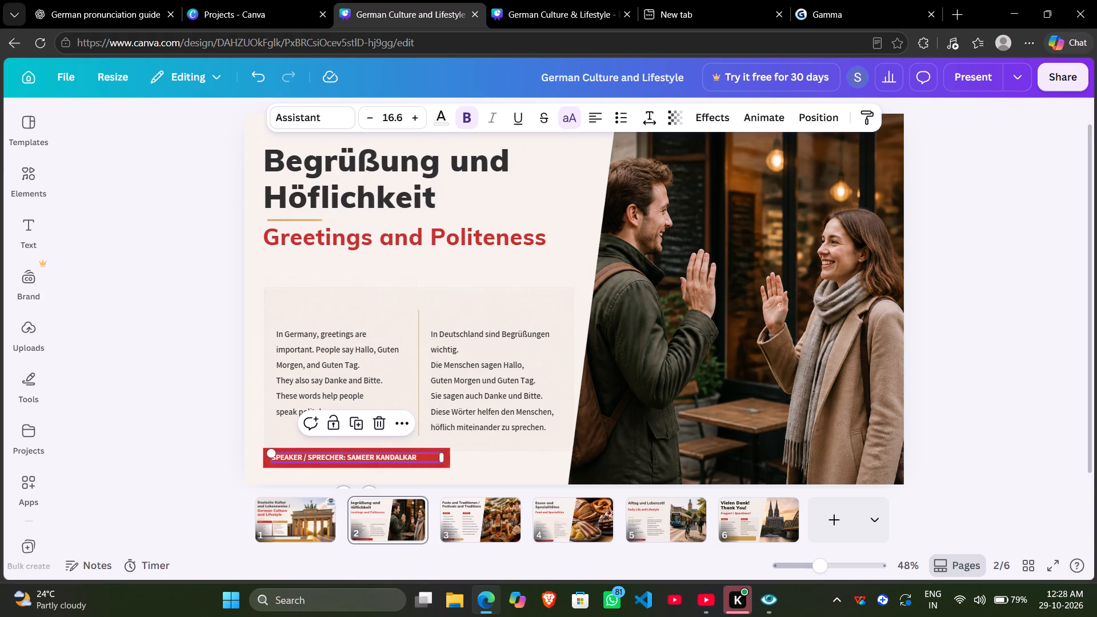
click(160, 338)
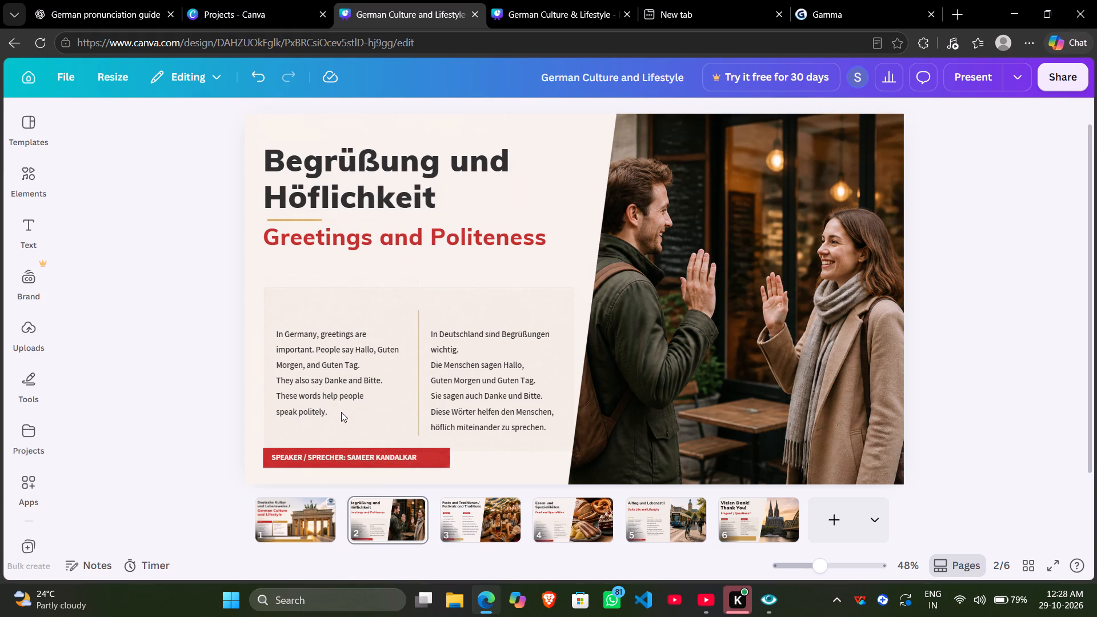
Shrink slide 2's red box to fit the speaker line, leaving a small margin after the name.
click(446, 463)
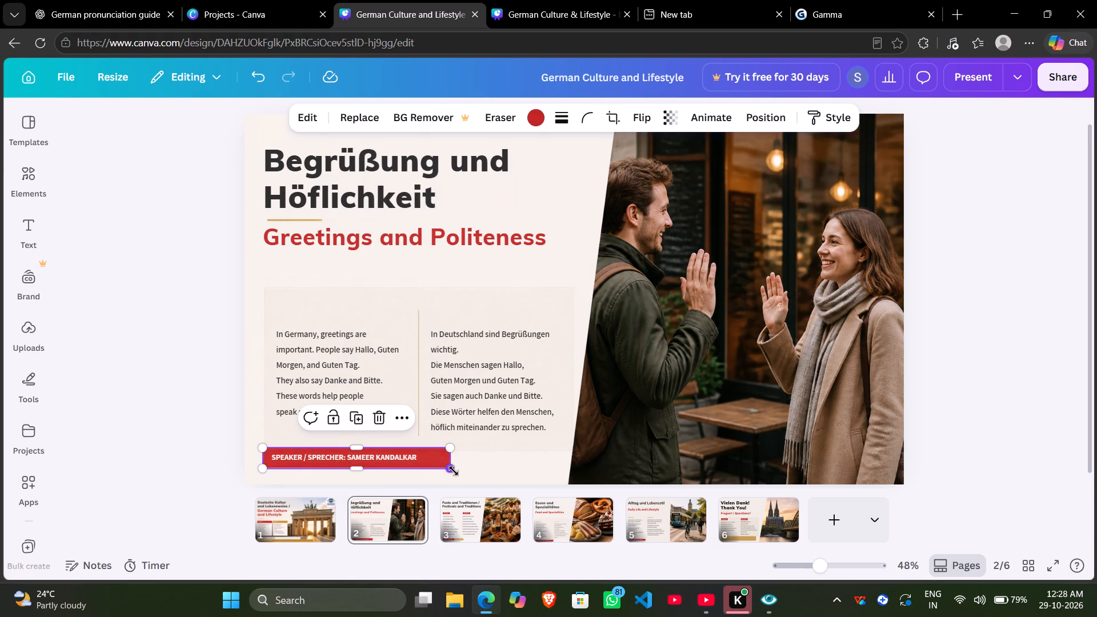
drag(453, 471, 428, 470)
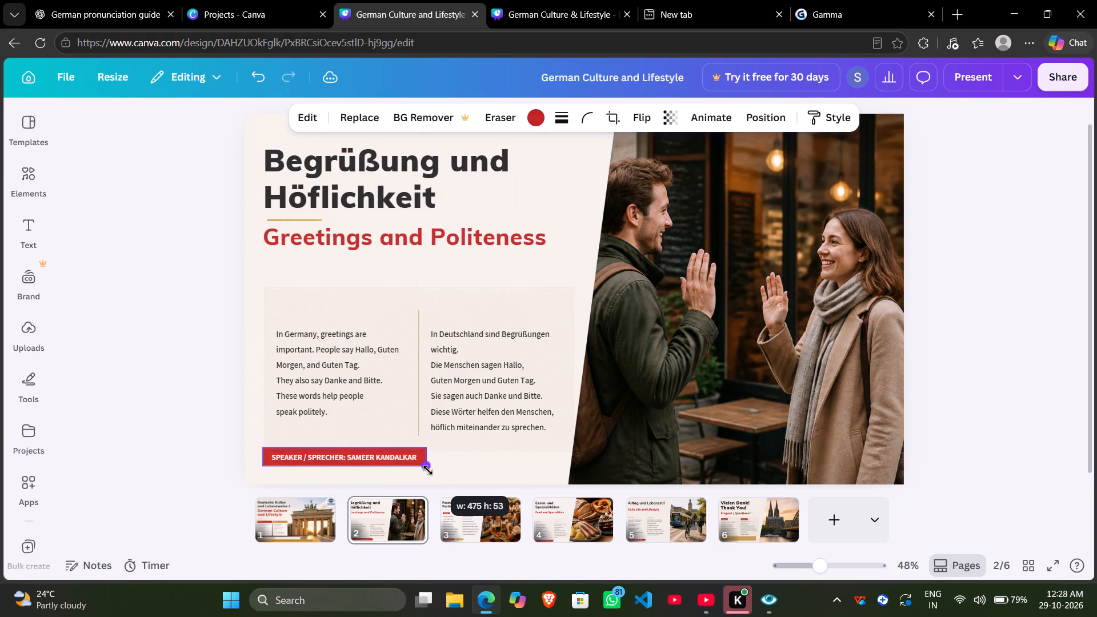
drag(428, 470, 429, 471)
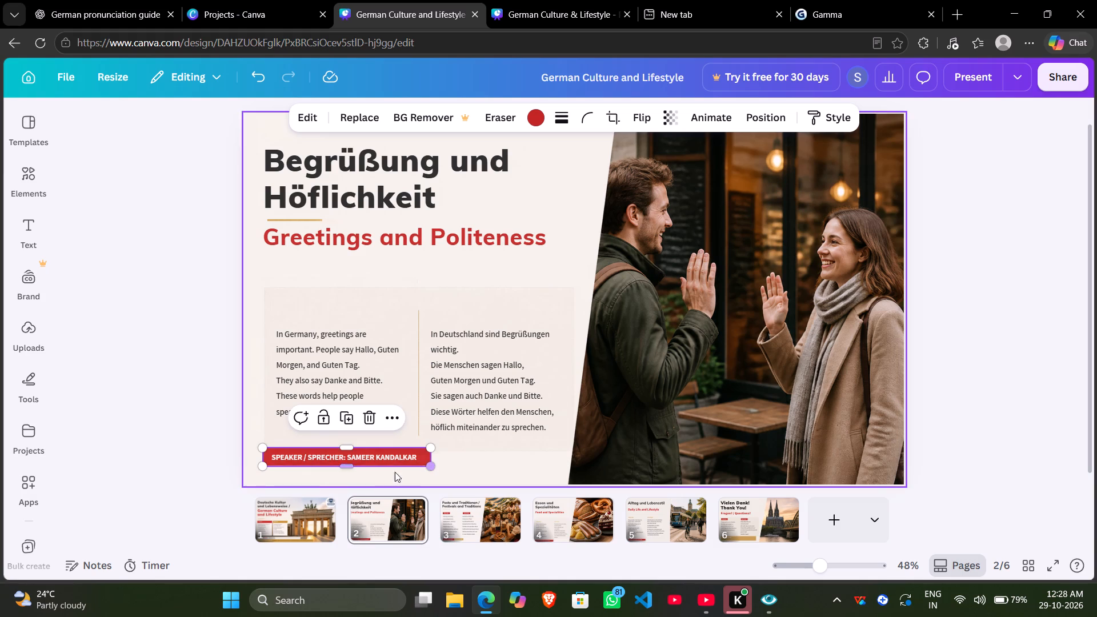
click(172, 427)
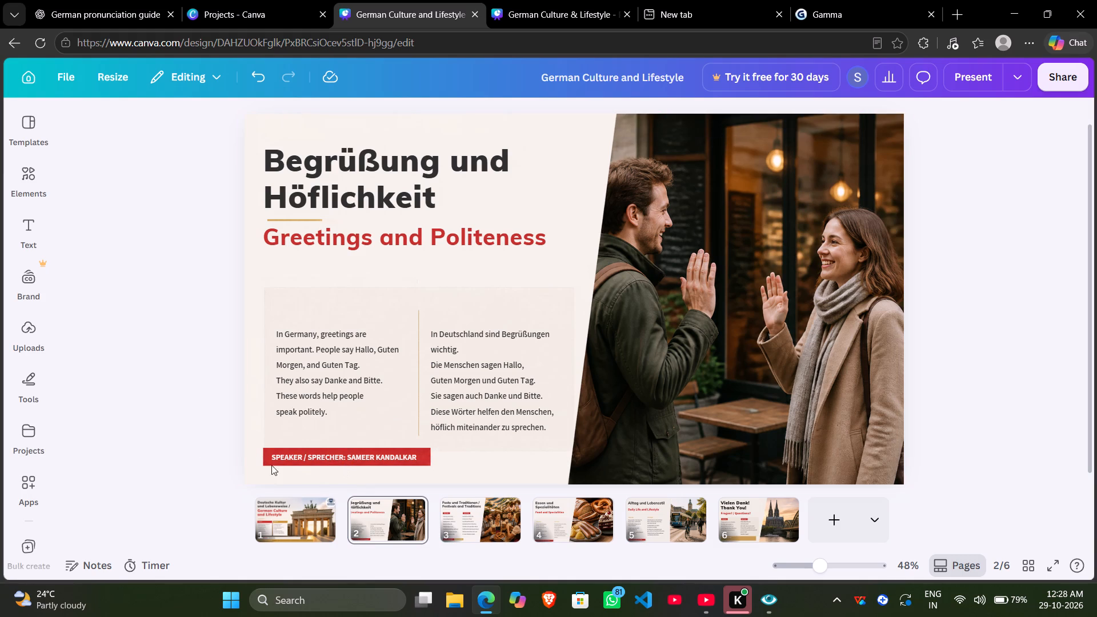
Set the speaker's name beside the SPEAKER / SPRECHER label on slide 1 to font size 16.7.
click(284, 522)
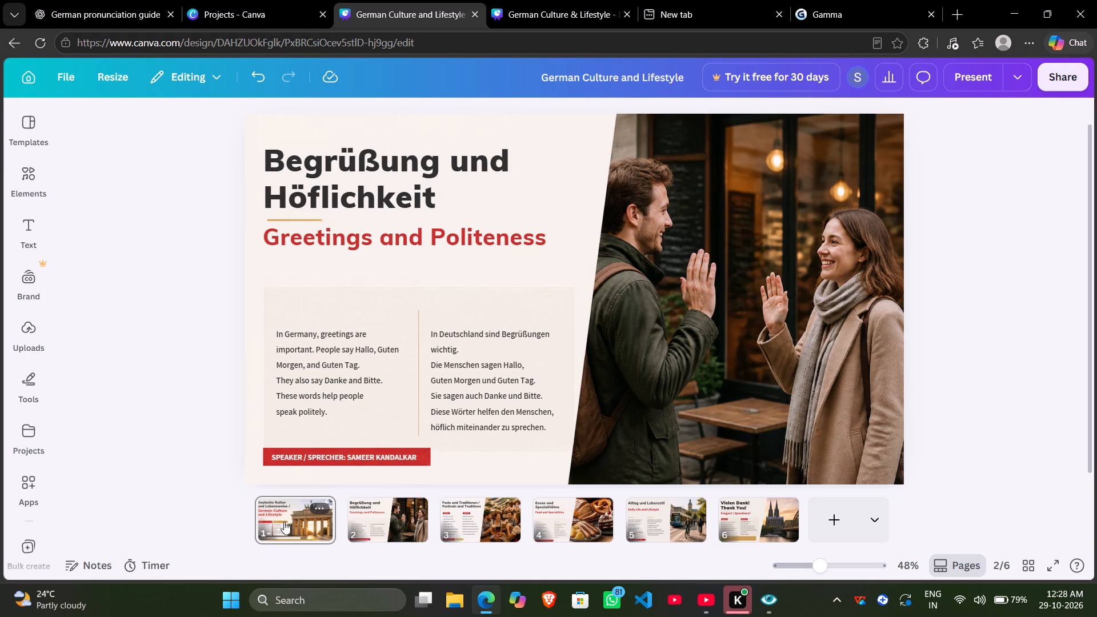
click(392, 444)
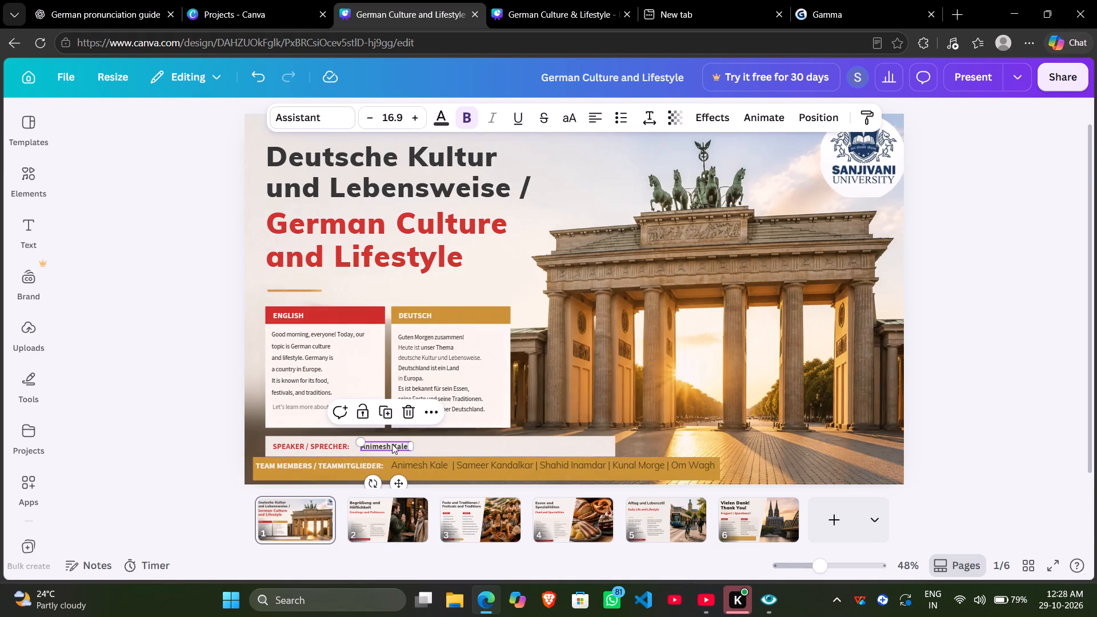
click(401, 118)
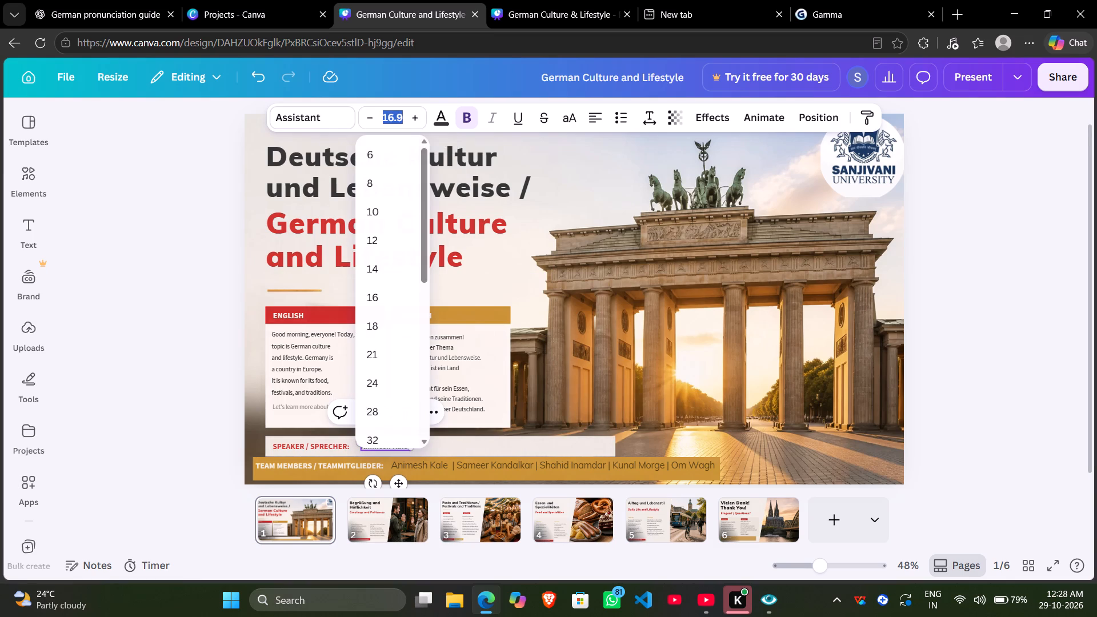
key(BackSpace)
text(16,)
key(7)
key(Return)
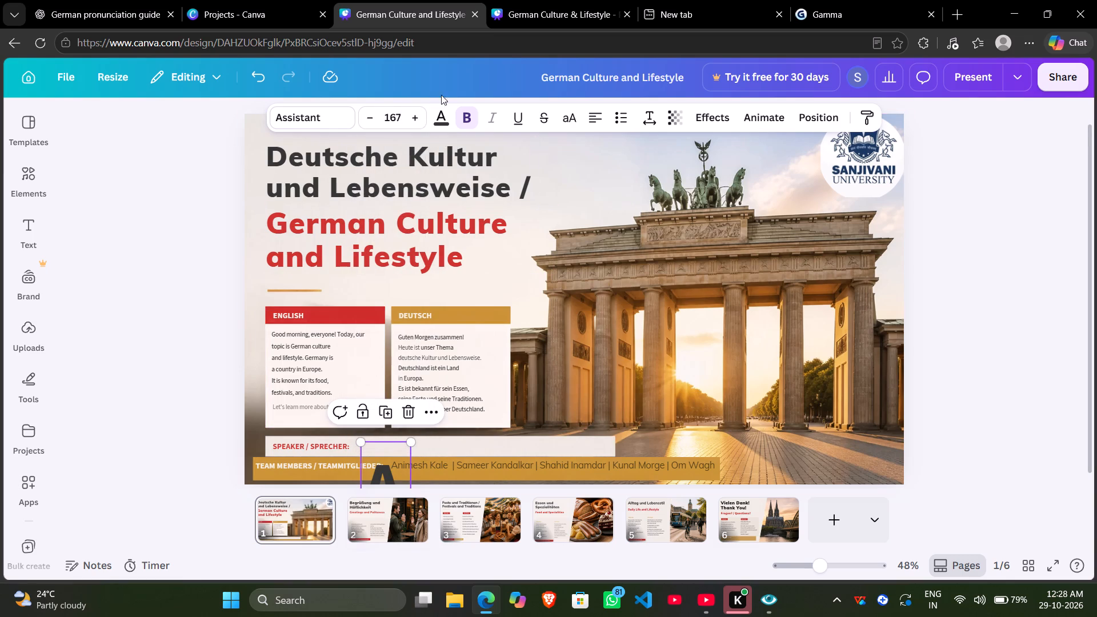
click(395, 117)
key(BackSpace)
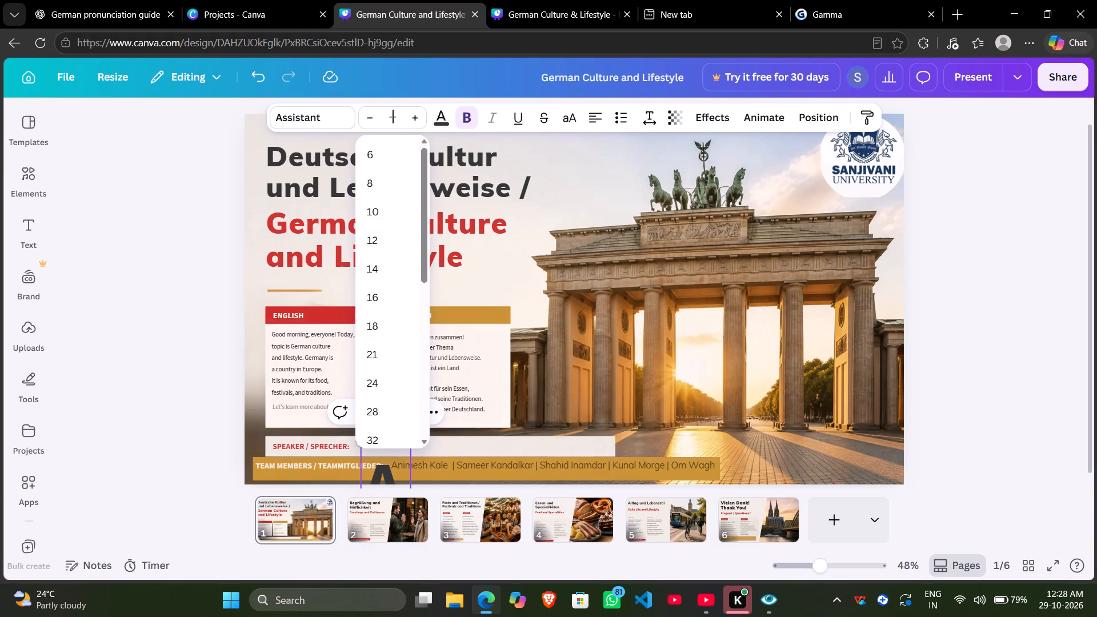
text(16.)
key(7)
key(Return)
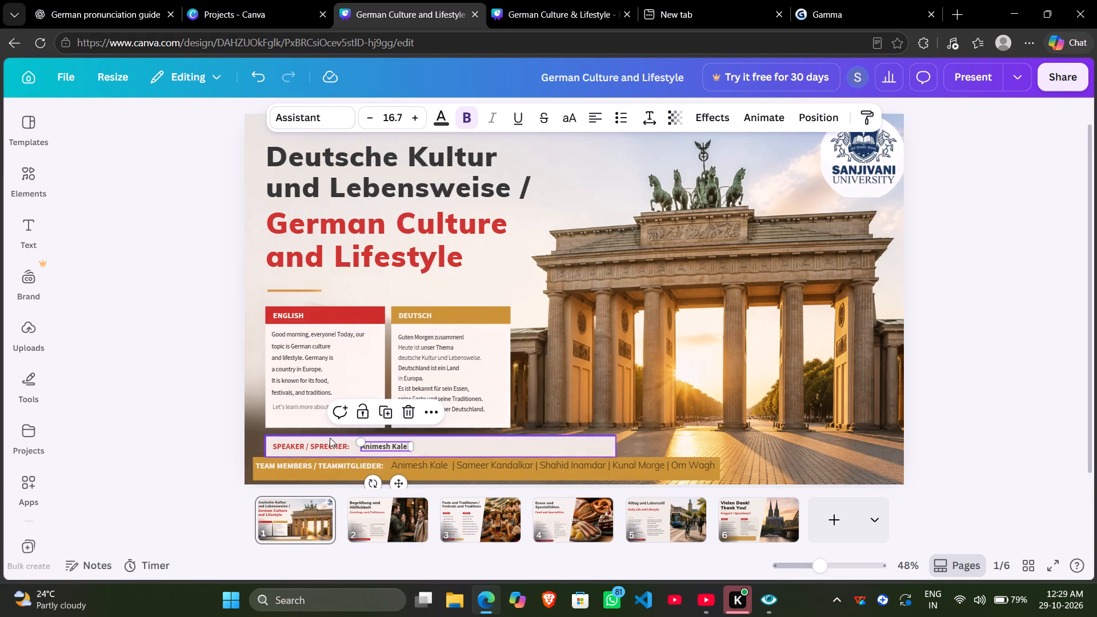
click(187, 431)
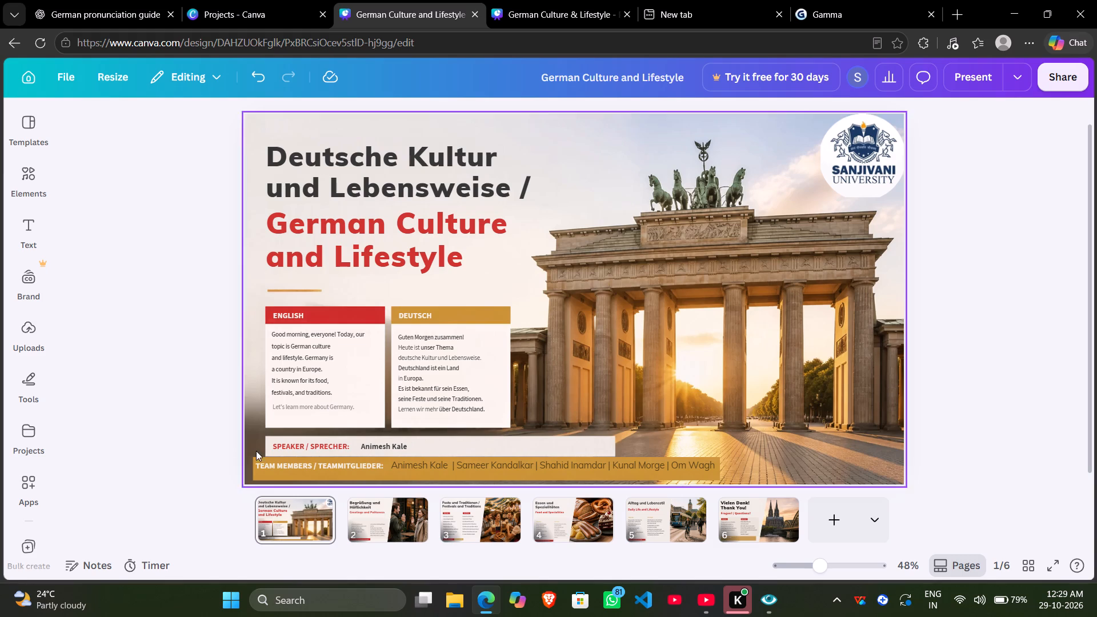
Narrow the TEAM MEMBERS / TEAMMITGLIEDER label's text box on slide 1 to a width of about 393.
click(285, 465)
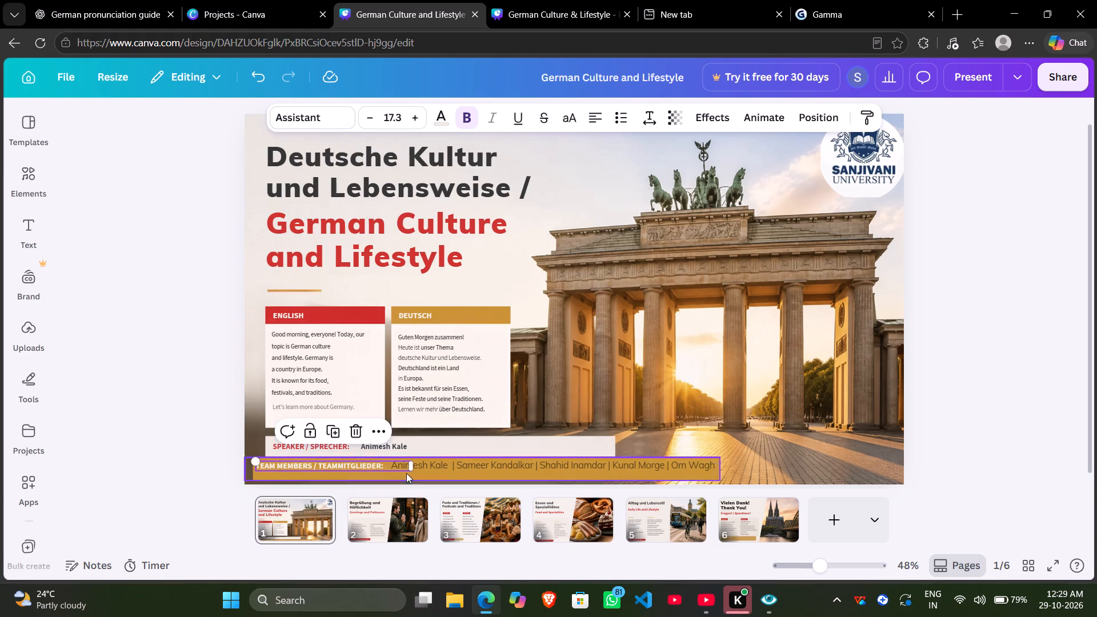
drag(410, 464, 387, 468)
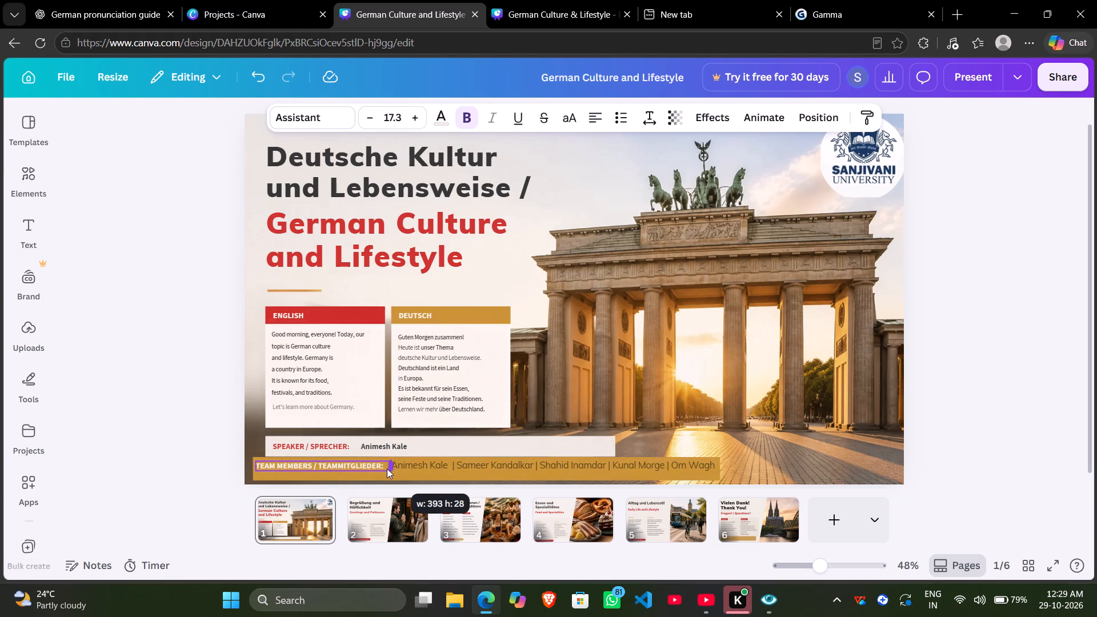
Narrow the TEAM MEMBERS / TEAMMITGLIEDER text box on slide 1 slightly more so it ends right after the label.
drag(387, 468, 385, 468)
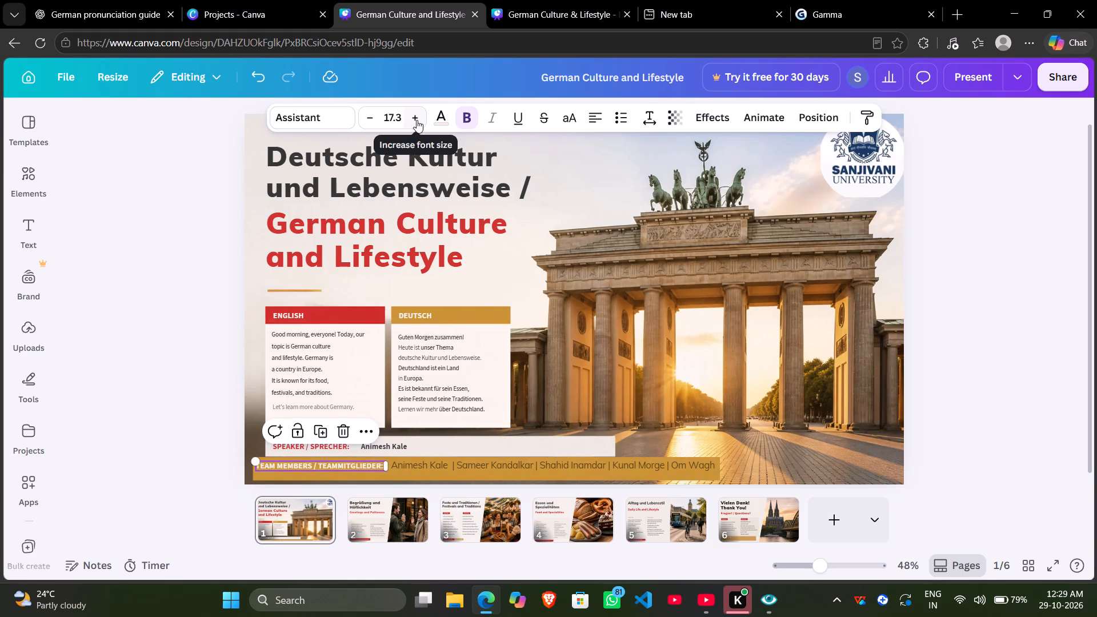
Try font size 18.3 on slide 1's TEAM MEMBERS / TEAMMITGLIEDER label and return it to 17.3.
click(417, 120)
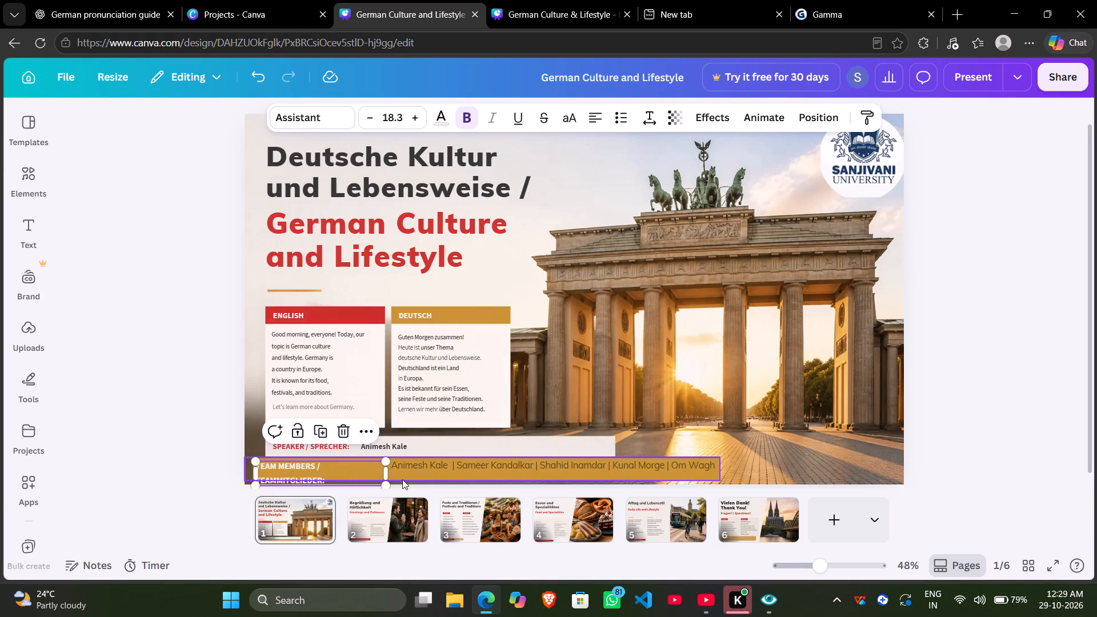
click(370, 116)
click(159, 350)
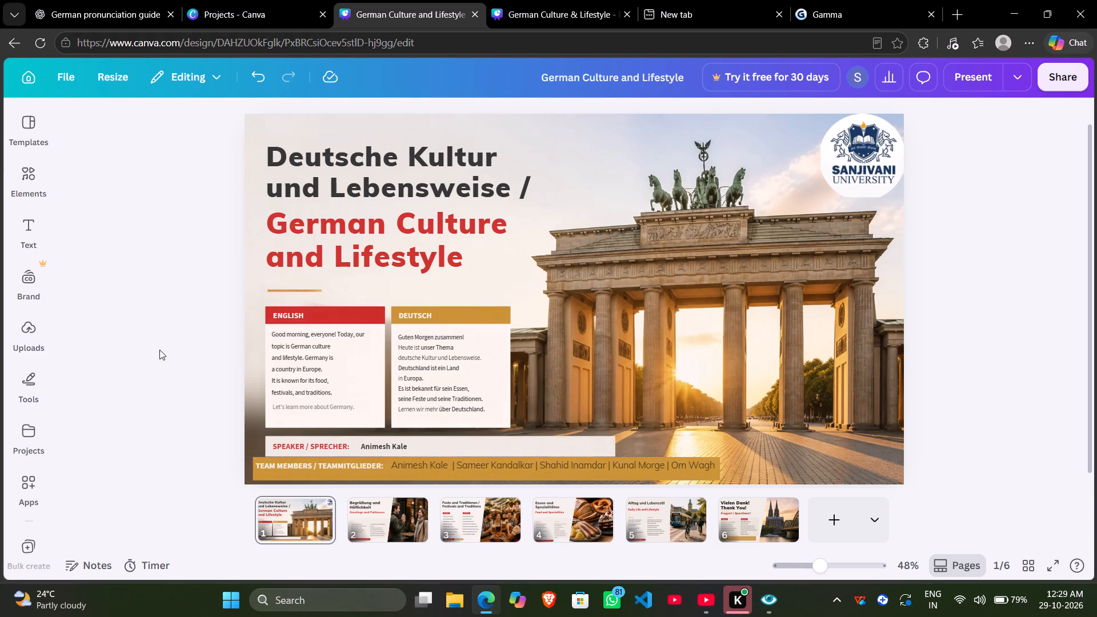
Set the German body text under the DEUTSCH heading on slide 1 to font size 14.7.
click(421, 371)
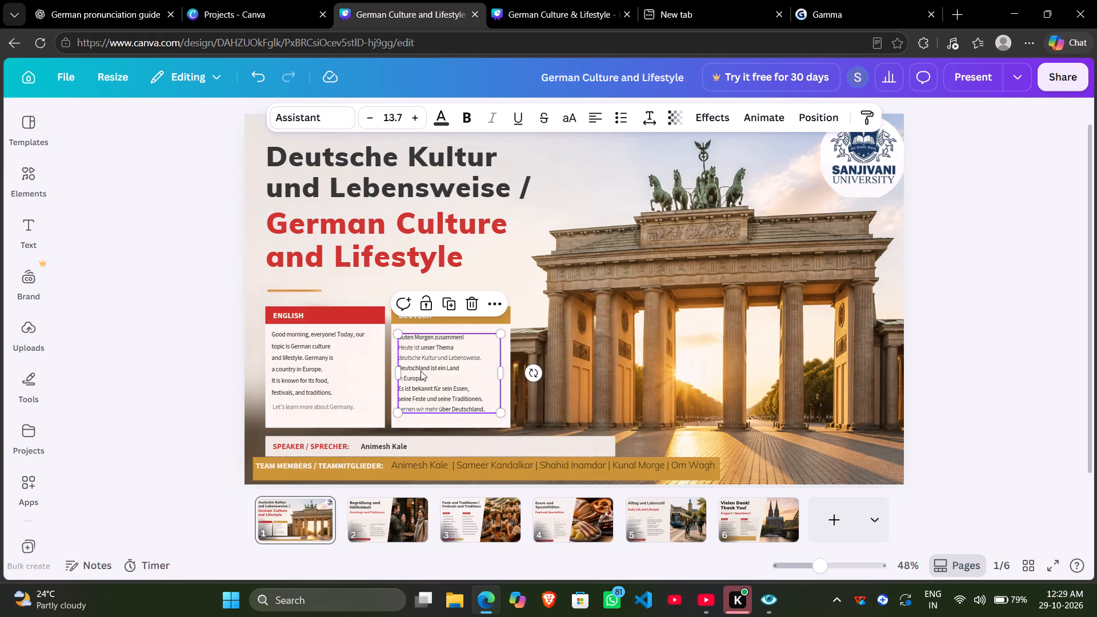
click(417, 122)
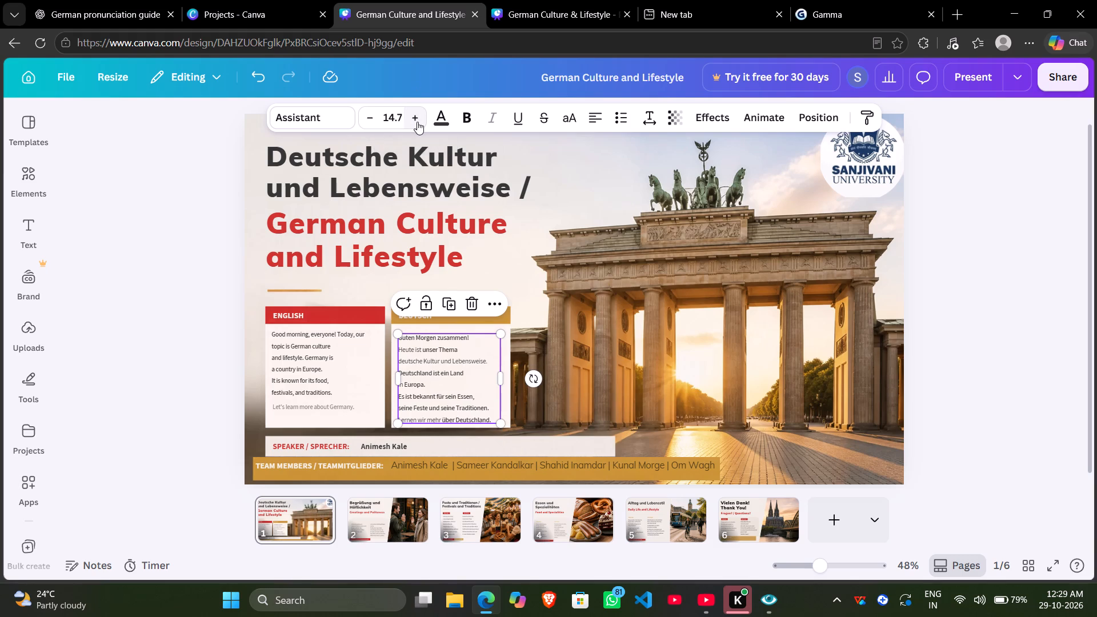
click(181, 313)
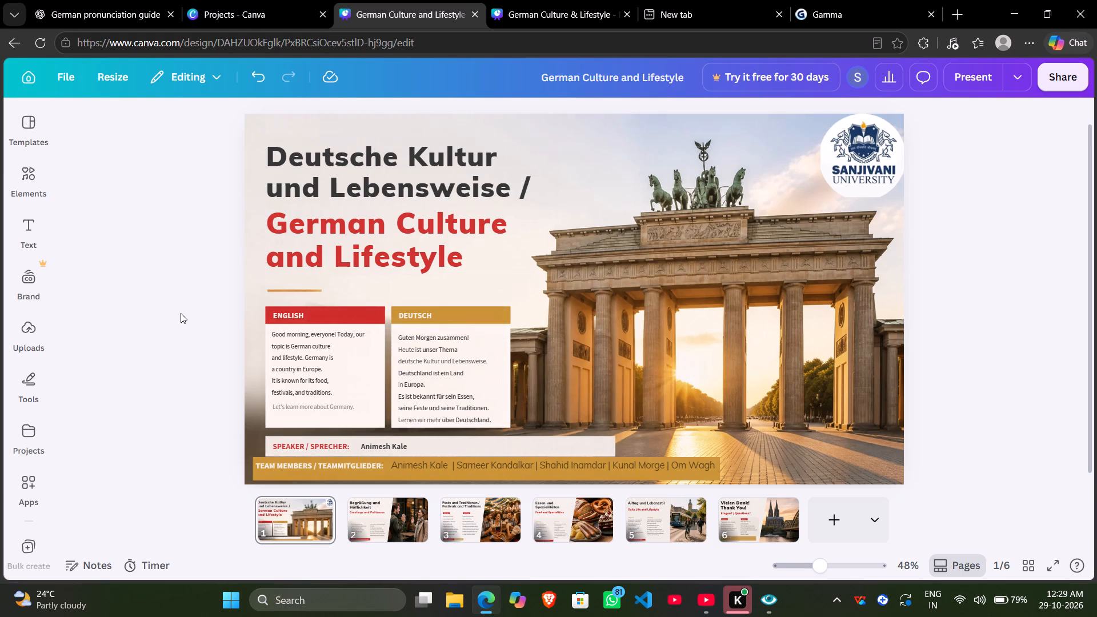
Compare the German body text's size and fit on slide 1 with the German text on slide 2.
scroll(442, 372, down, 1)
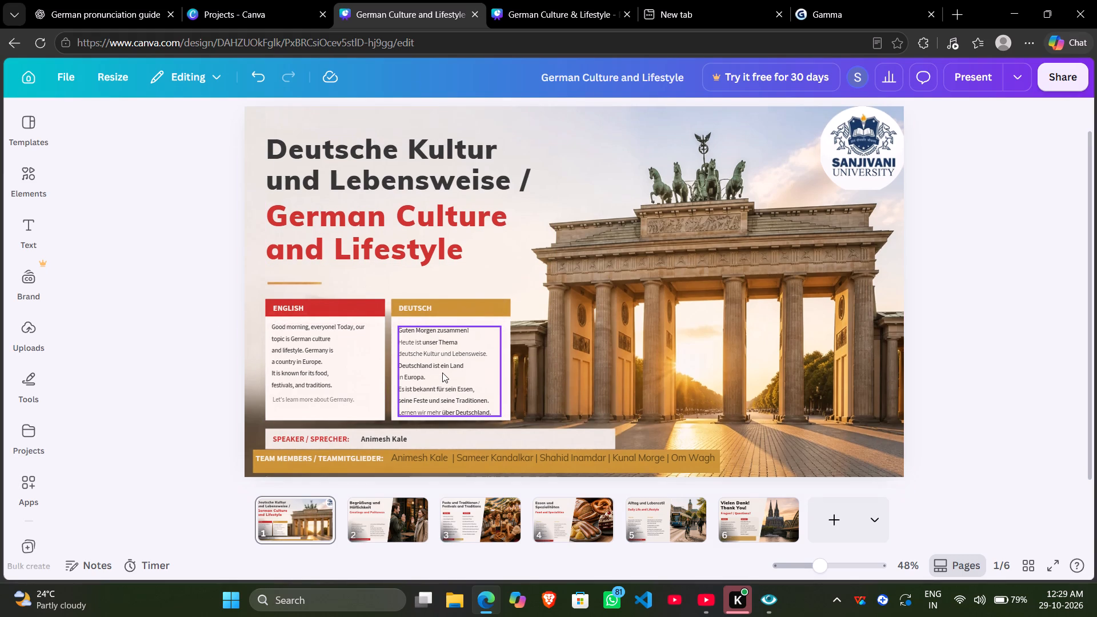
scroll(442, 372, down, 1)
click(167, 361)
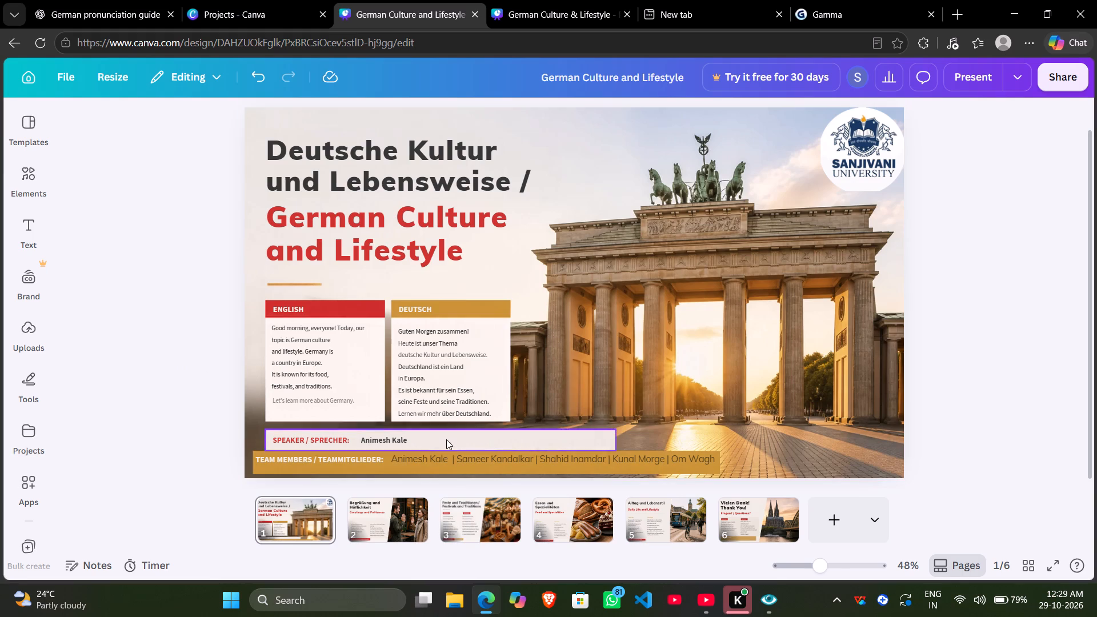
click(430, 343)
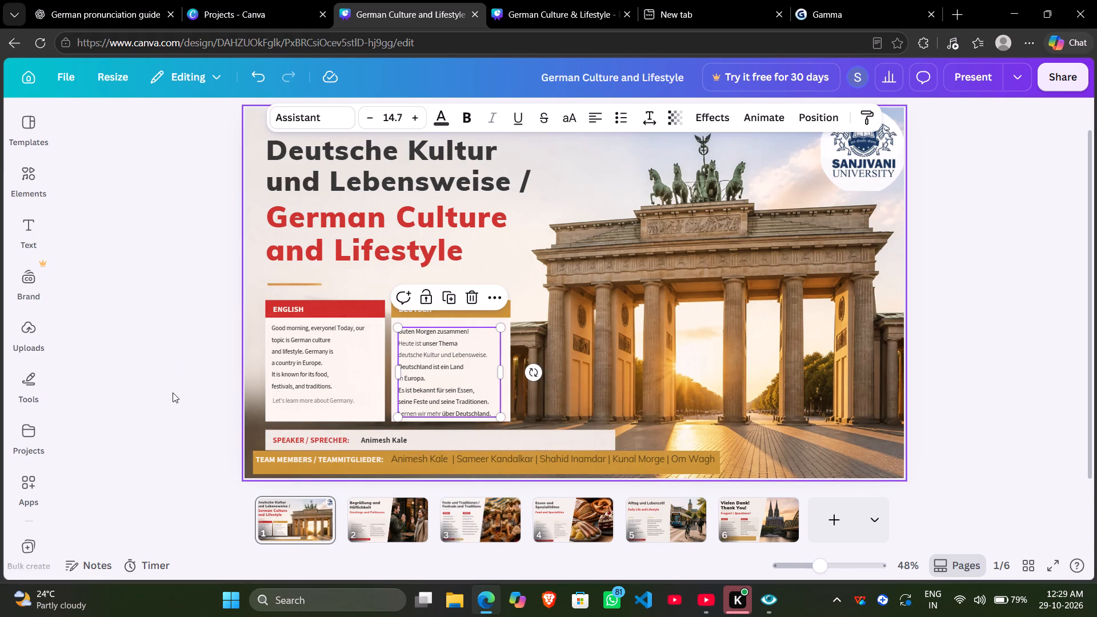
click(169, 391)
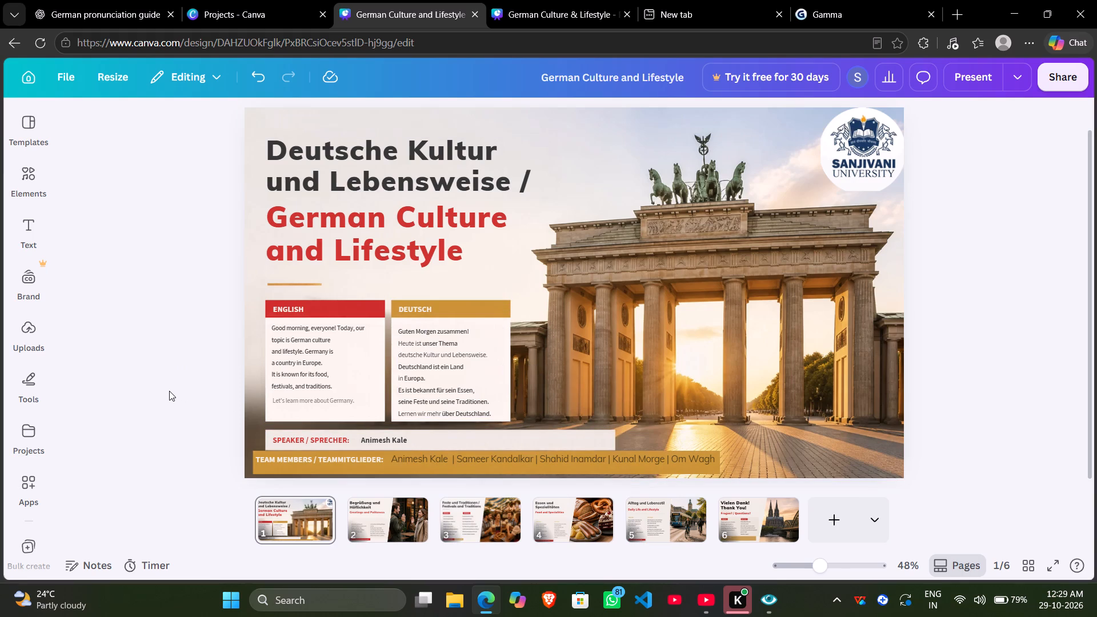
click(409, 519)
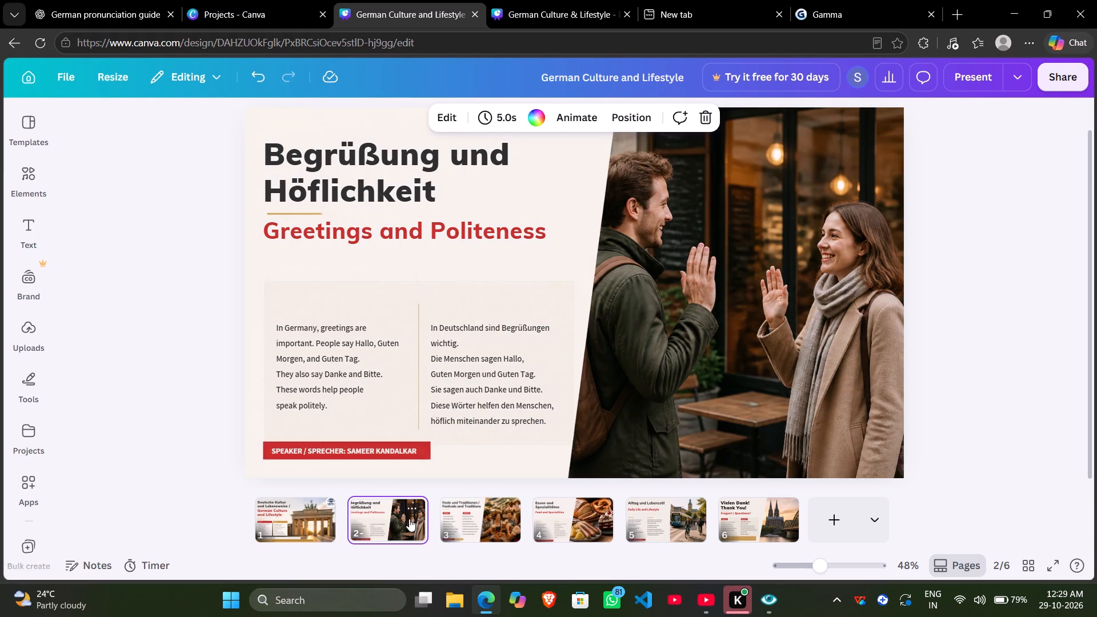
click(469, 384)
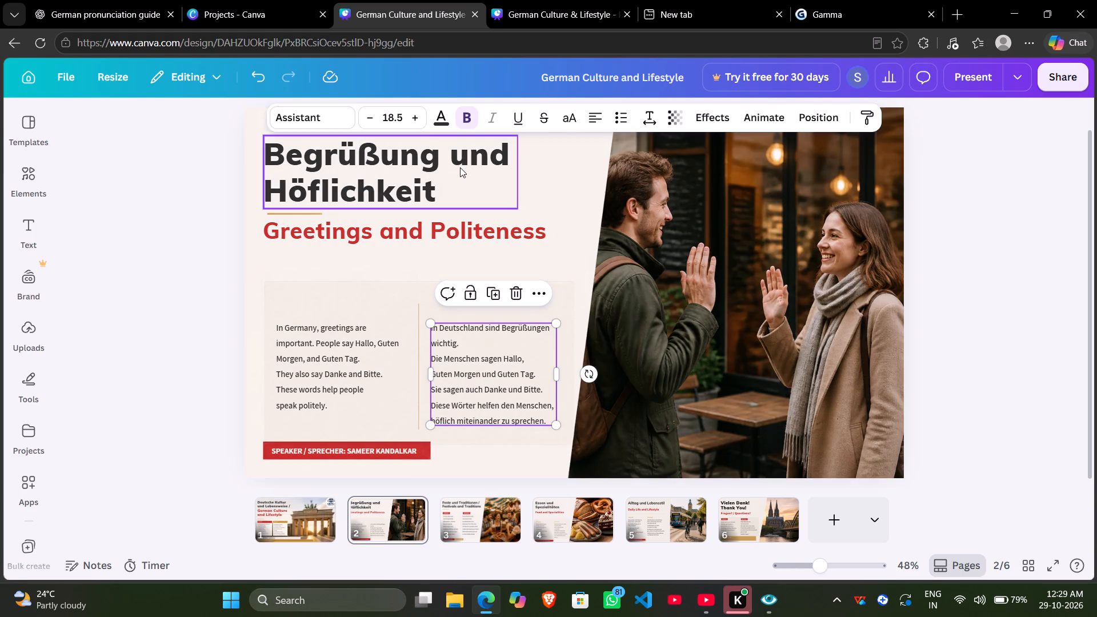
click(179, 318)
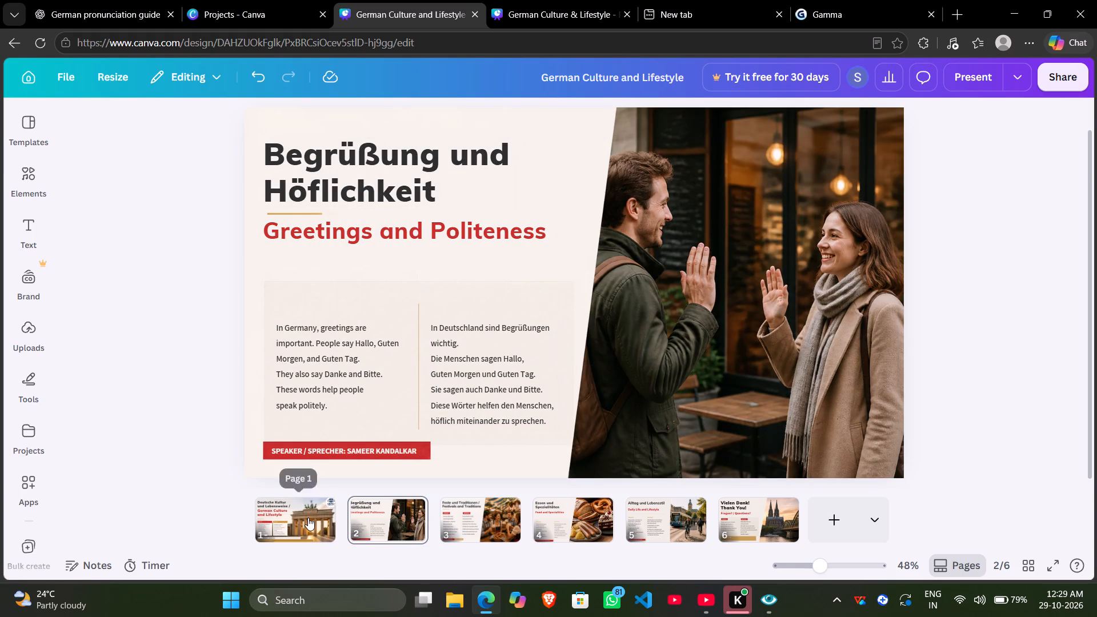
click(308, 518)
click(438, 356)
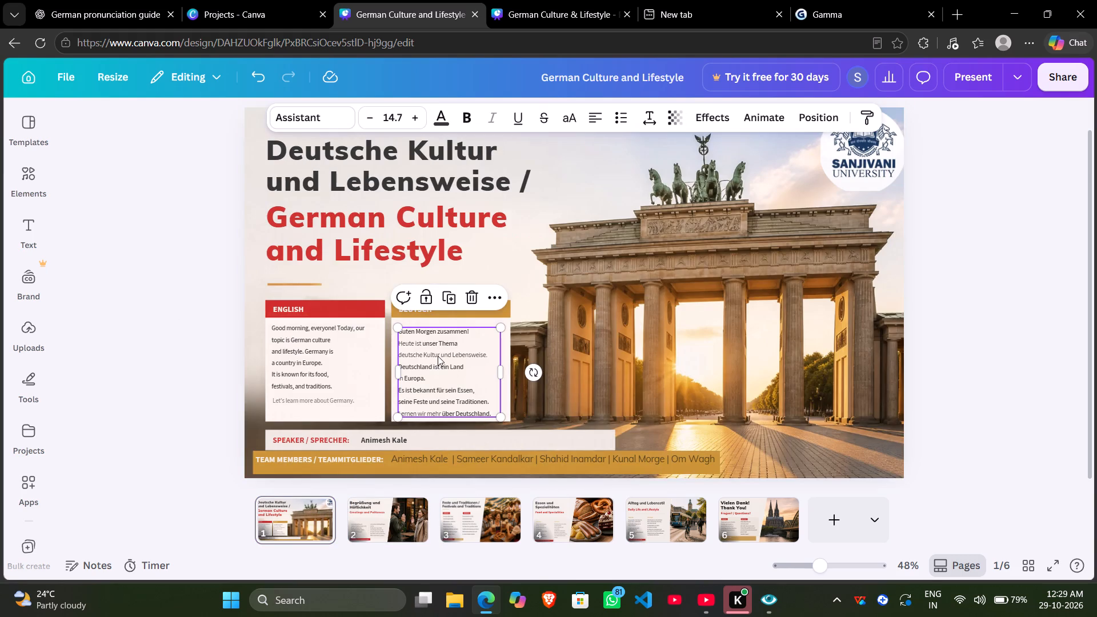
click(402, 519)
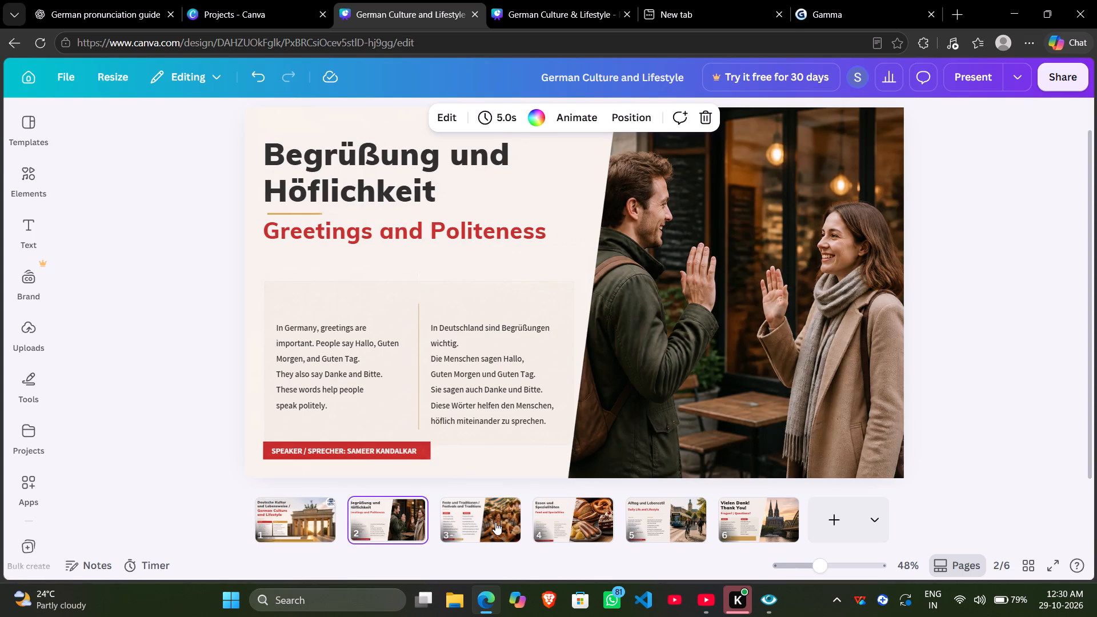
Copy the DEUTSCH heading from slide 1 to slide 2 and place it above the German text column.
click(298, 511)
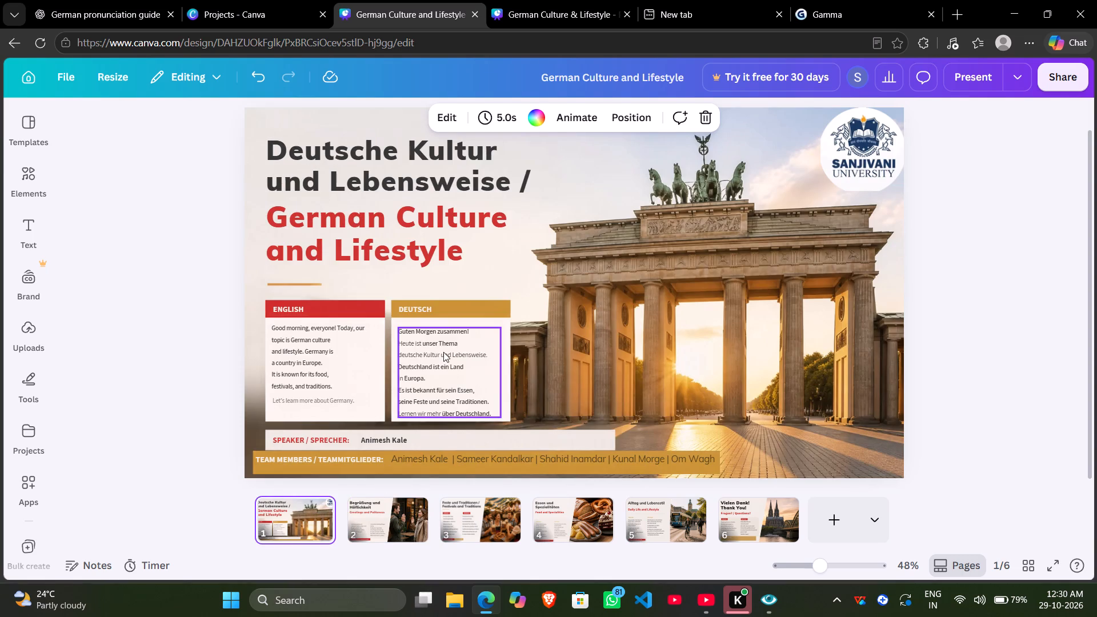
click(419, 307)
click(467, 277)
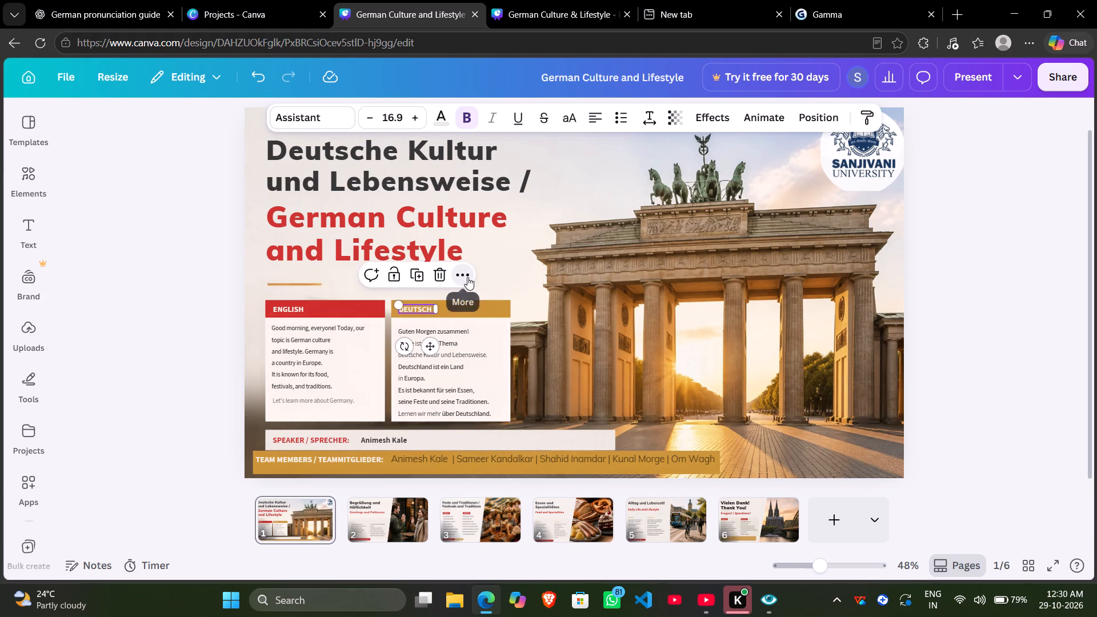
click(493, 308)
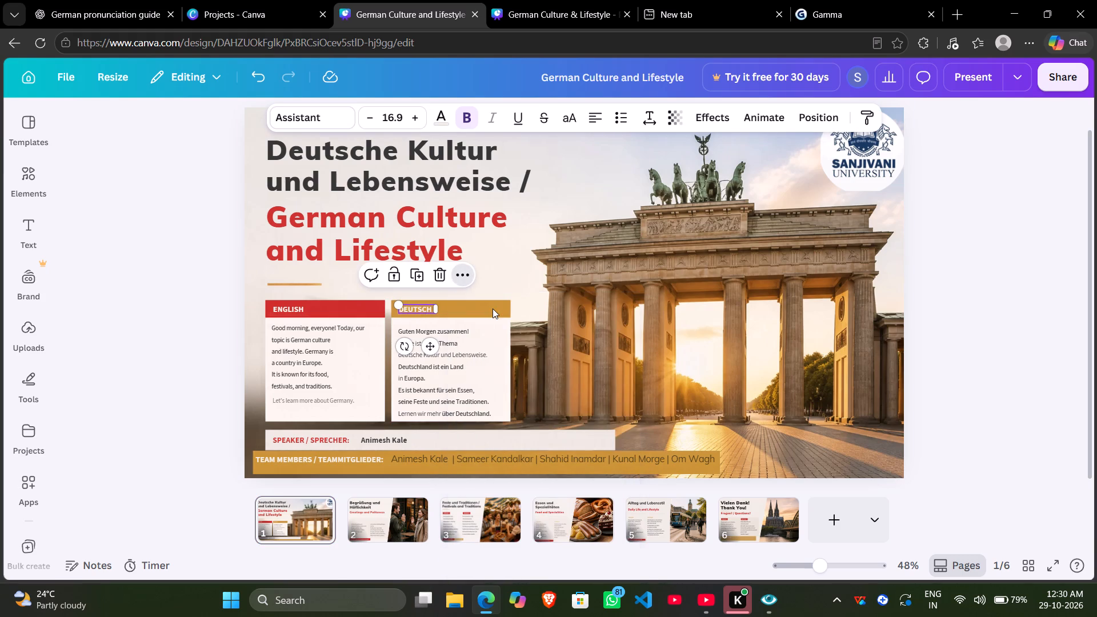
click(373, 518)
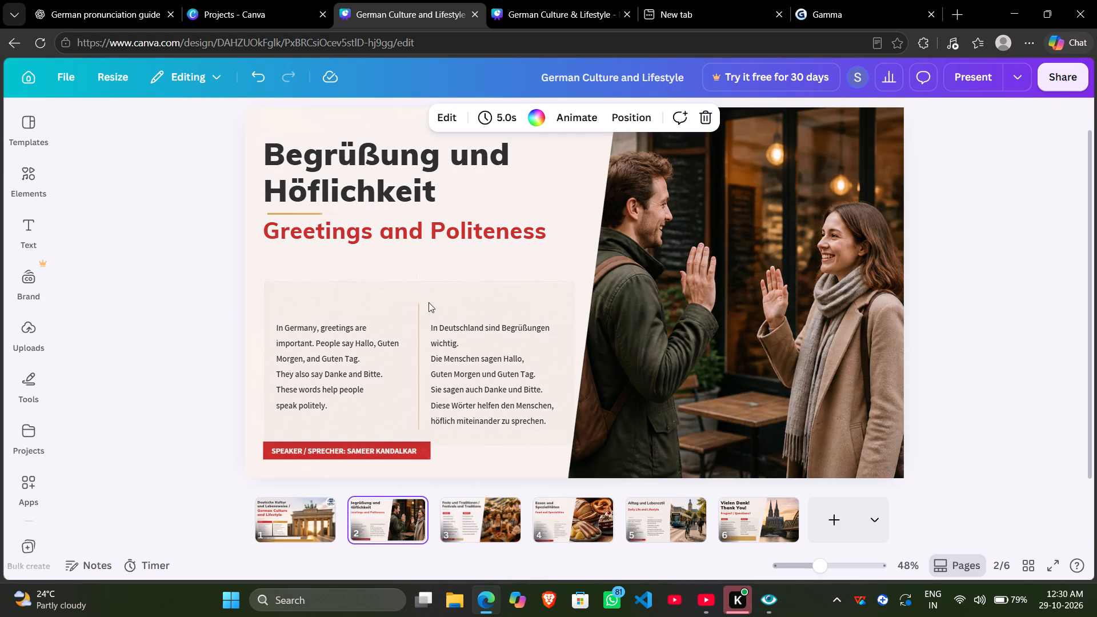
right_click(441, 294)
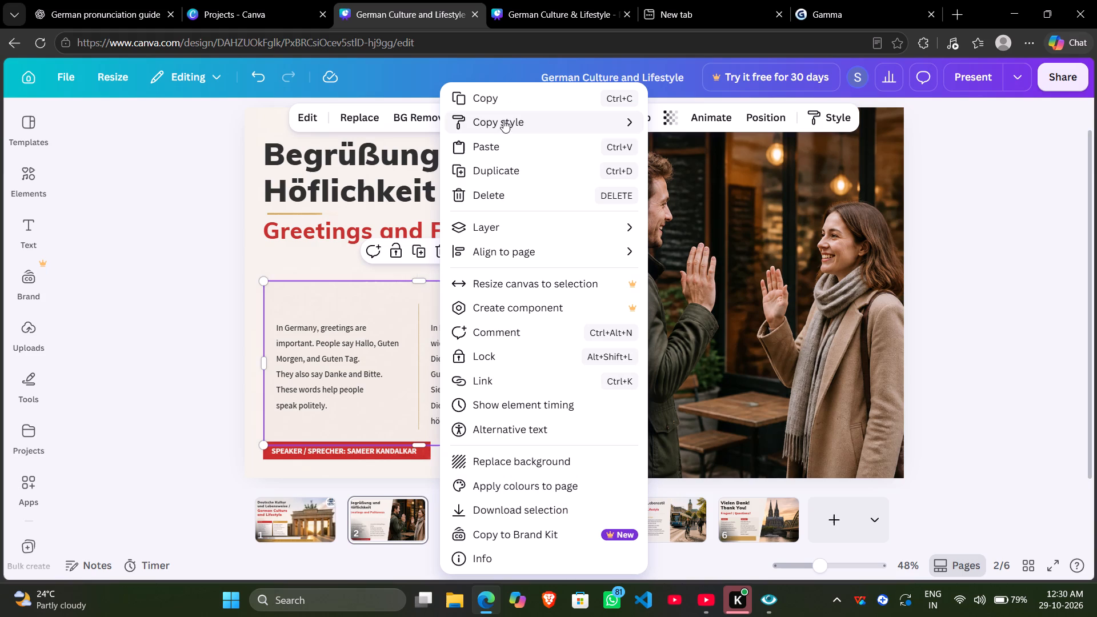
click(499, 143)
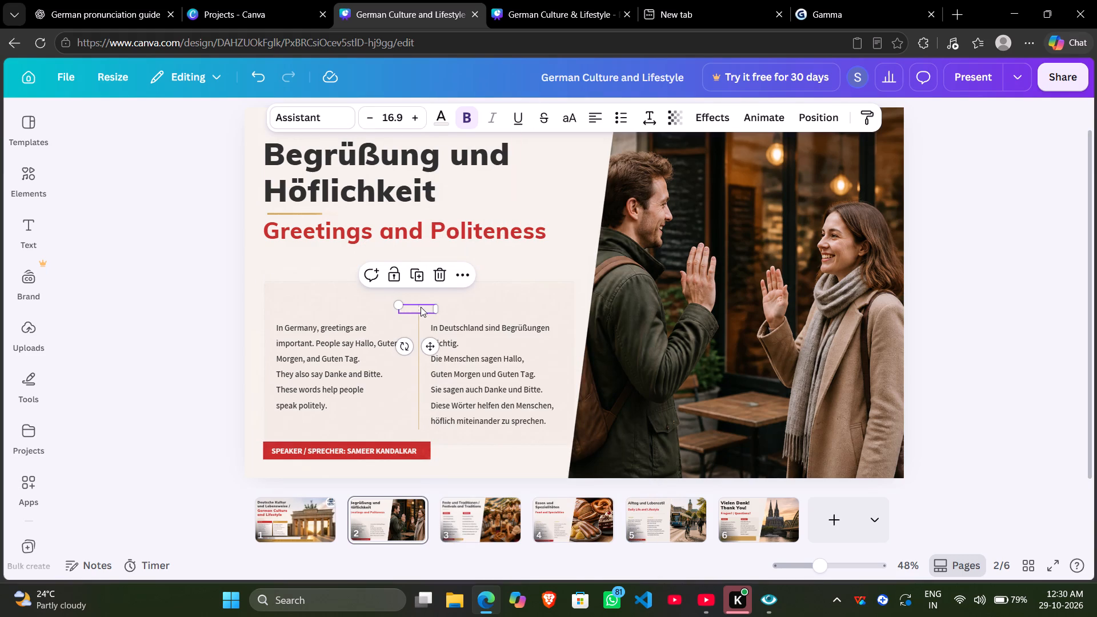
drag(421, 305, 463, 297)
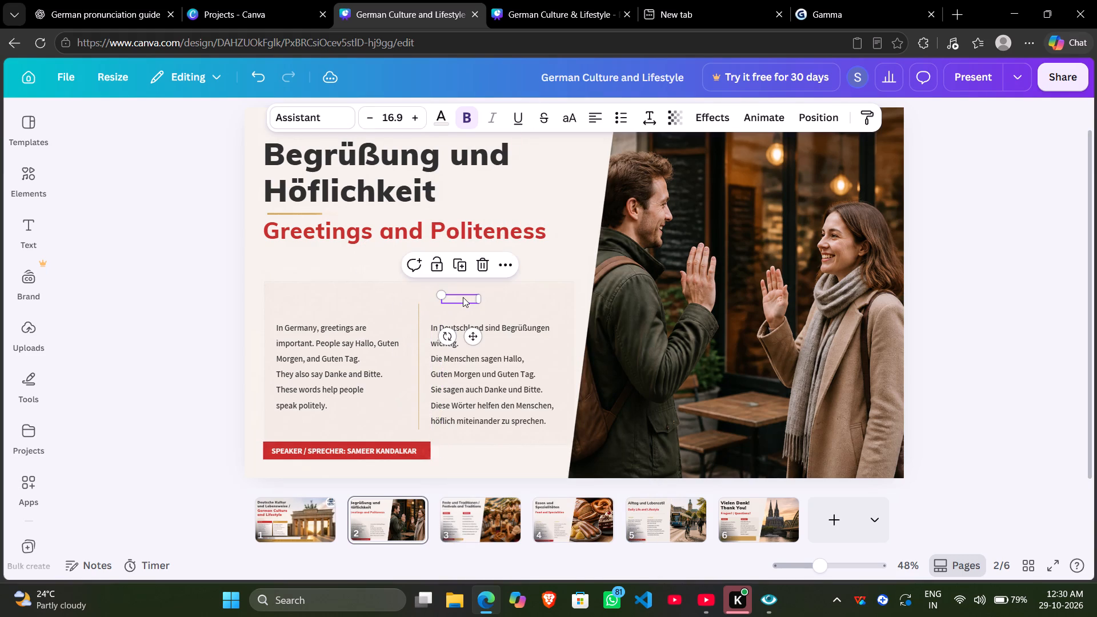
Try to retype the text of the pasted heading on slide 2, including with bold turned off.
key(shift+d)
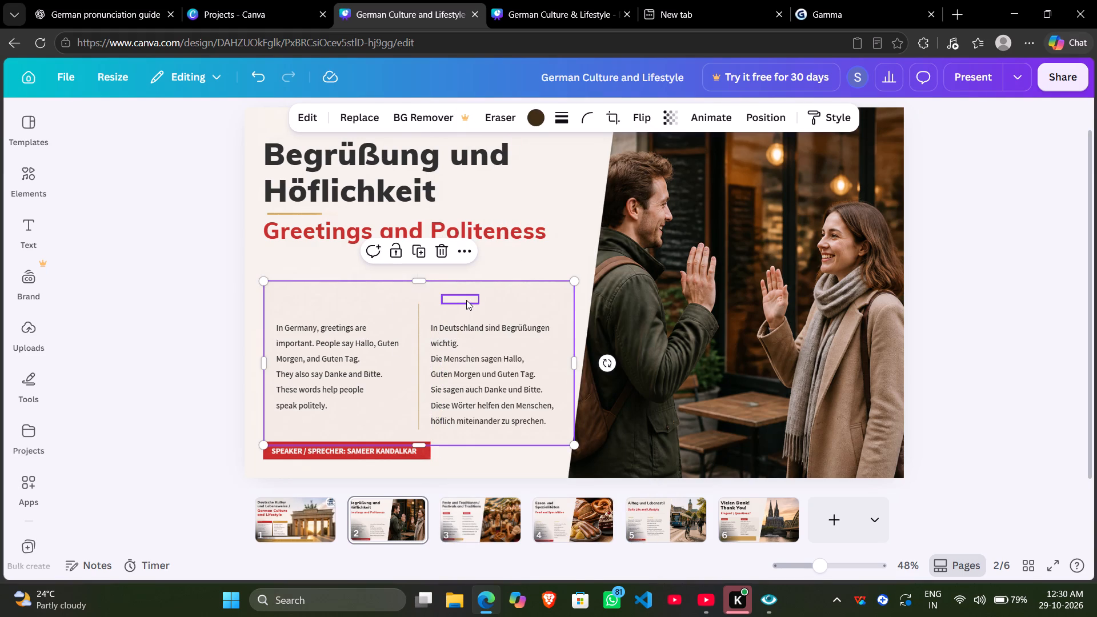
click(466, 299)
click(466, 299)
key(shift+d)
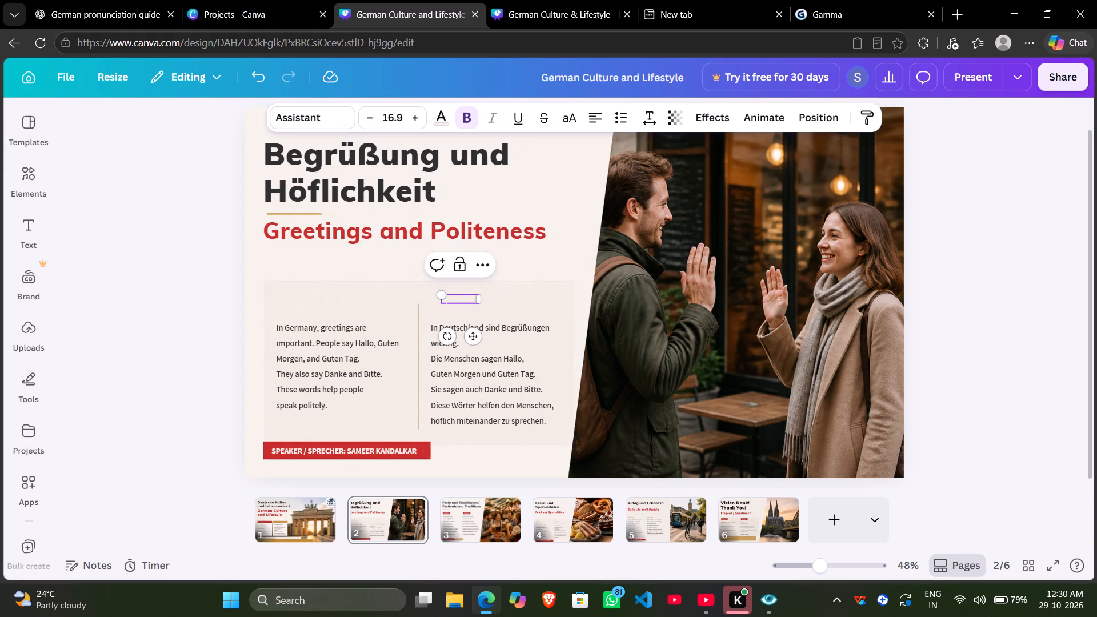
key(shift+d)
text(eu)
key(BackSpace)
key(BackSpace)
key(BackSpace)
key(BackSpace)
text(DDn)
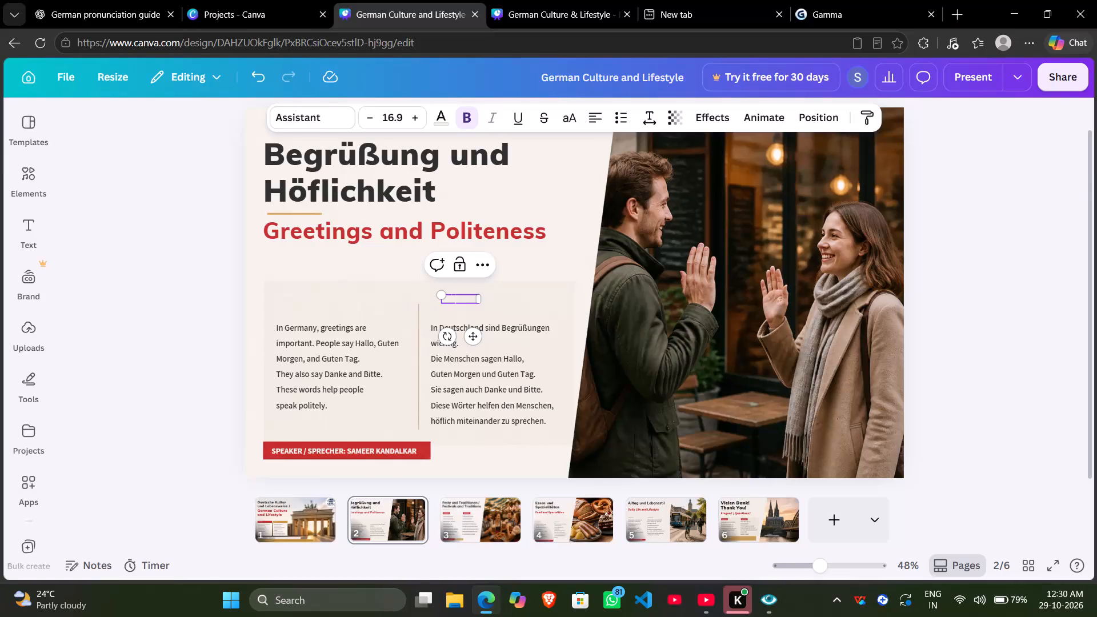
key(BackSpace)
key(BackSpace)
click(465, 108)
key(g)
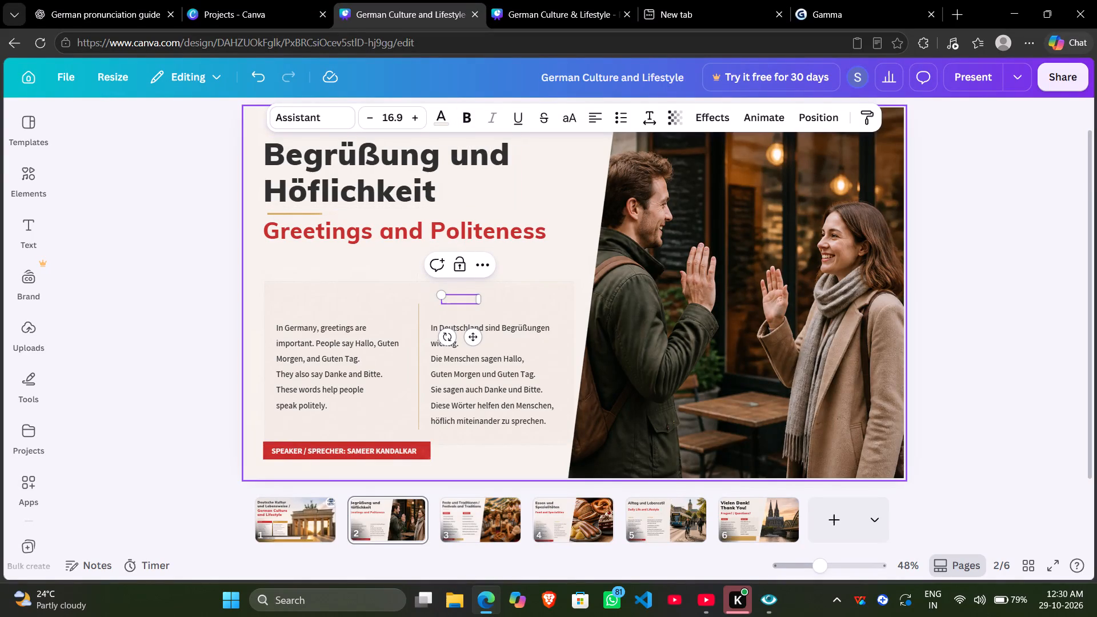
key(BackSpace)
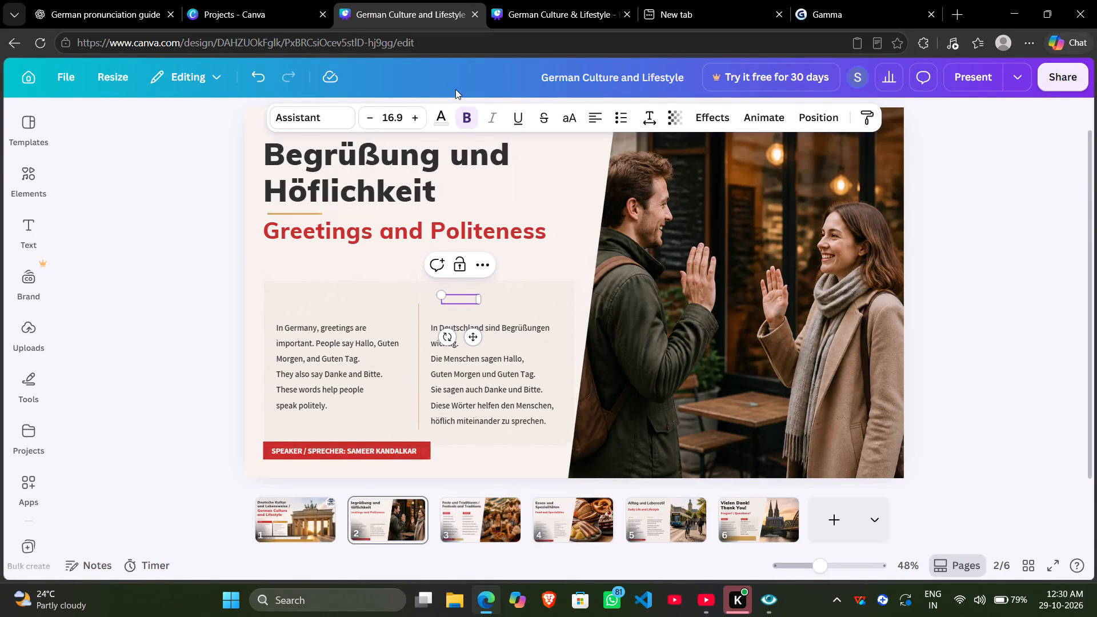
Pick dark grey #090909 as the text colour for slide 2's pasted heading and enter "Deutsch" in its text box.
click(438, 115)
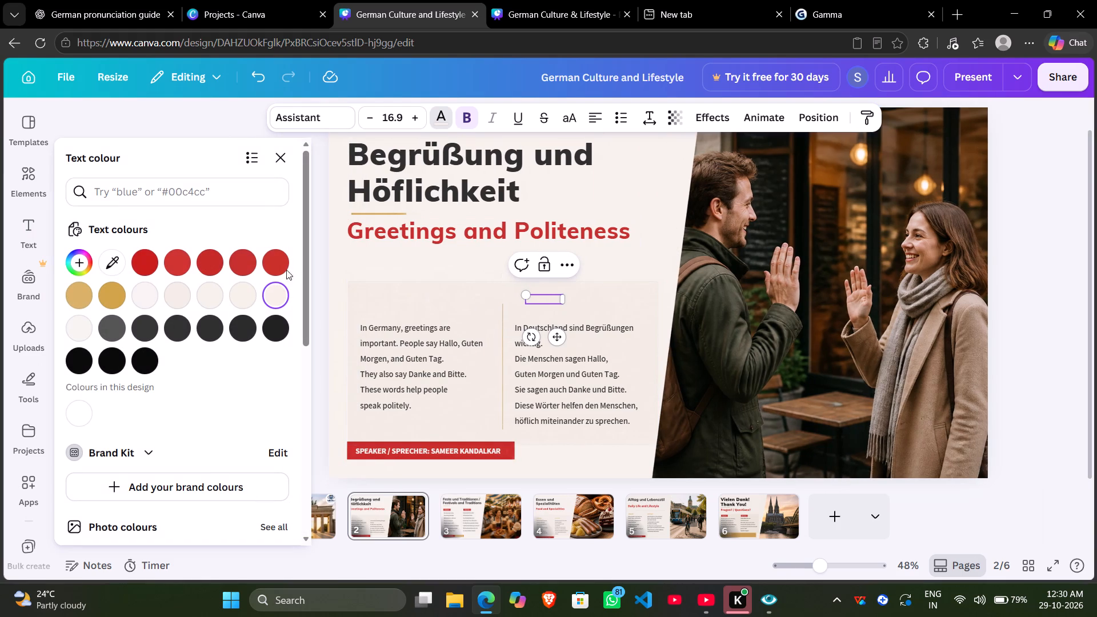
click(147, 359)
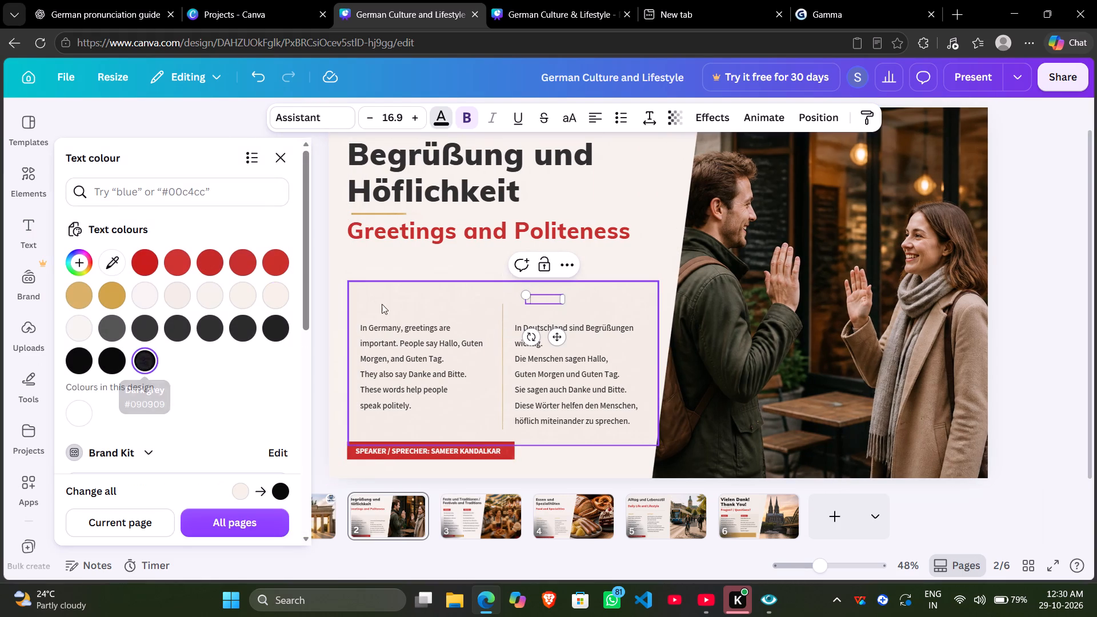
click(538, 299)
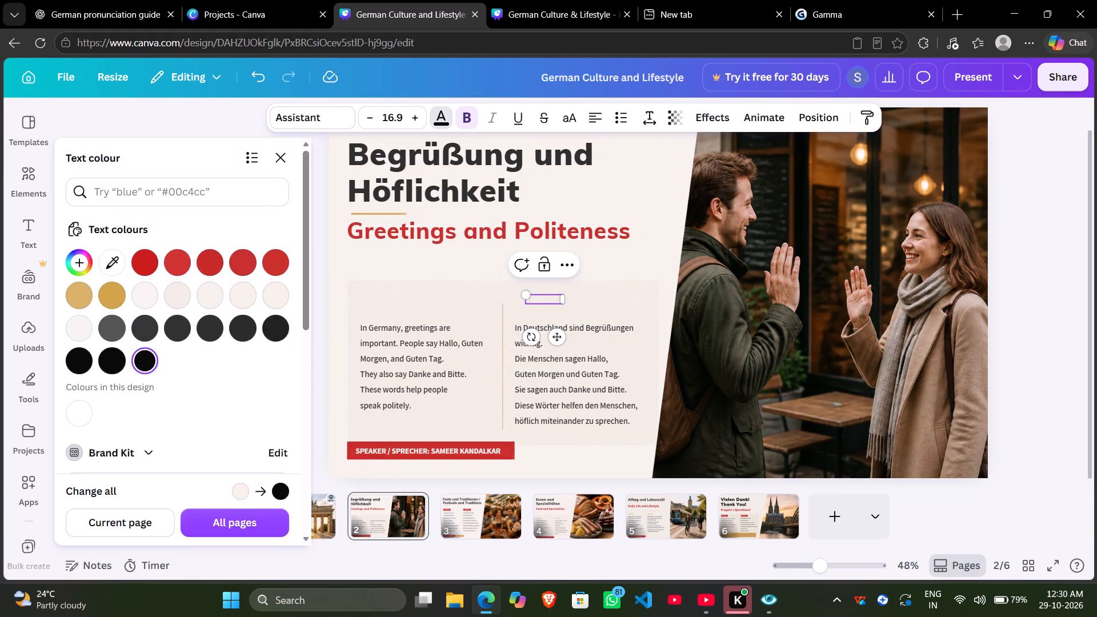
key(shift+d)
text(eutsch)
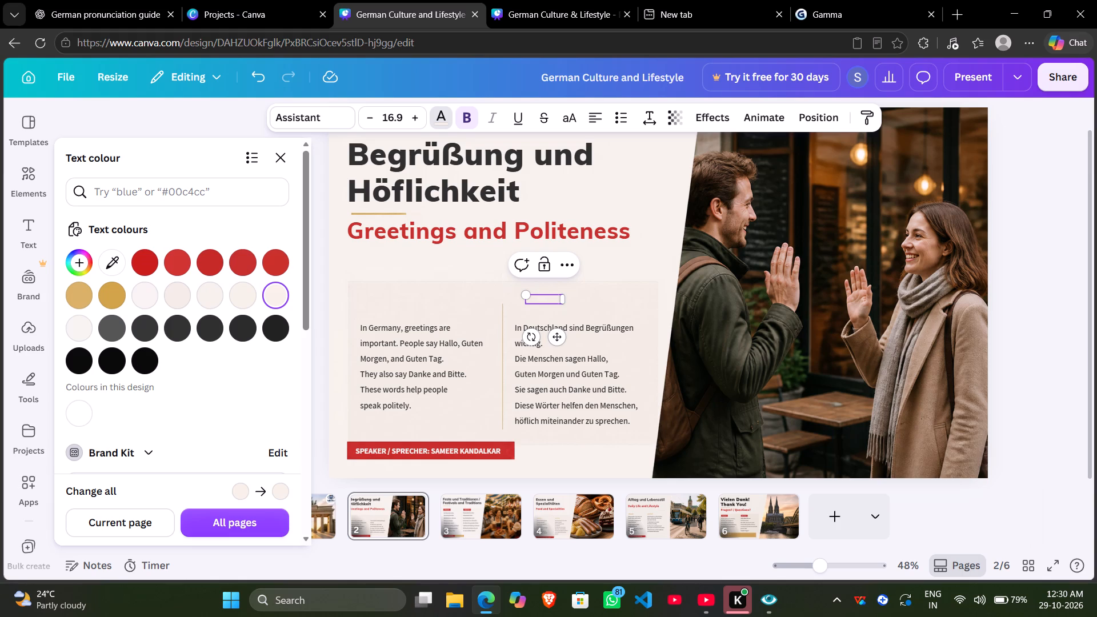
click(1010, 307)
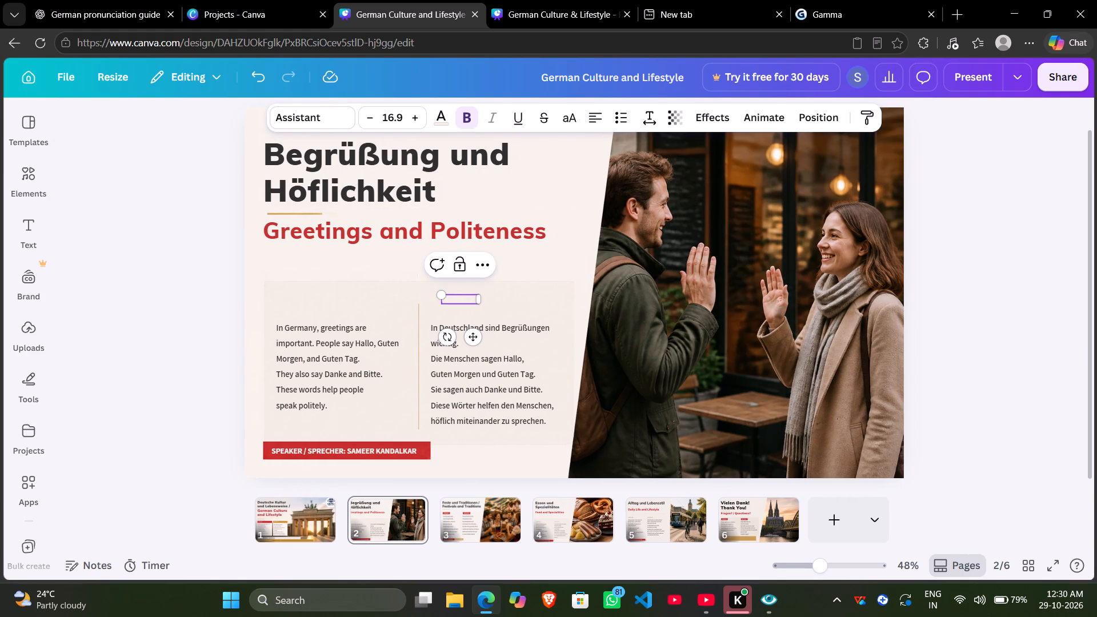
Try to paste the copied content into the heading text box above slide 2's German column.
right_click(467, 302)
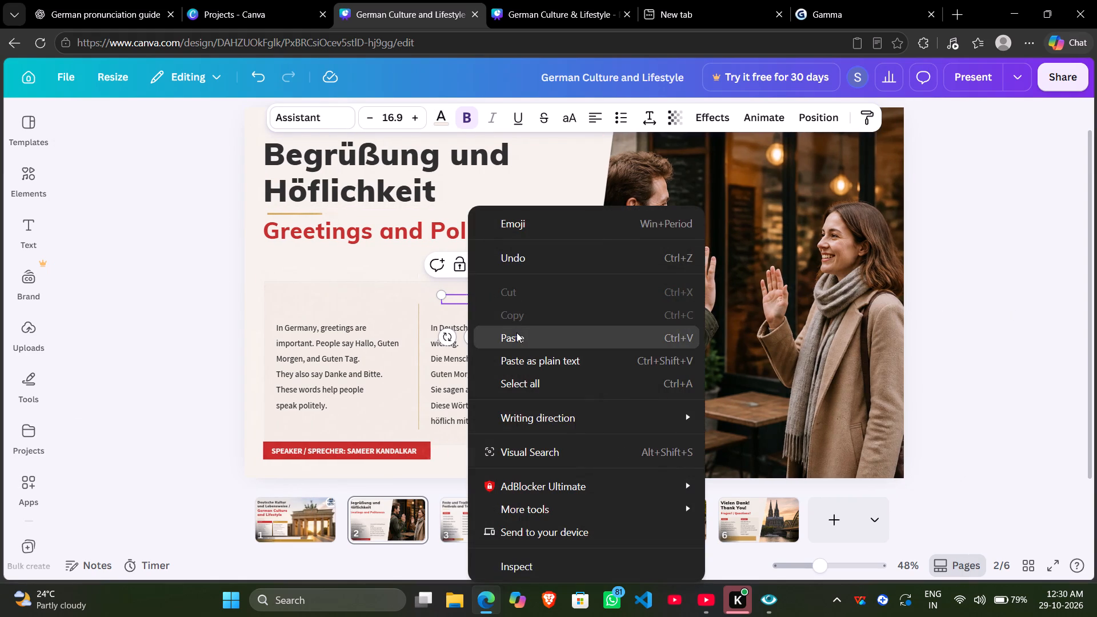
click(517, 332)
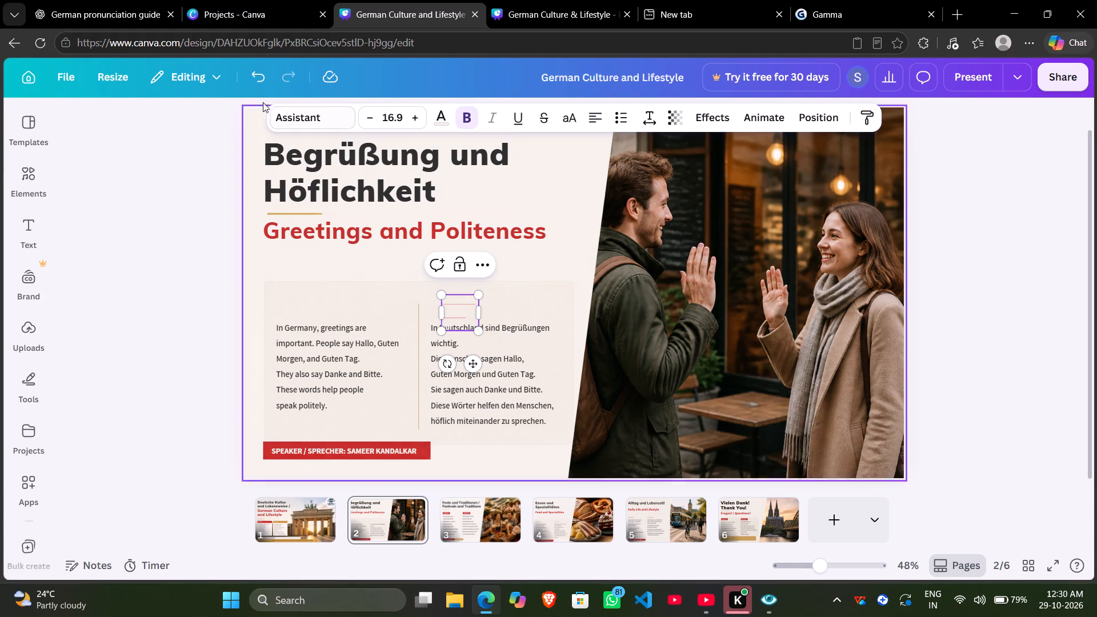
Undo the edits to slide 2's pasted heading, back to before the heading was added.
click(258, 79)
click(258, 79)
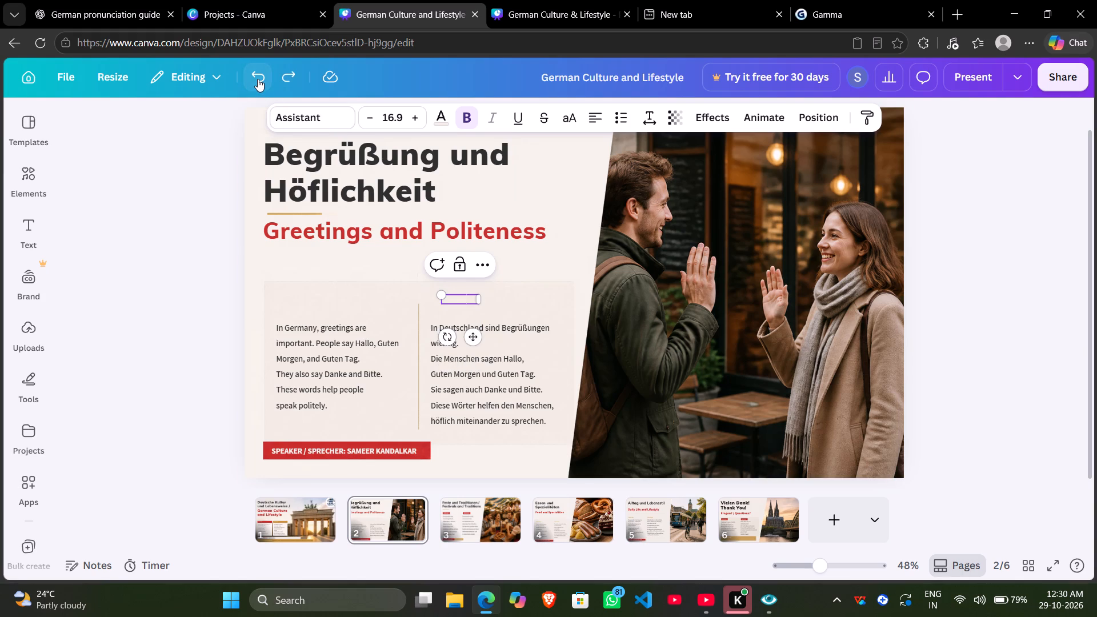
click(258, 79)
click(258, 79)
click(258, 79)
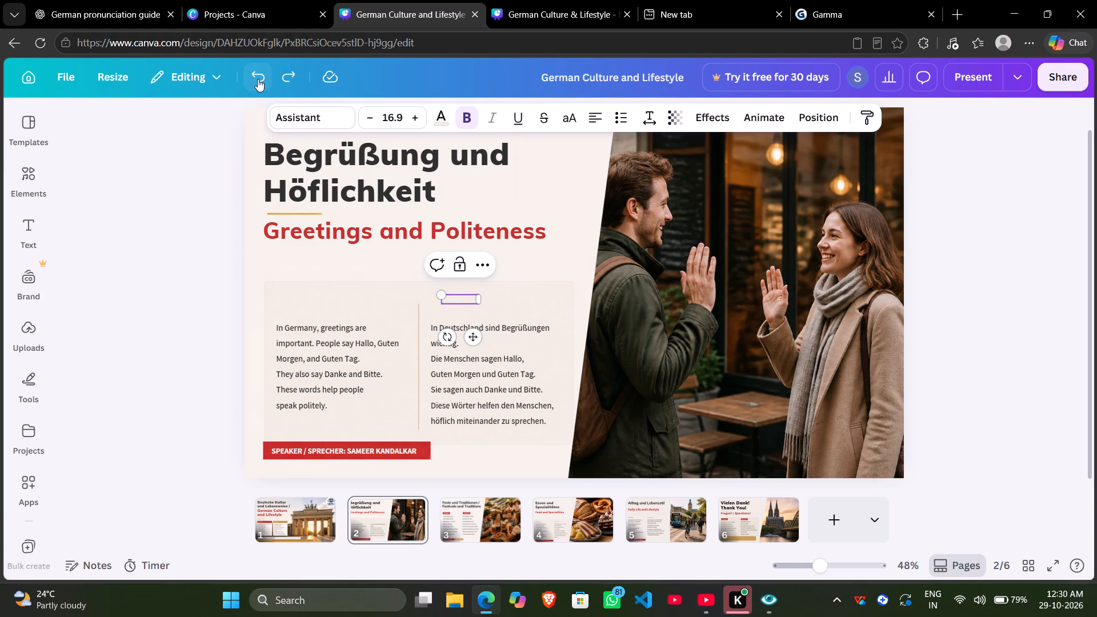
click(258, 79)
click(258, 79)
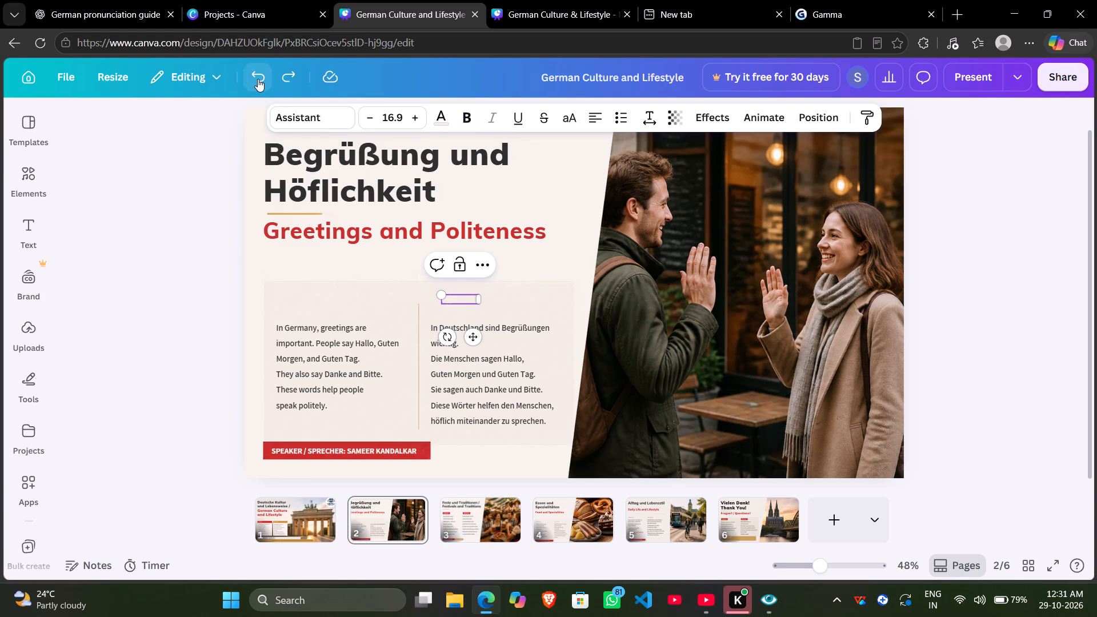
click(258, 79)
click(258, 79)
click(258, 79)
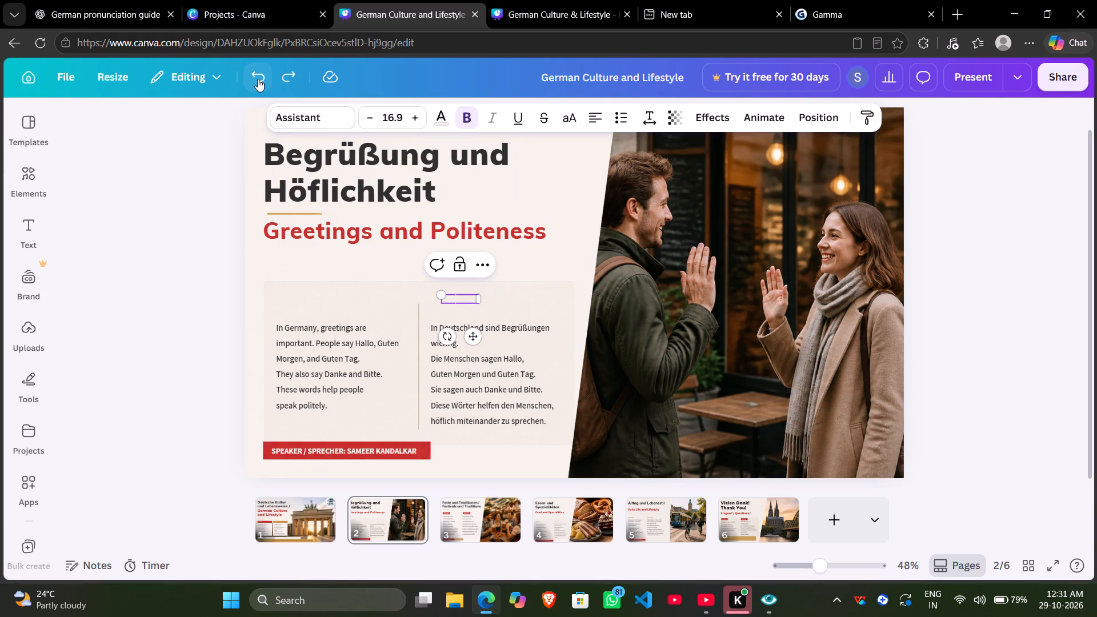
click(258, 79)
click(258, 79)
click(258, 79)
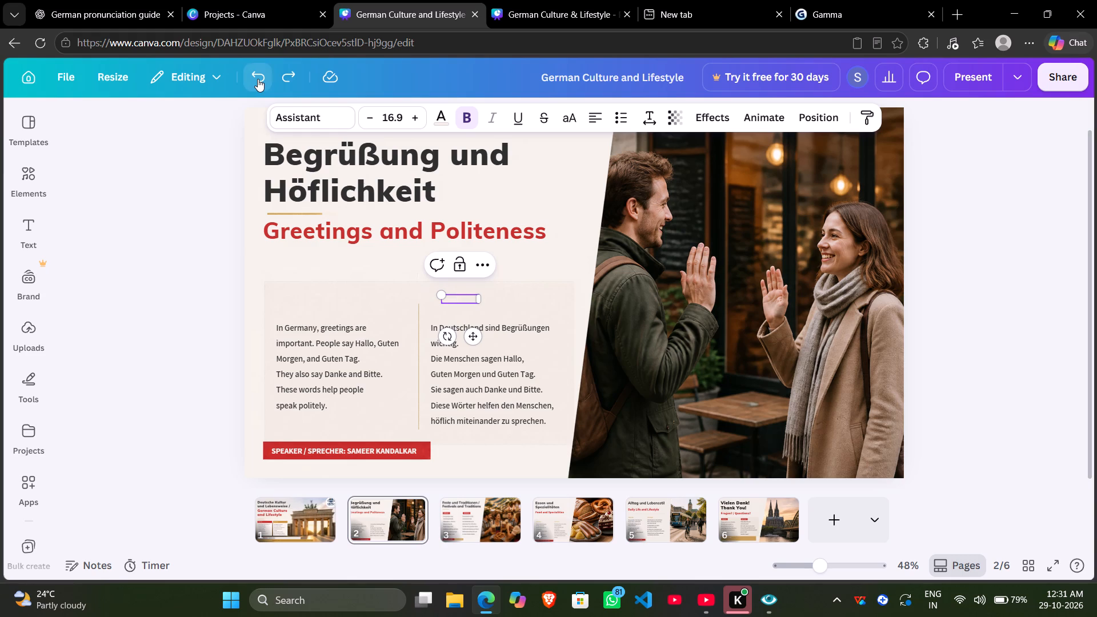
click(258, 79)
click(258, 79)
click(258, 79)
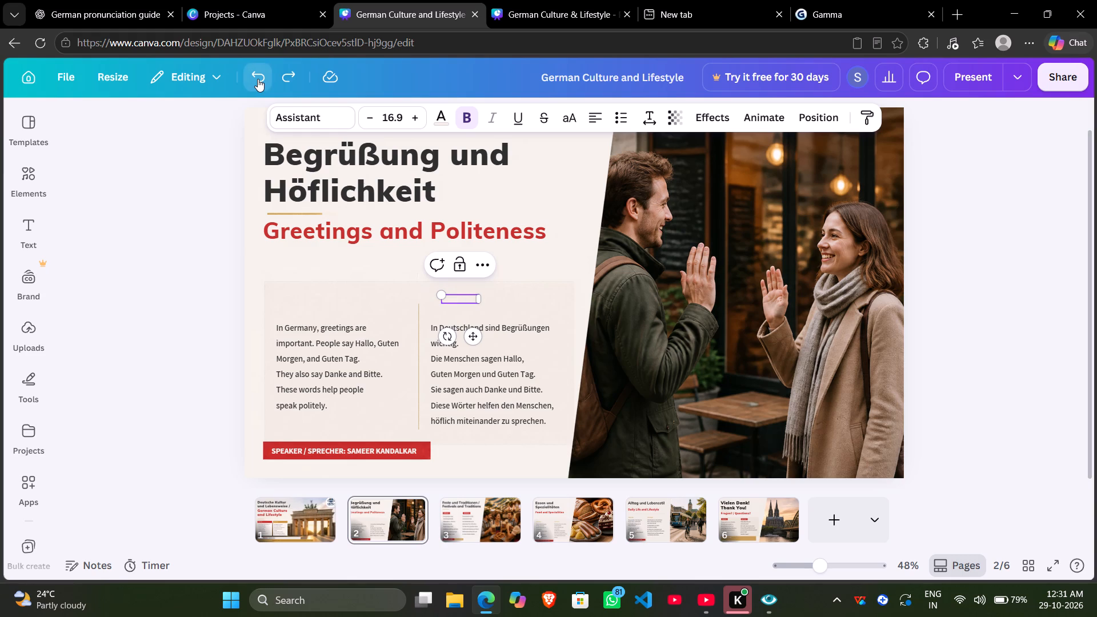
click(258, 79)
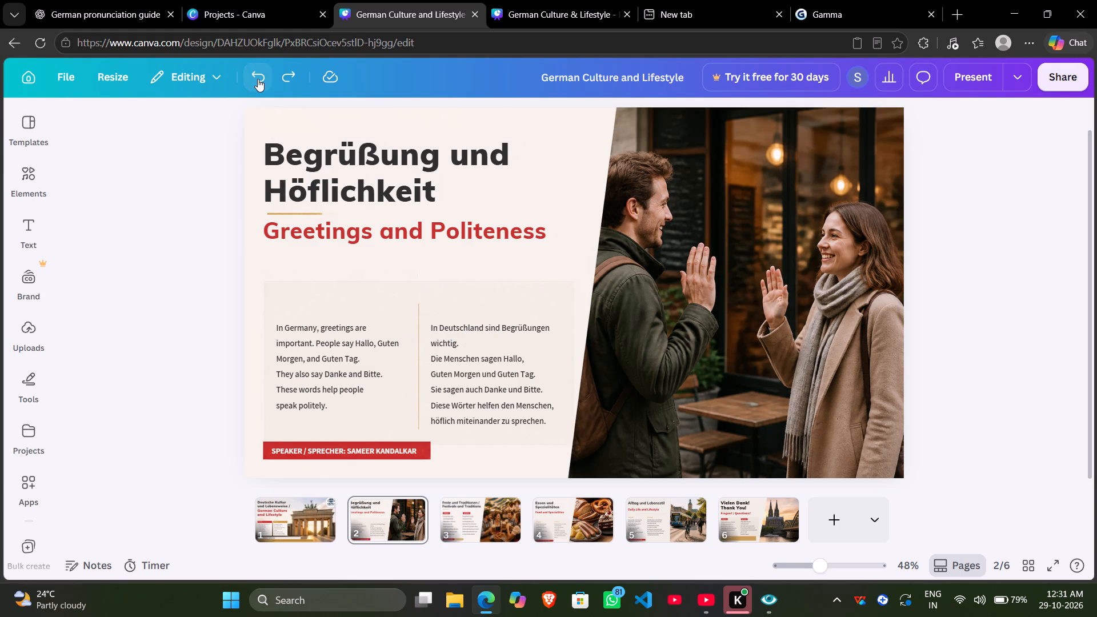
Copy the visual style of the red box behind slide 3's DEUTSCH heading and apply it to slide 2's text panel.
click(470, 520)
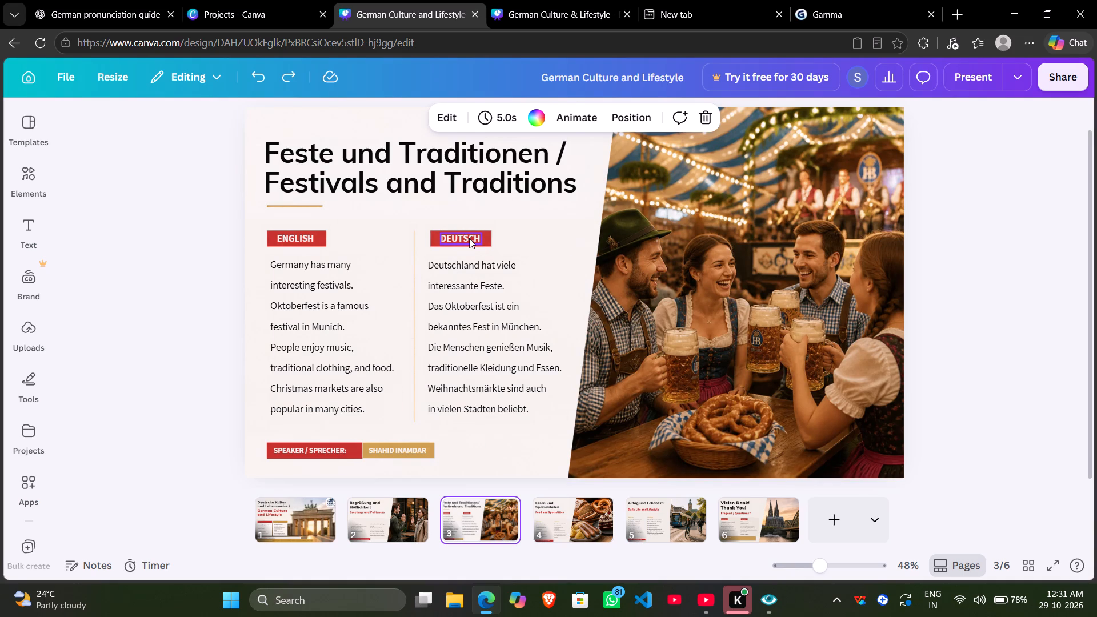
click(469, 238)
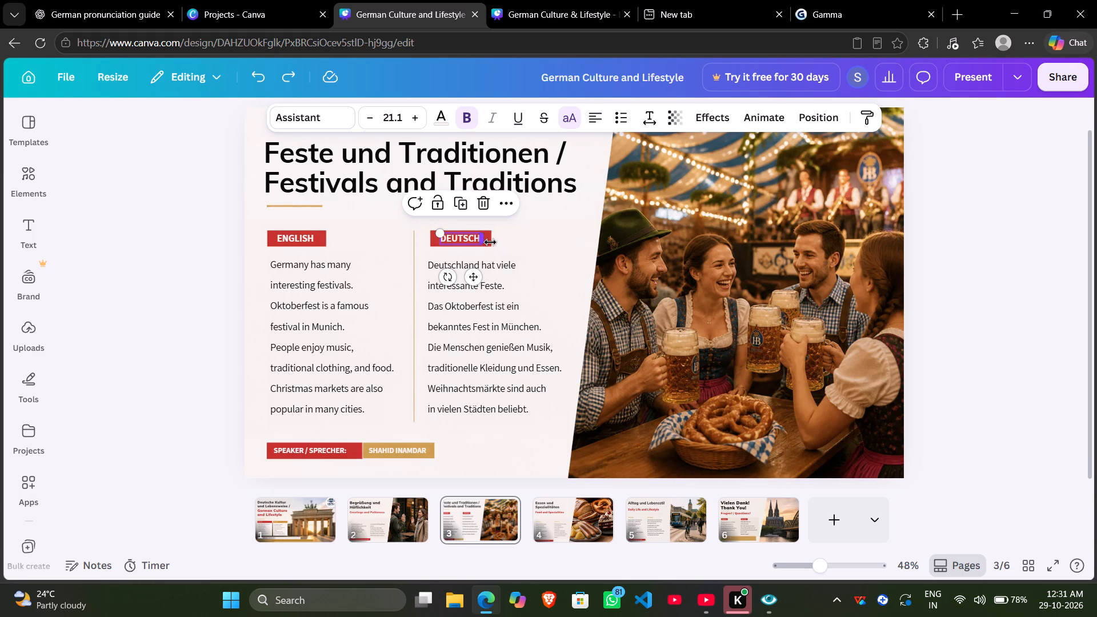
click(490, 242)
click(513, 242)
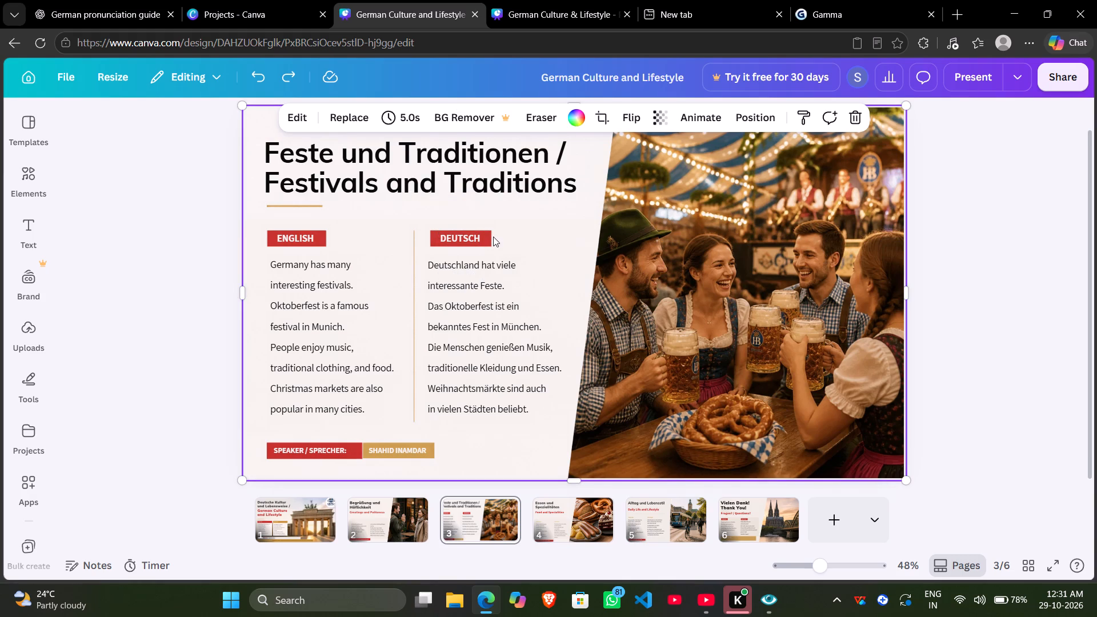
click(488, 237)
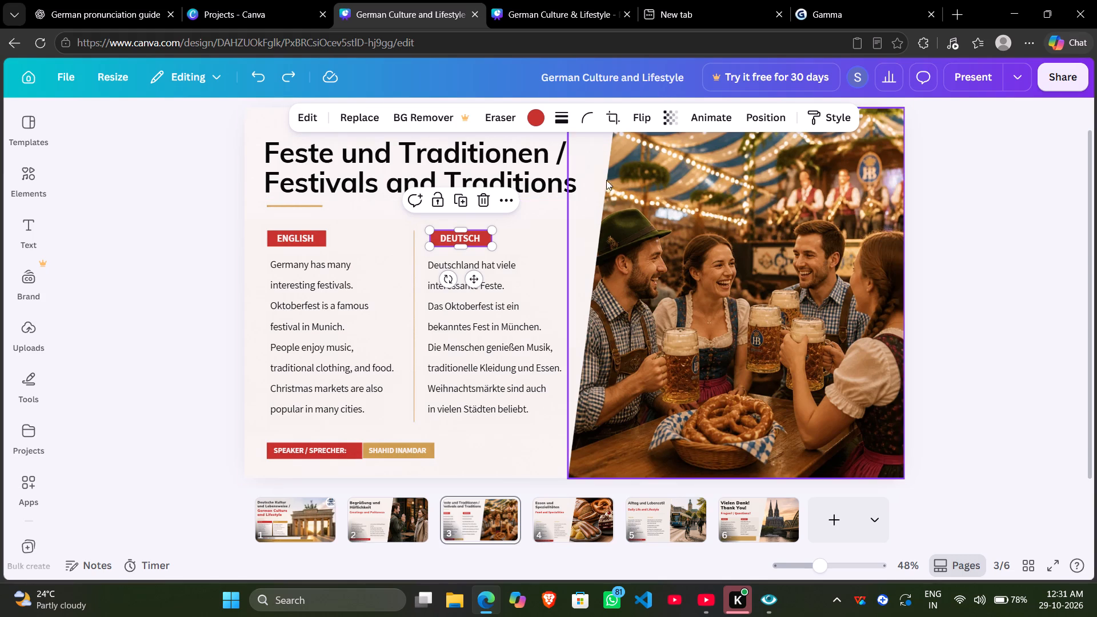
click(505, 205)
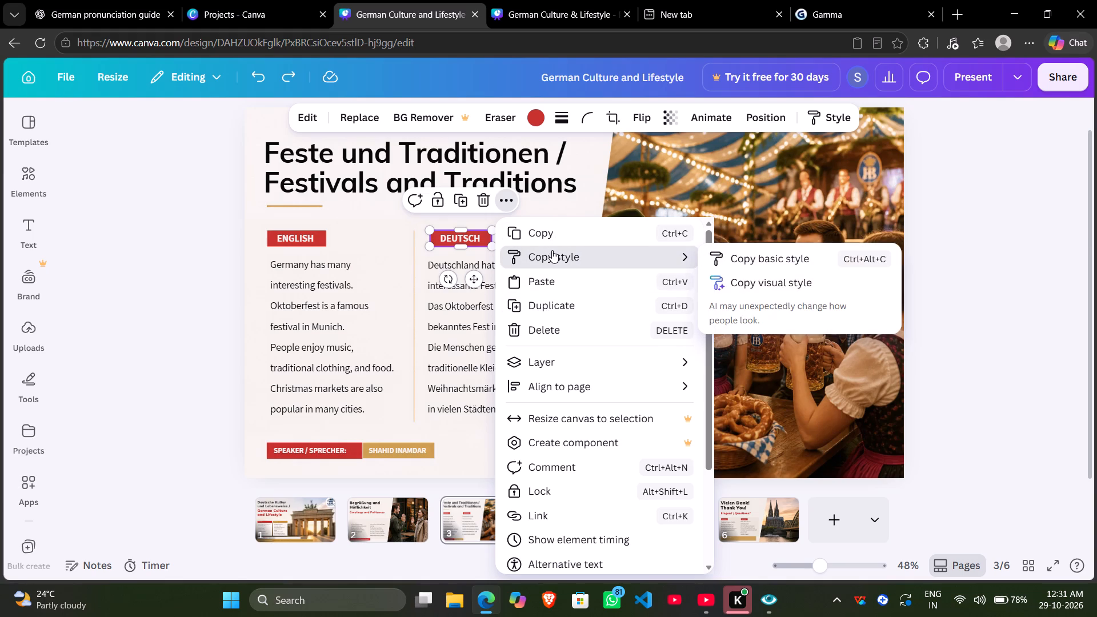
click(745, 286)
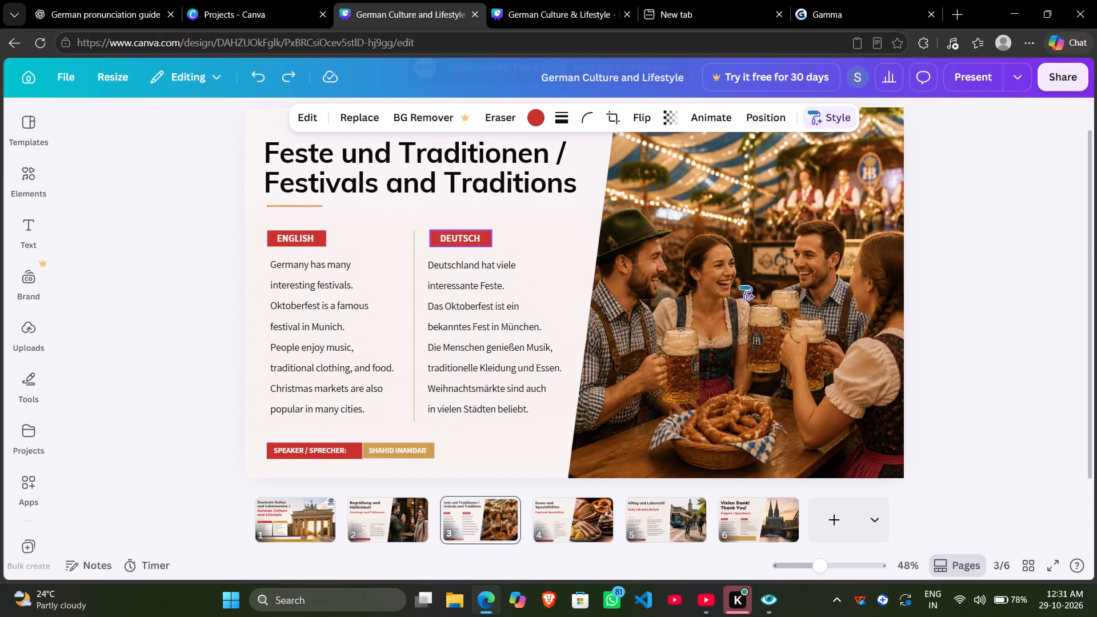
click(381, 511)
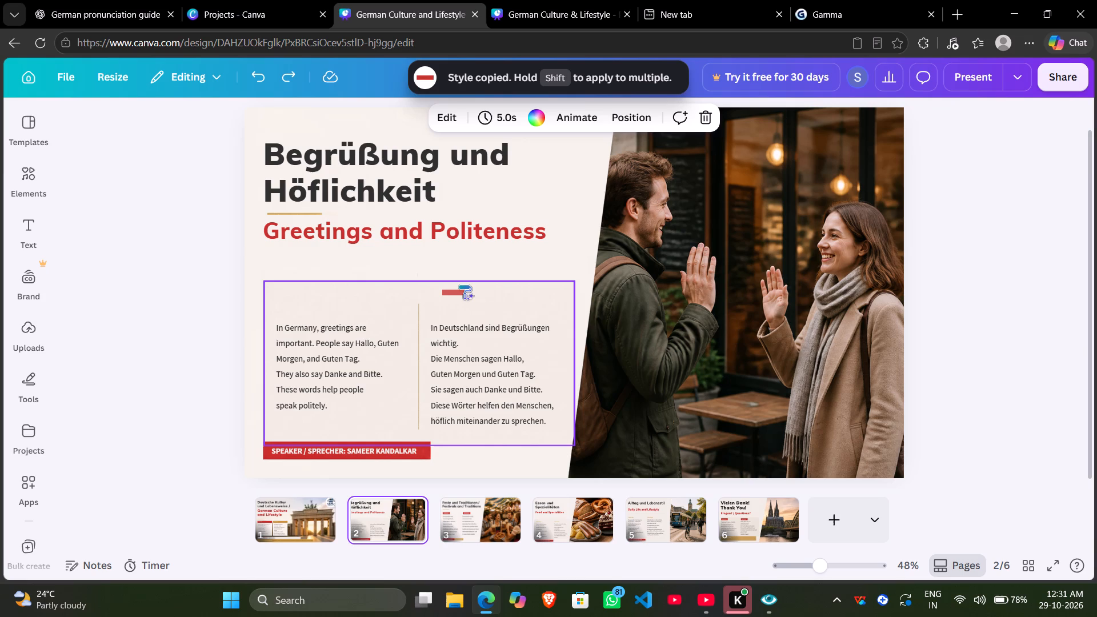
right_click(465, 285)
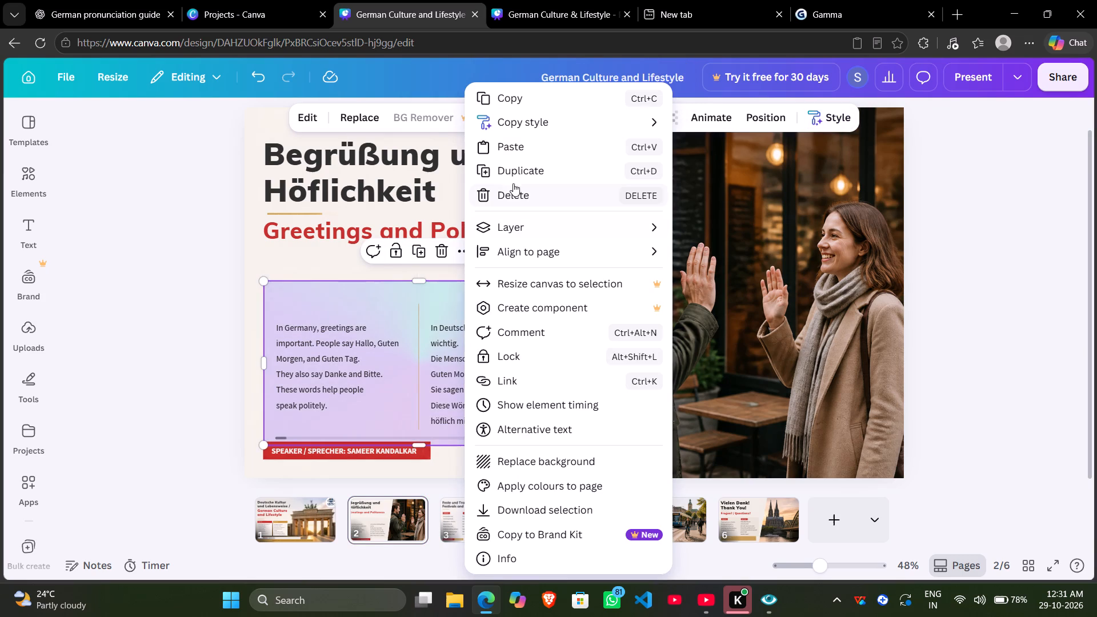
Paste the copied DEUTSCH heading onto slide 2 and place it above the German text column.
click(512, 149)
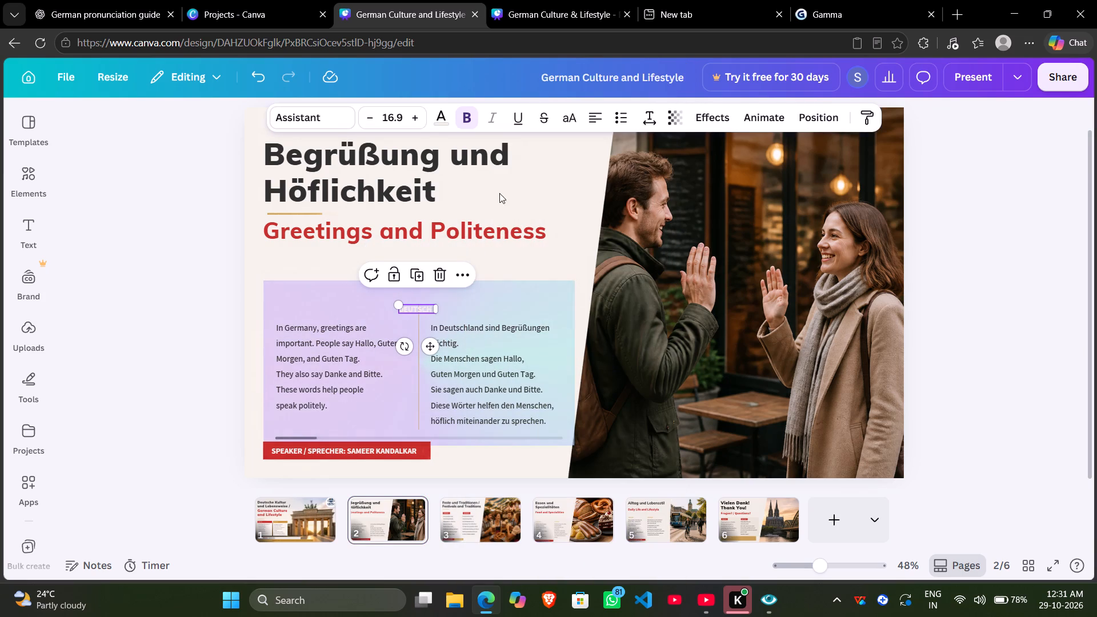
drag(417, 305, 455, 297)
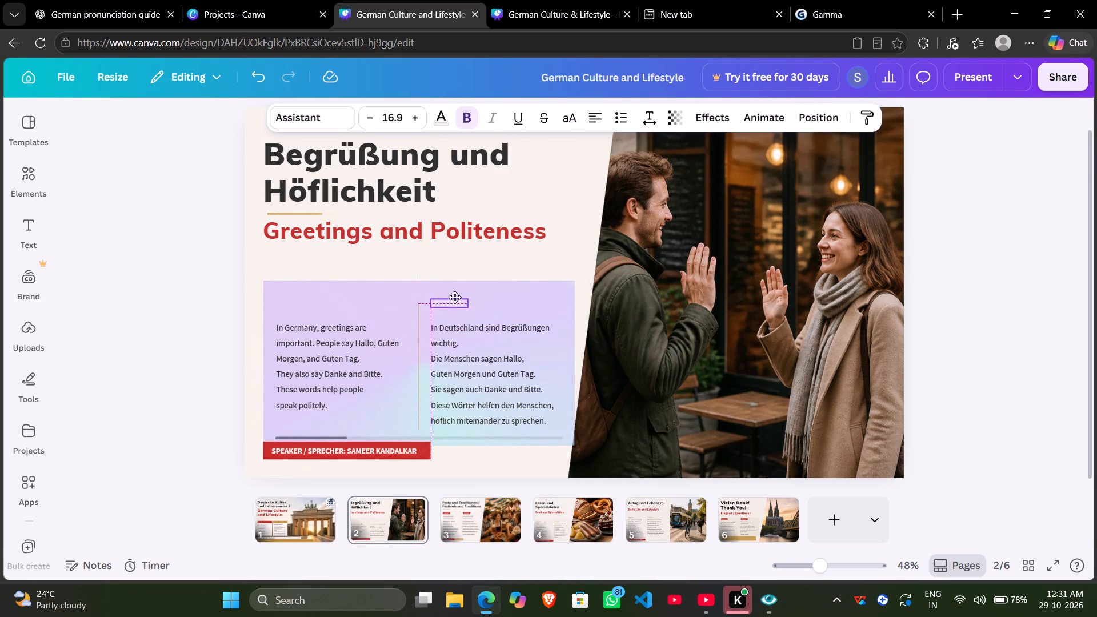
drag(455, 297, 458, 297)
click(171, 287)
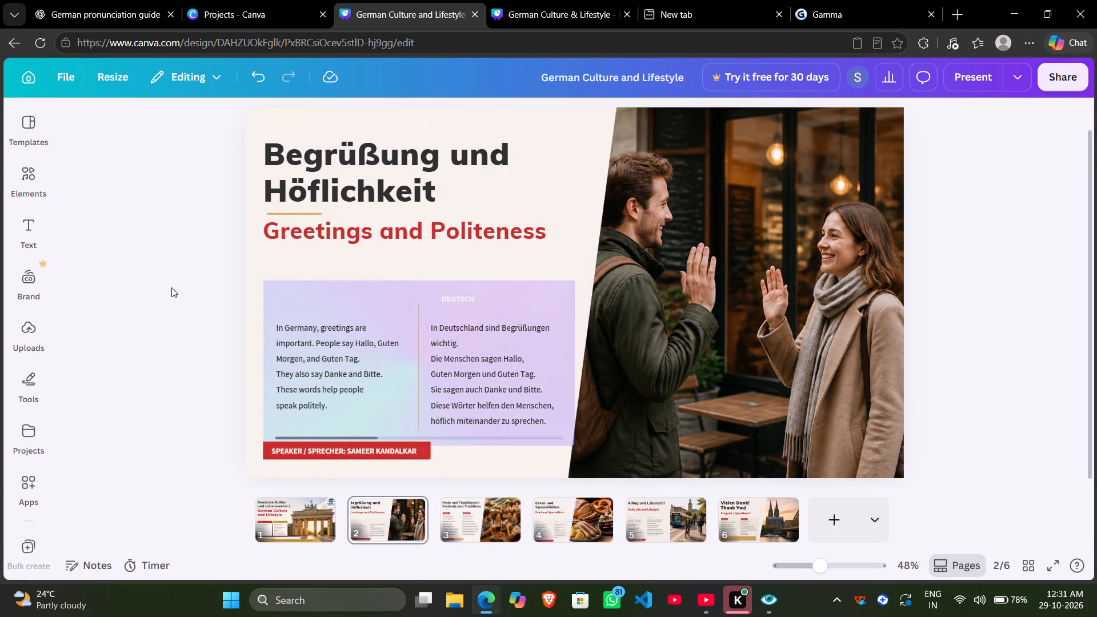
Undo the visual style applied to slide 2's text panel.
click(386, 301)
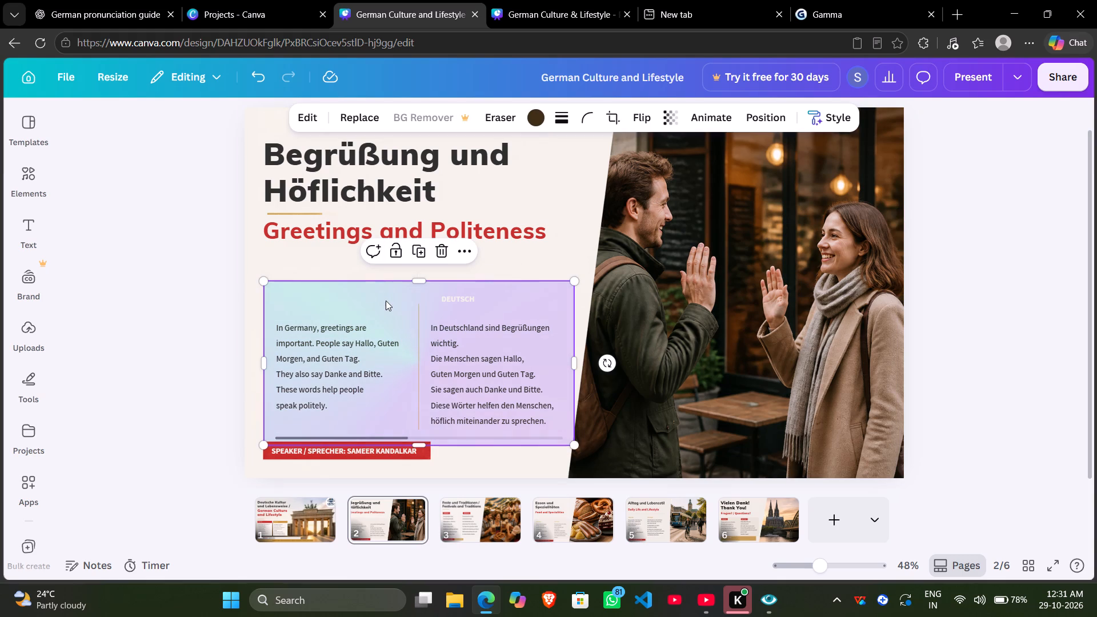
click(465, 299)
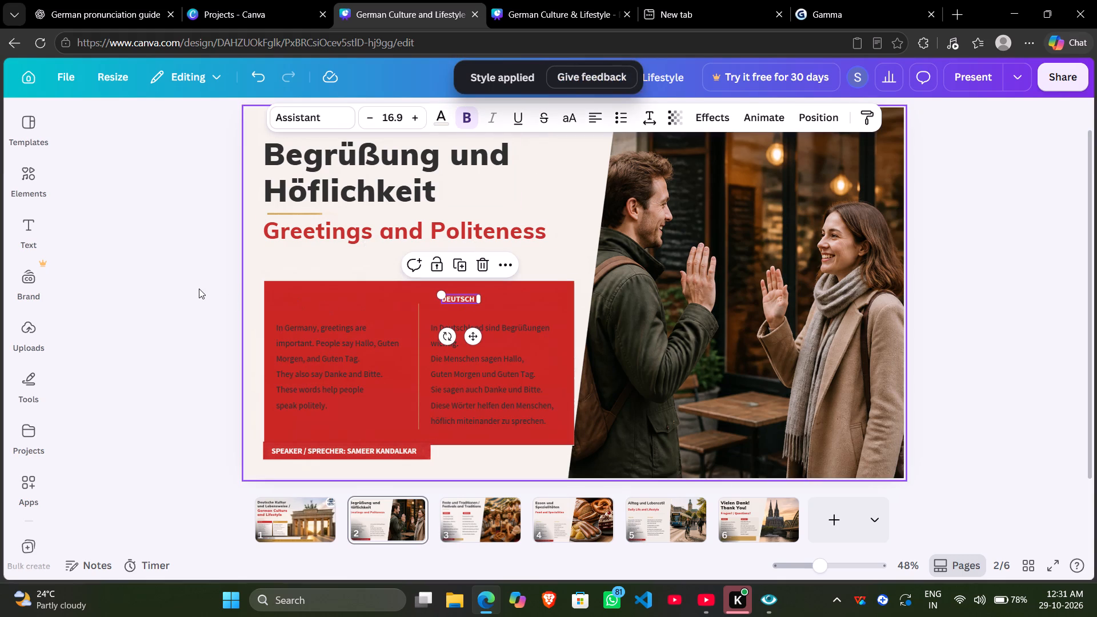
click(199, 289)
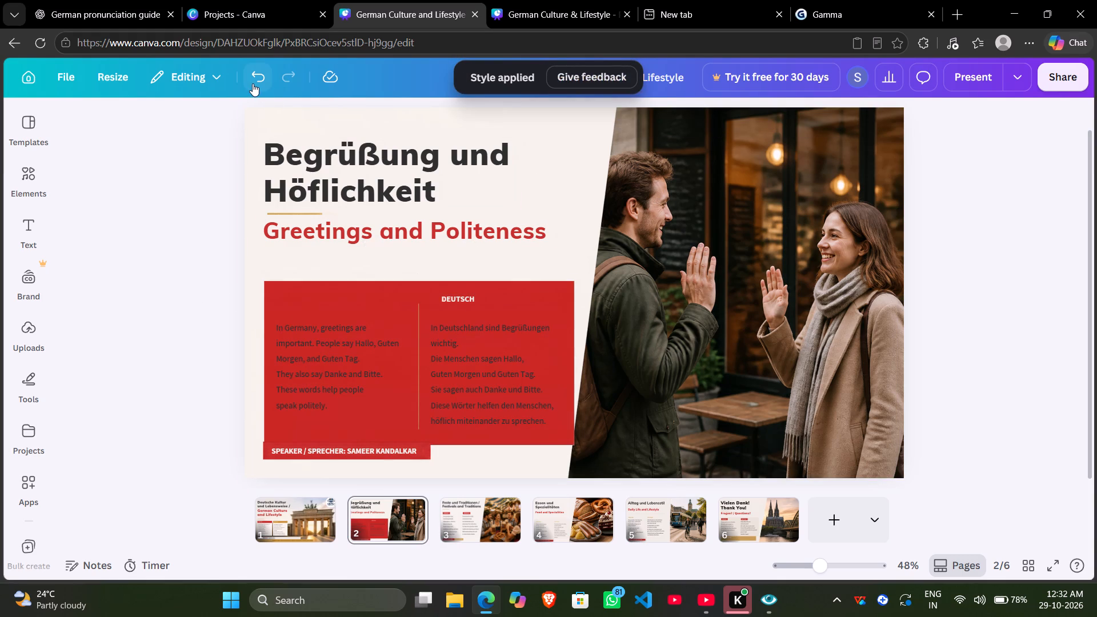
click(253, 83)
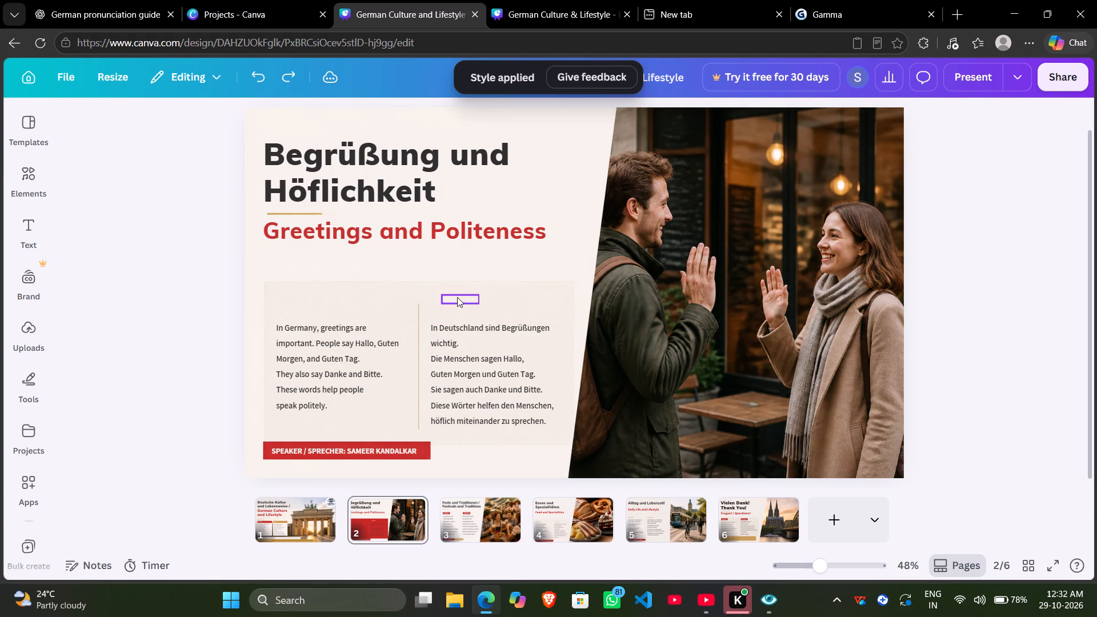
Set the text colour of slide 2's DEUTSCH heading to black.
click(458, 298)
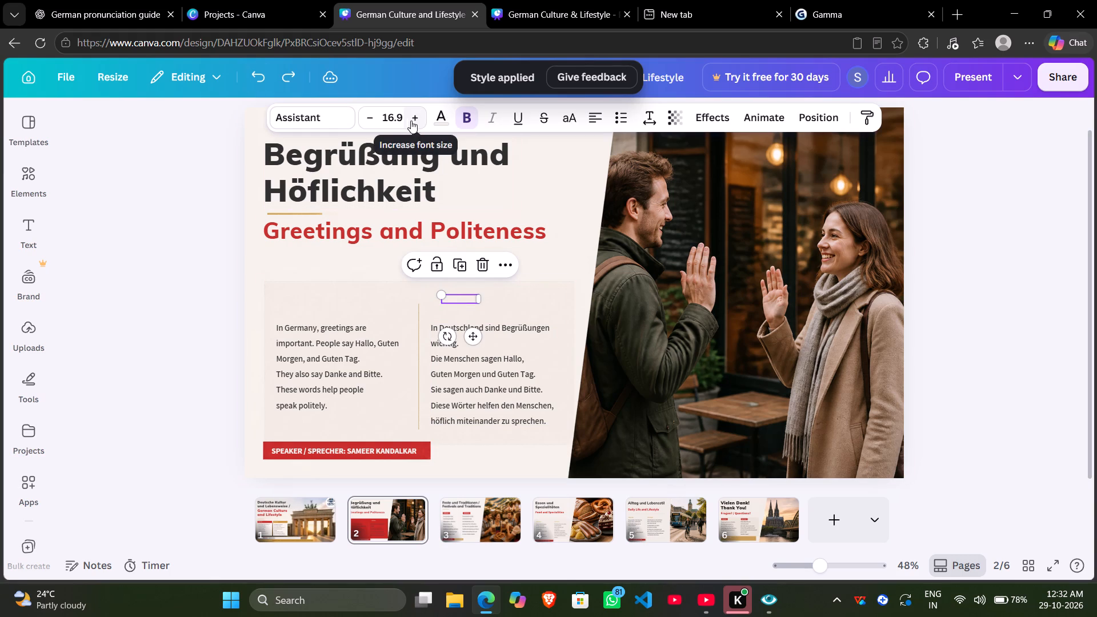
click(446, 124)
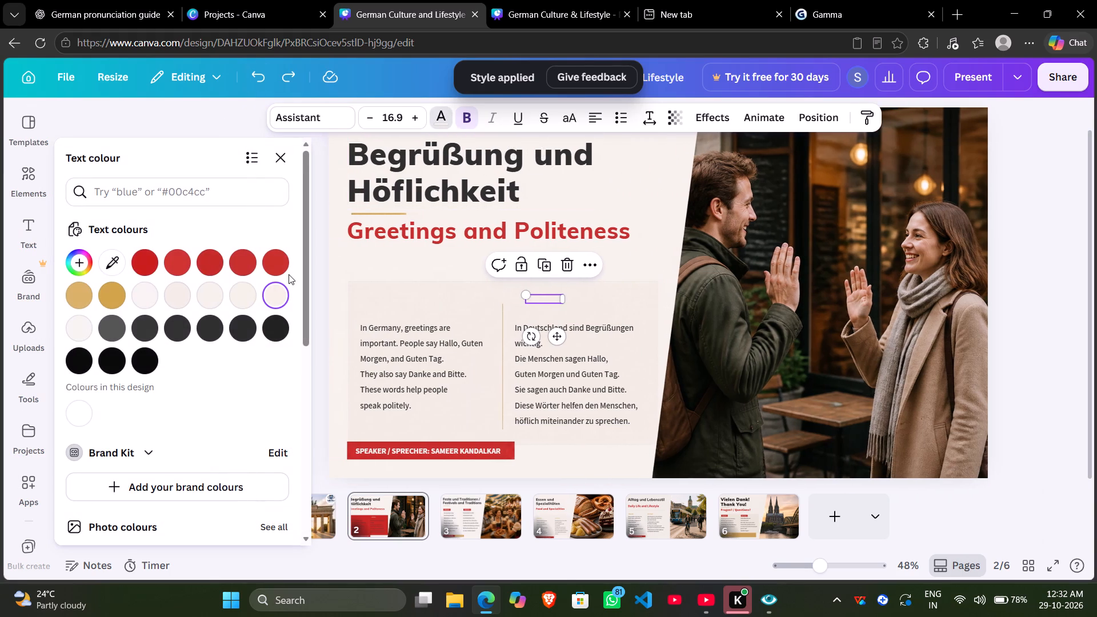
click(242, 338)
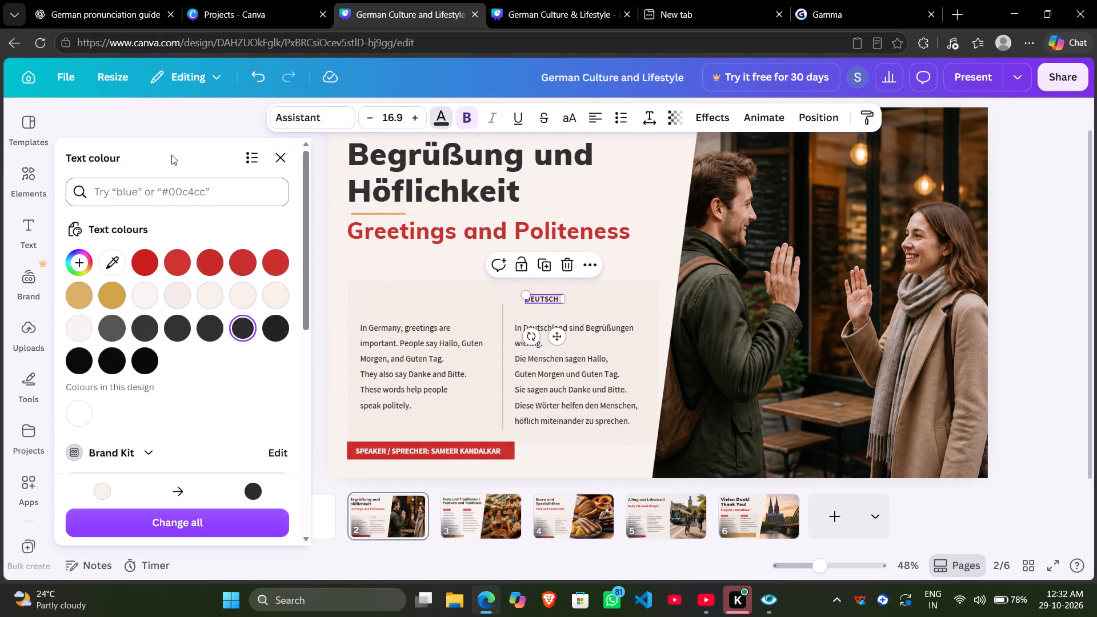
click(146, 356)
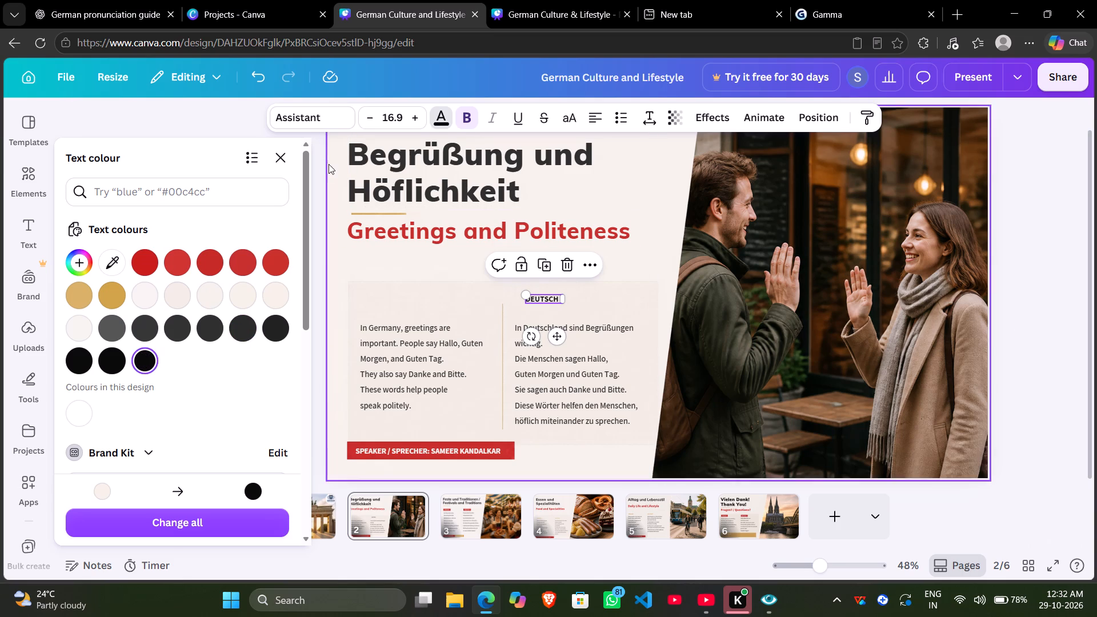
click(280, 155)
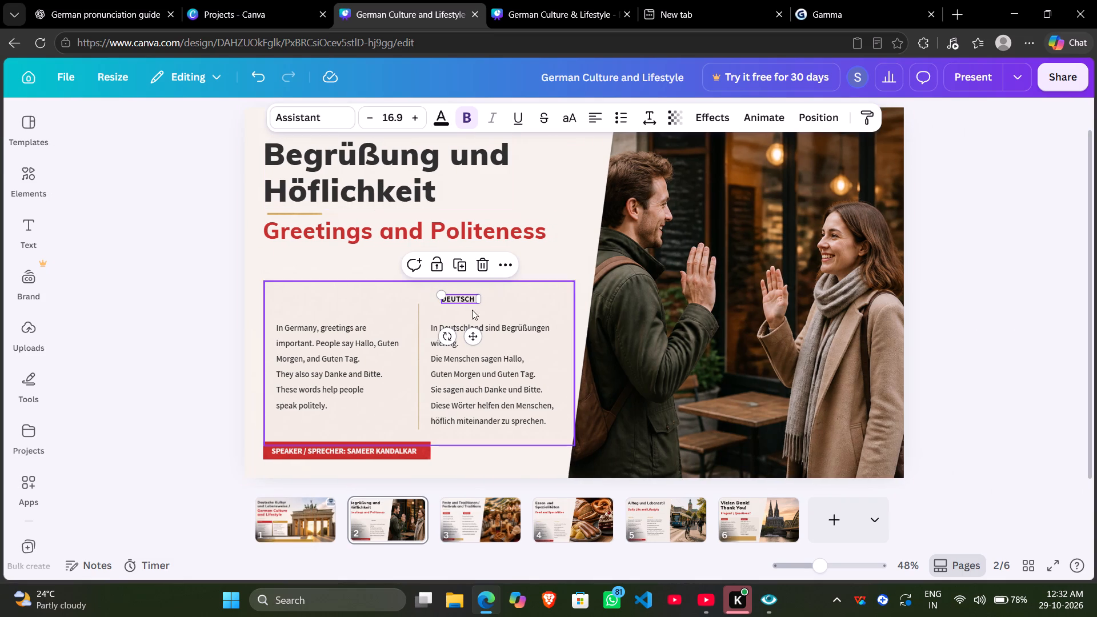
click(161, 265)
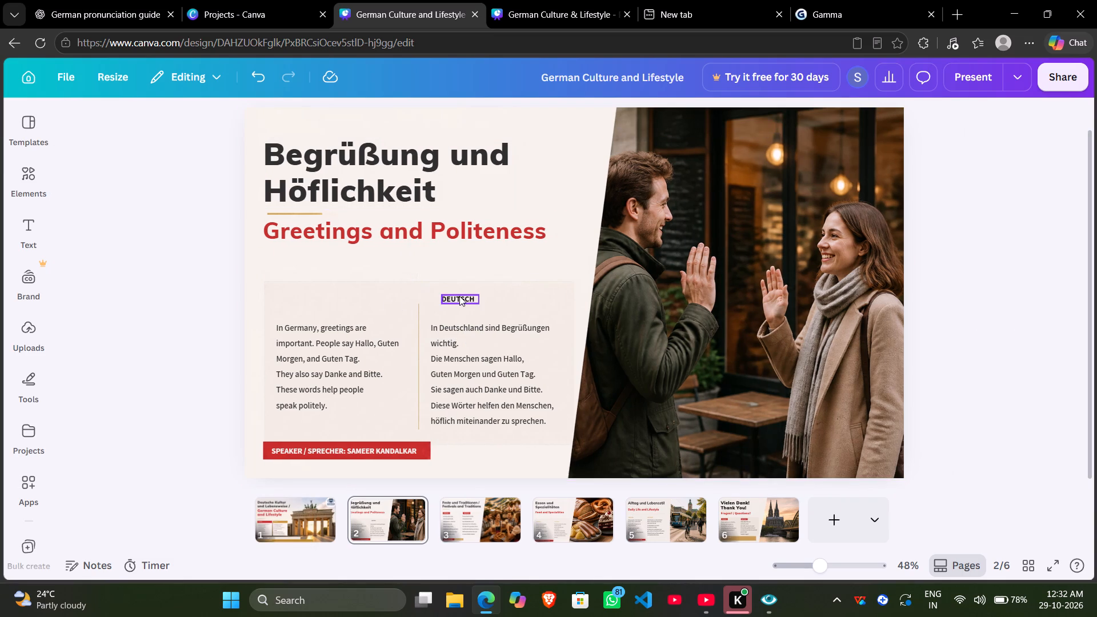
Widen the text box of slide 2's DEUTSCH heading and increase its font size to 21.9.
click(459, 296)
drag(479, 297, 504, 297)
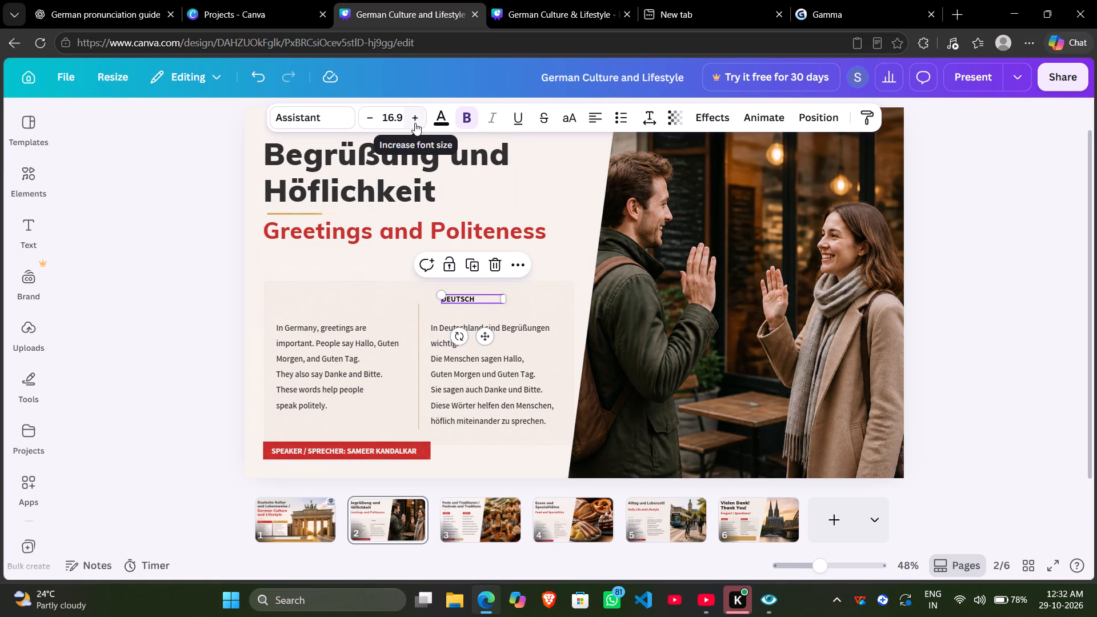
triple_click(415, 123)
double_click(415, 123)
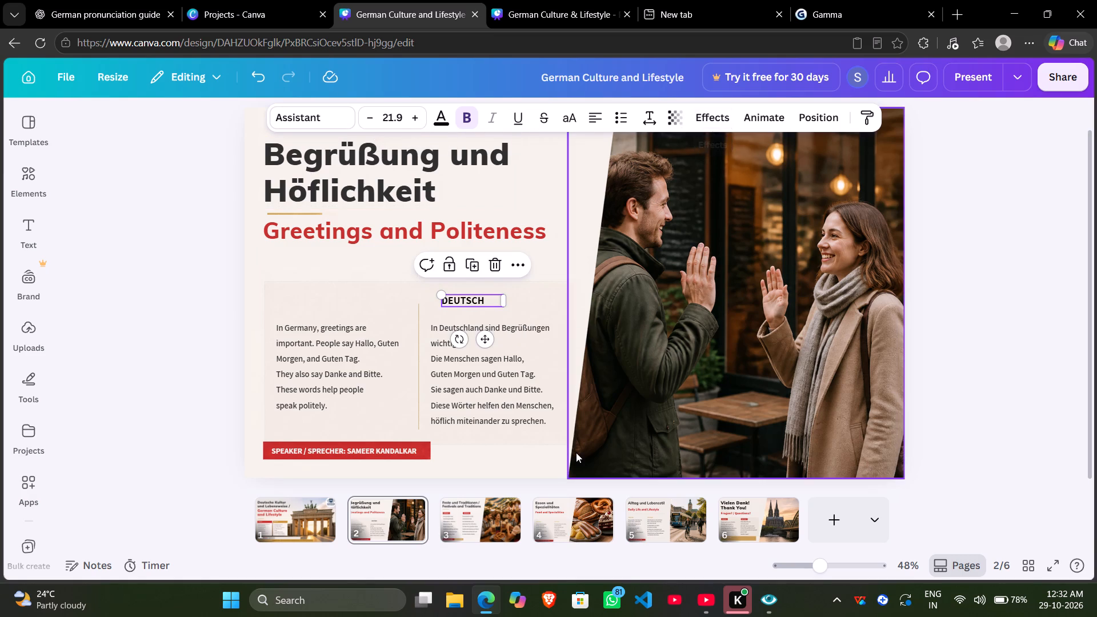
Examine how the DEUTSCH heading text and the red rectangle behind it are built on slide 3.
click(454, 516)
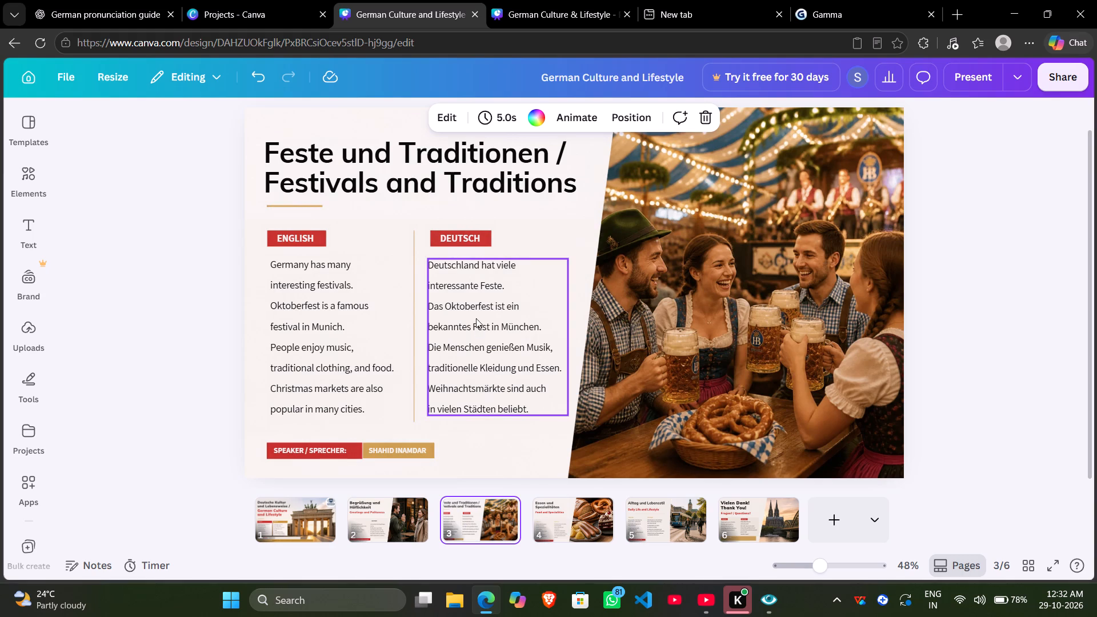
click(469, 235)
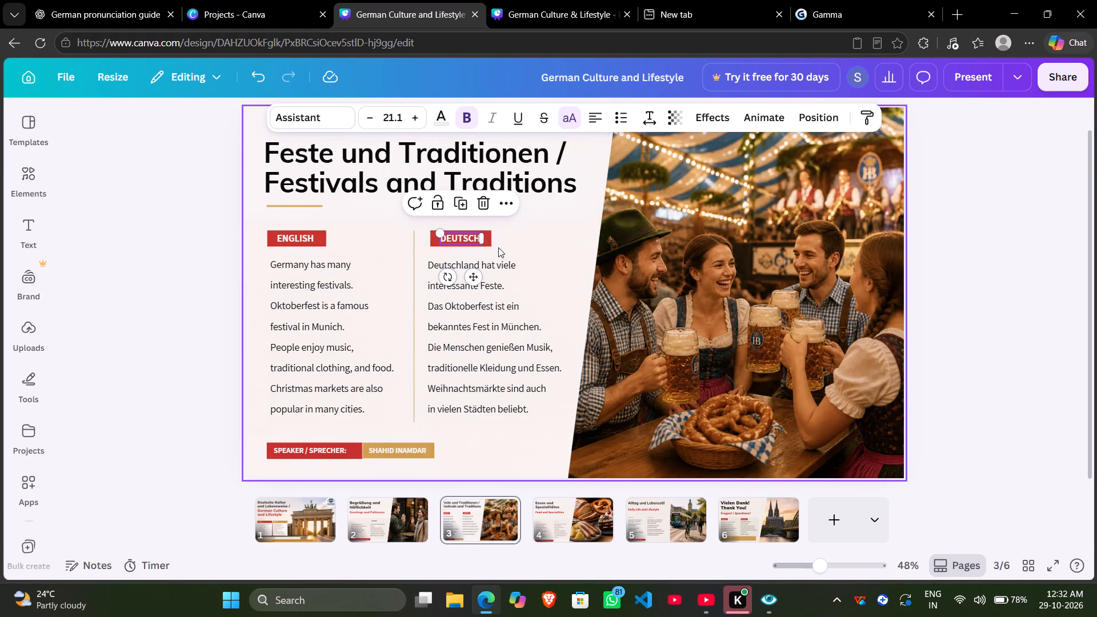
click(489, 243)
click(494, 243)
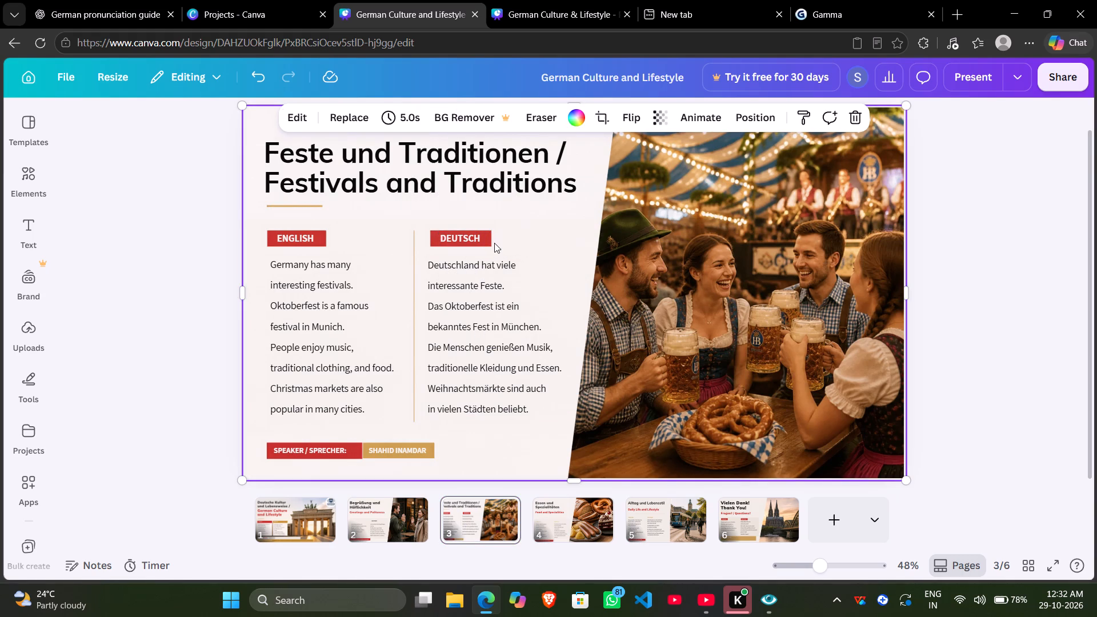
click(487, 241)
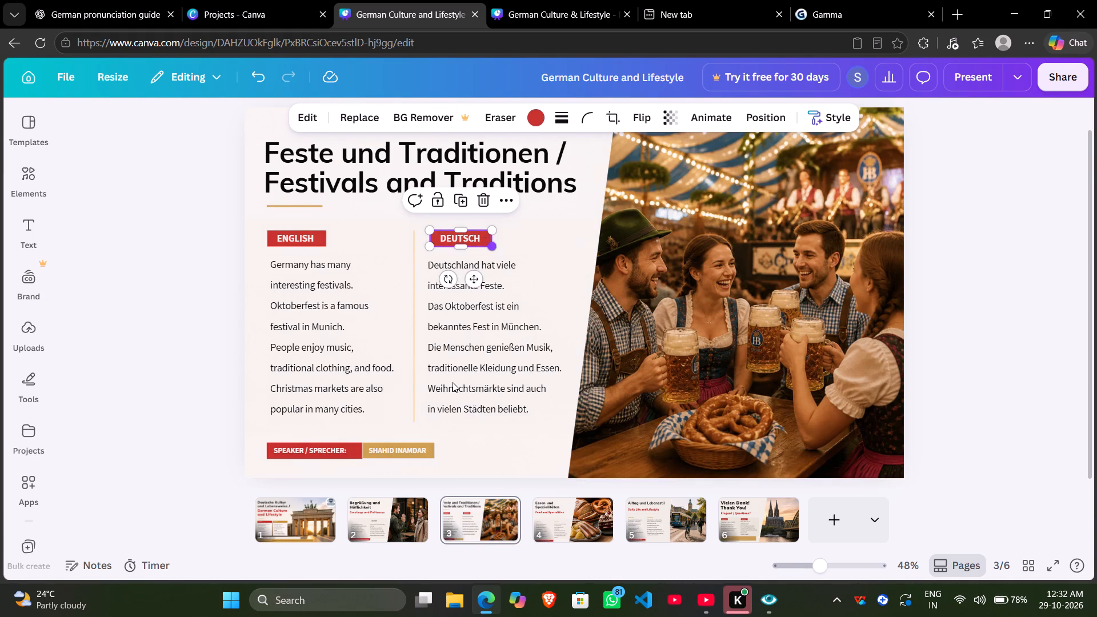
click(382, 547)
click(145, 399)
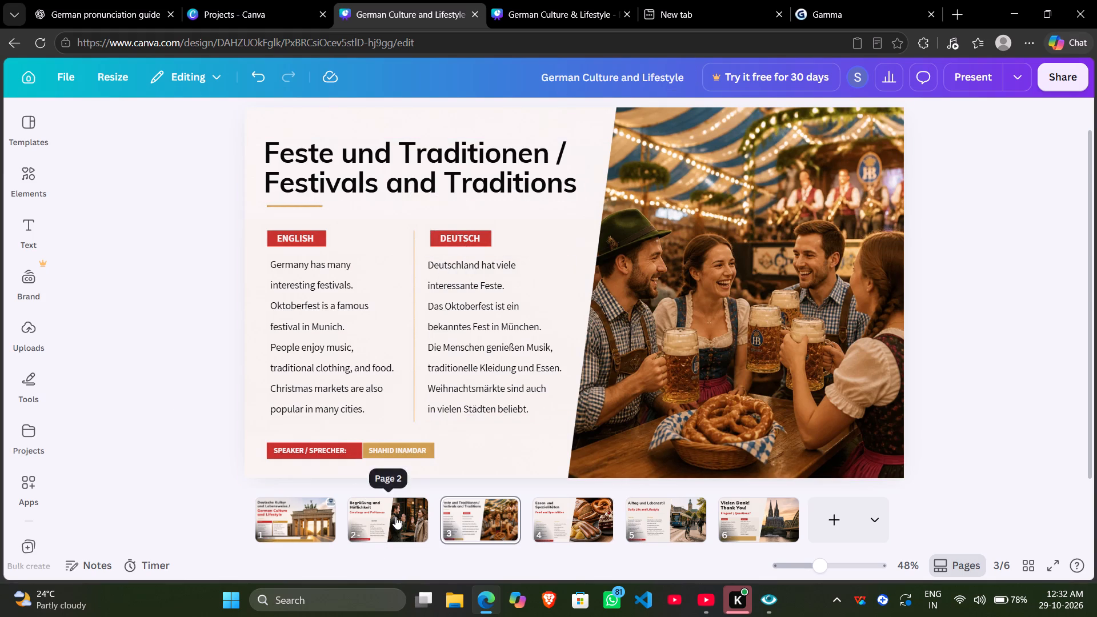
Apply the Glow text effect at intensity 40 to slide 2's DEUTSCH heading.
click(395, 516)
click(474, 302)
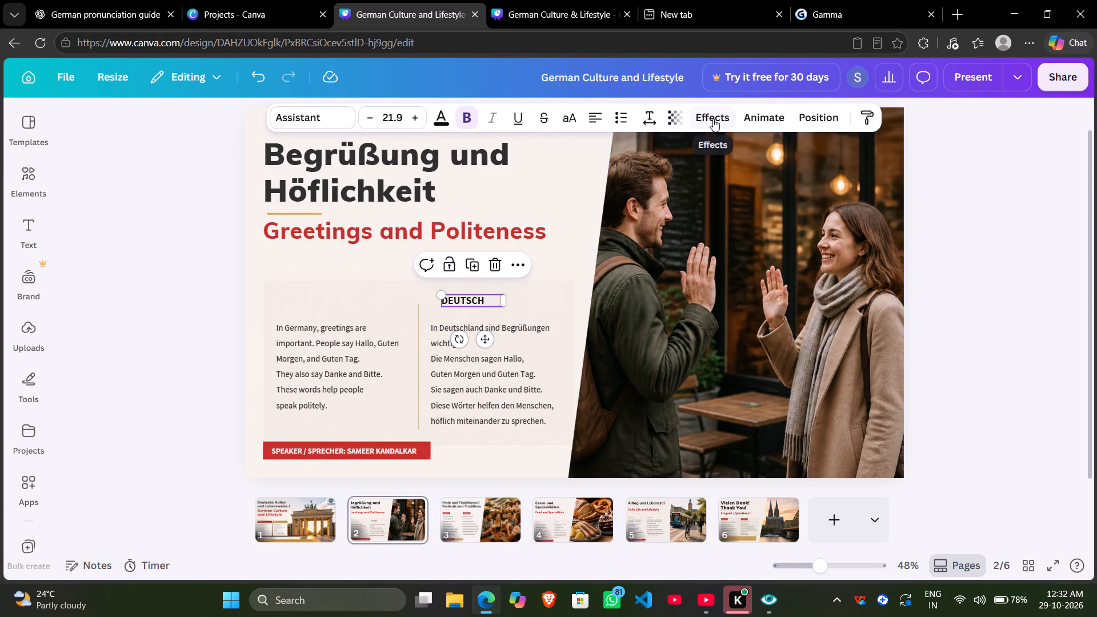
click(669, 120)
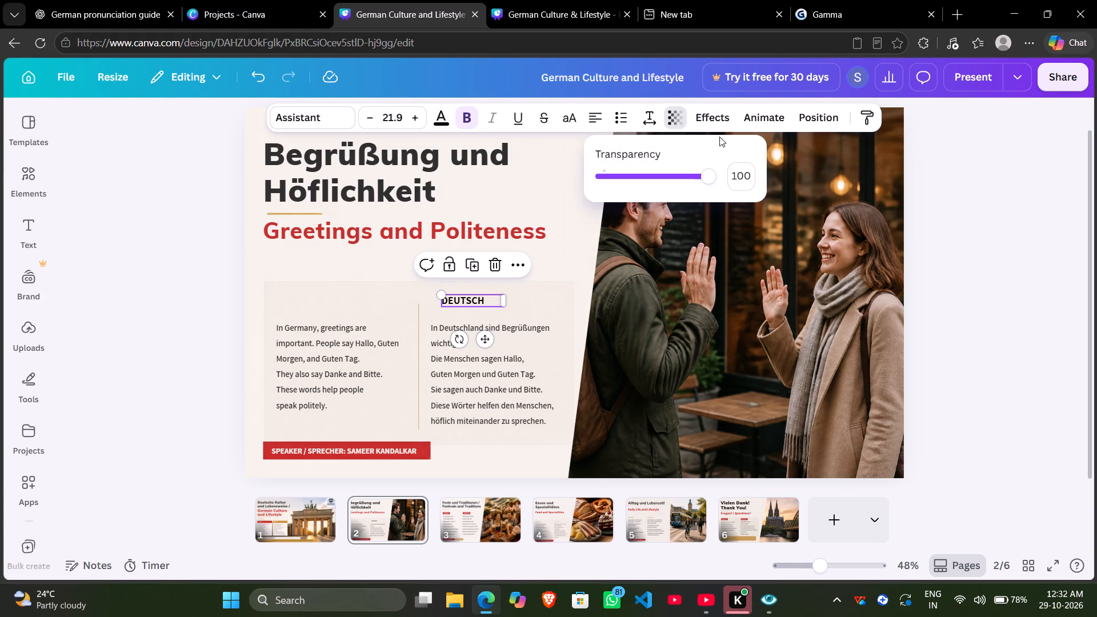
click(713, 116)
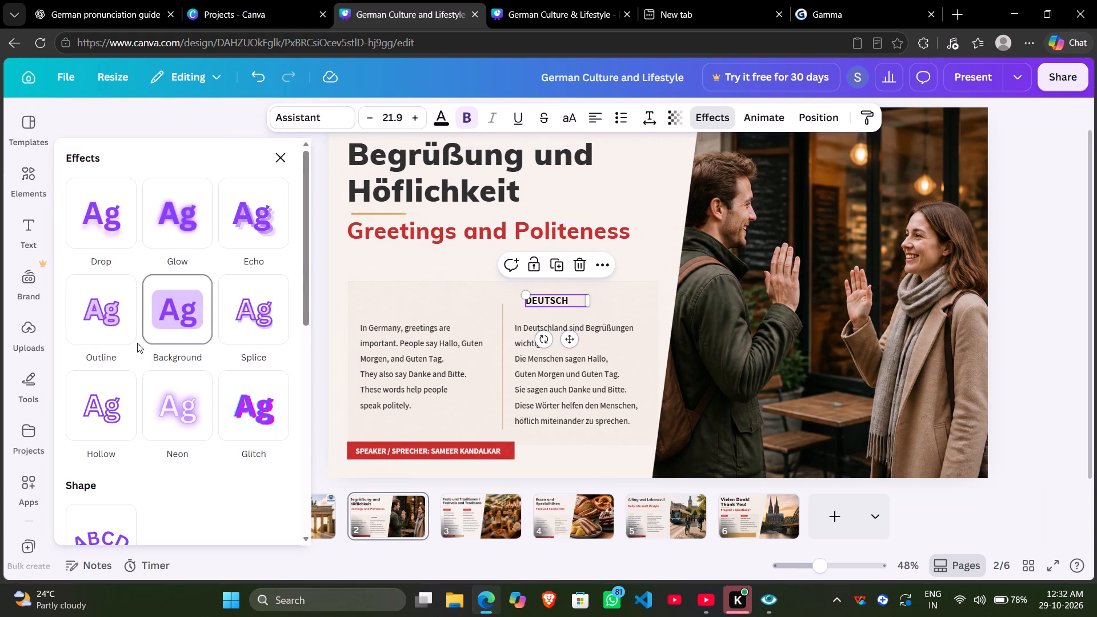
click(183, 219)
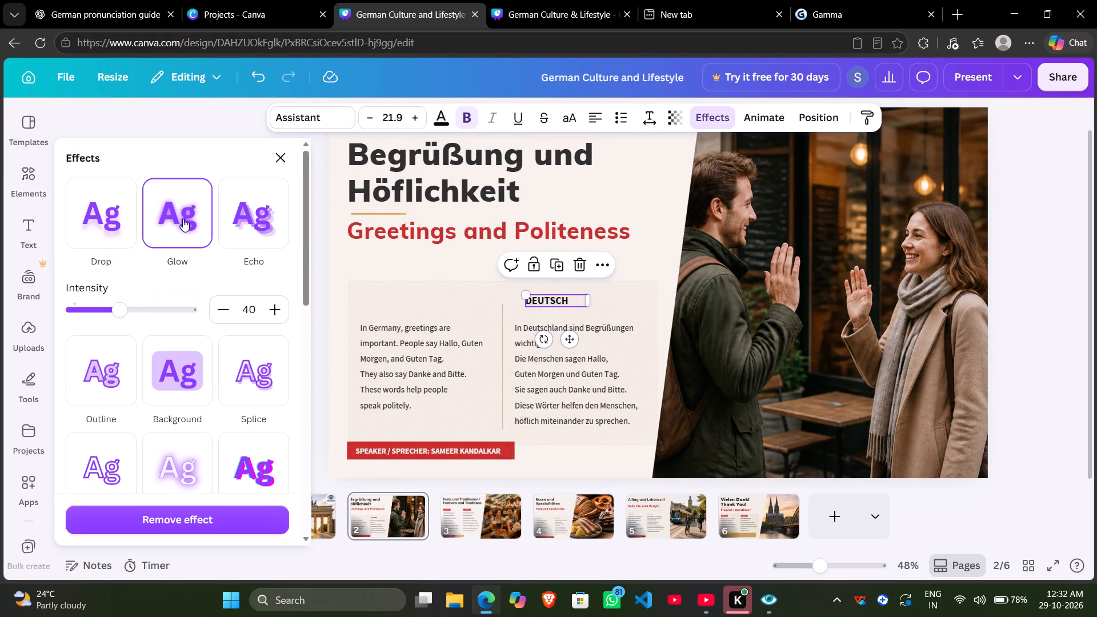
scroll(177, 318, down, 8)
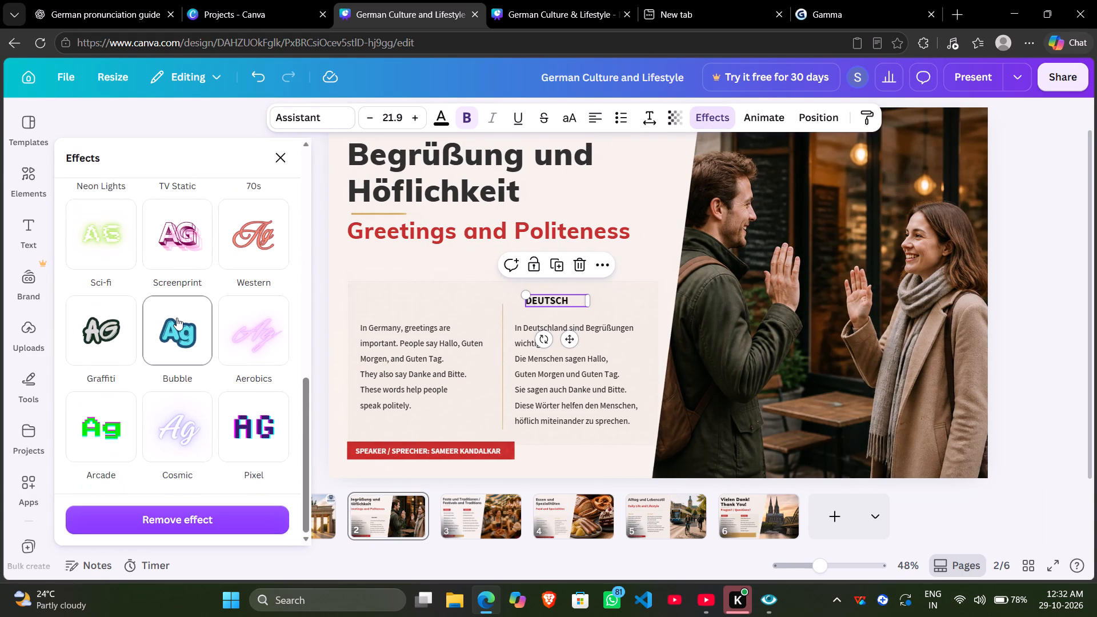
scroll(177, 318, down, 1)
scroll(177, 318, up, 8)
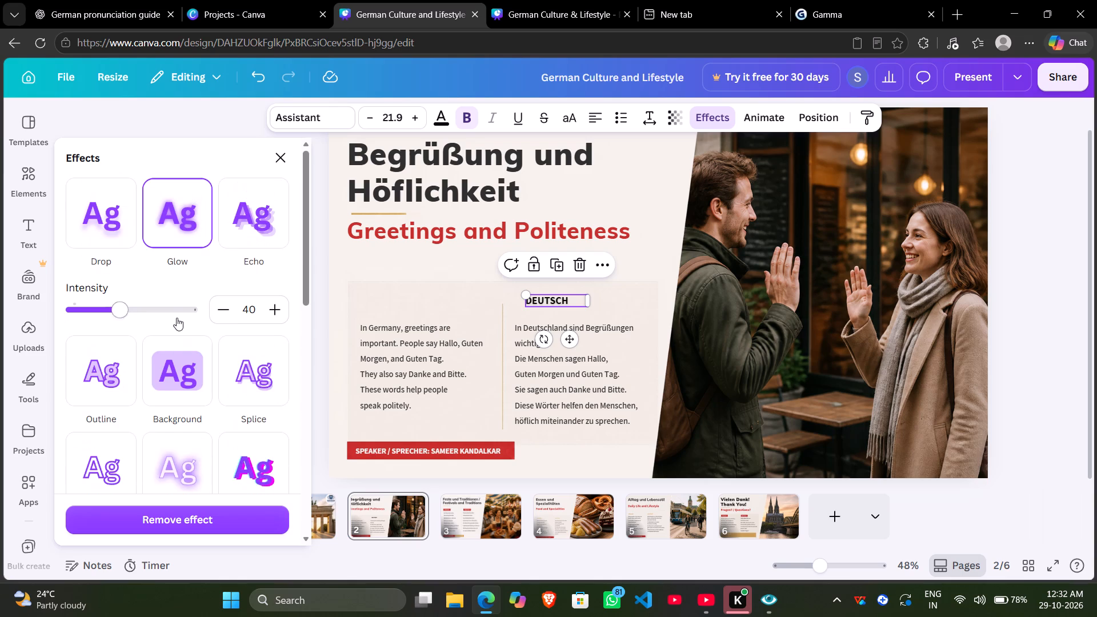
click(286, 157)
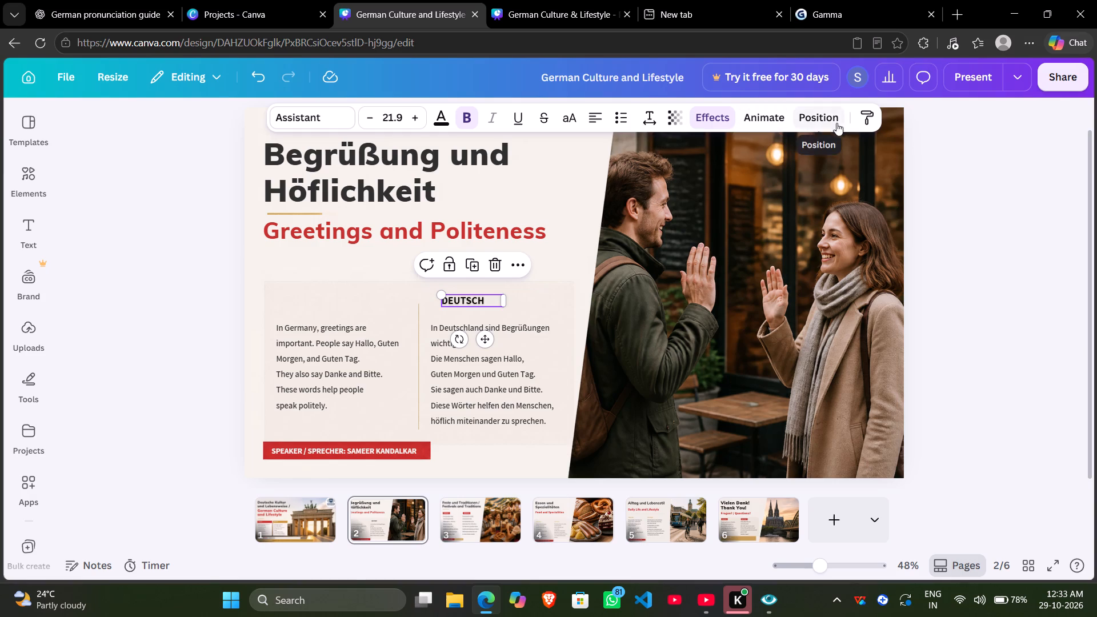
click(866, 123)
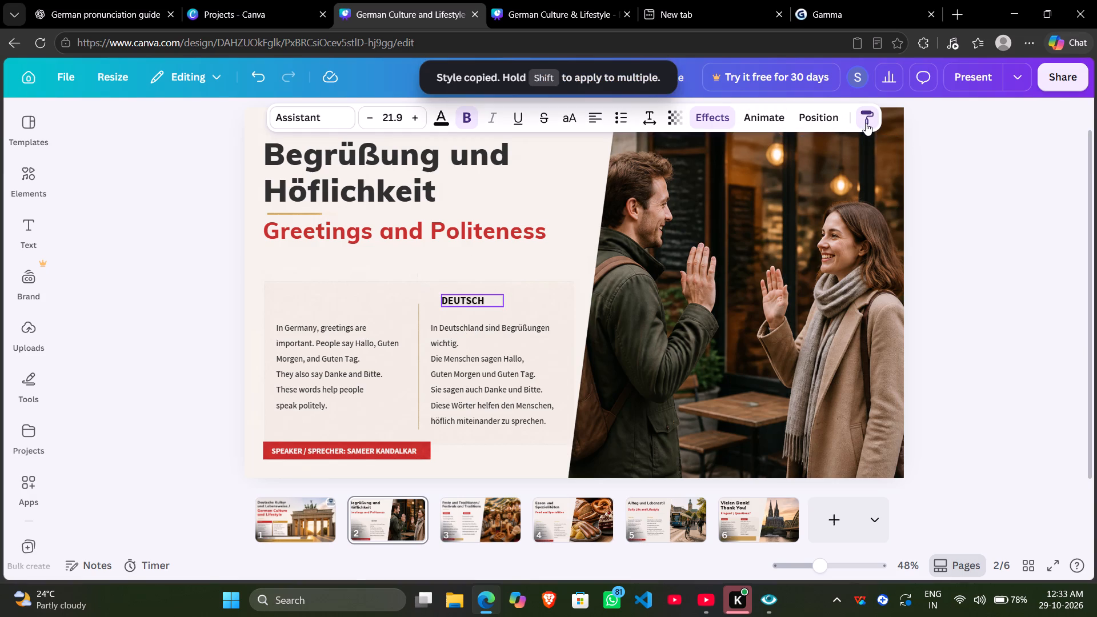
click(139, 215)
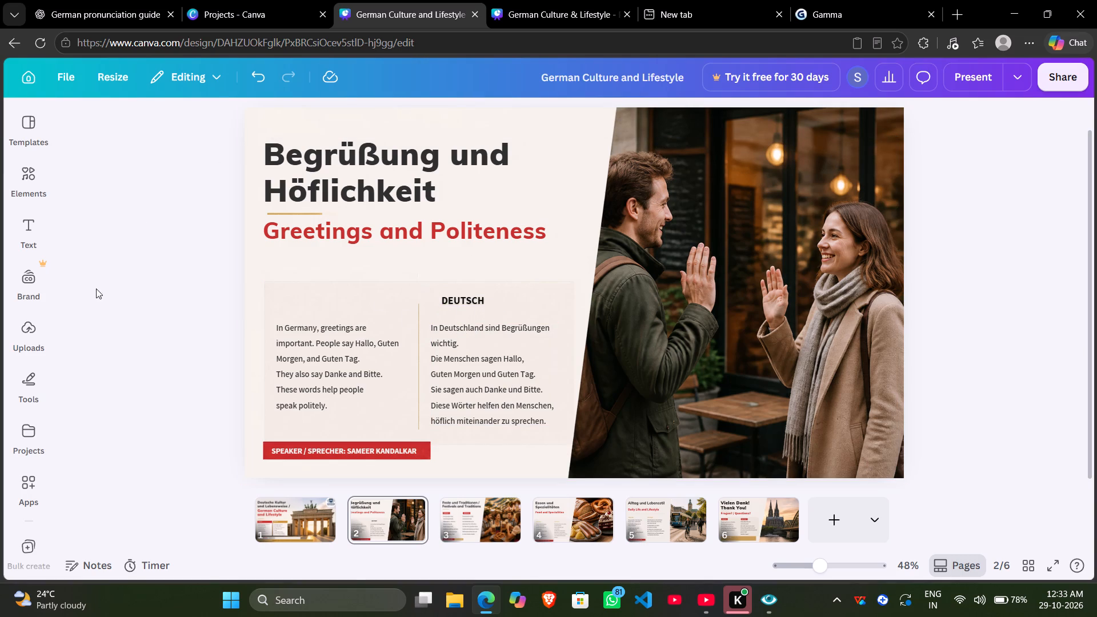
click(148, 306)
Copy the red rectangle behind slide 3's DEUTSCH heading onto slide 2 and place it over the DEUTSCH heading there.
click(476, 534)
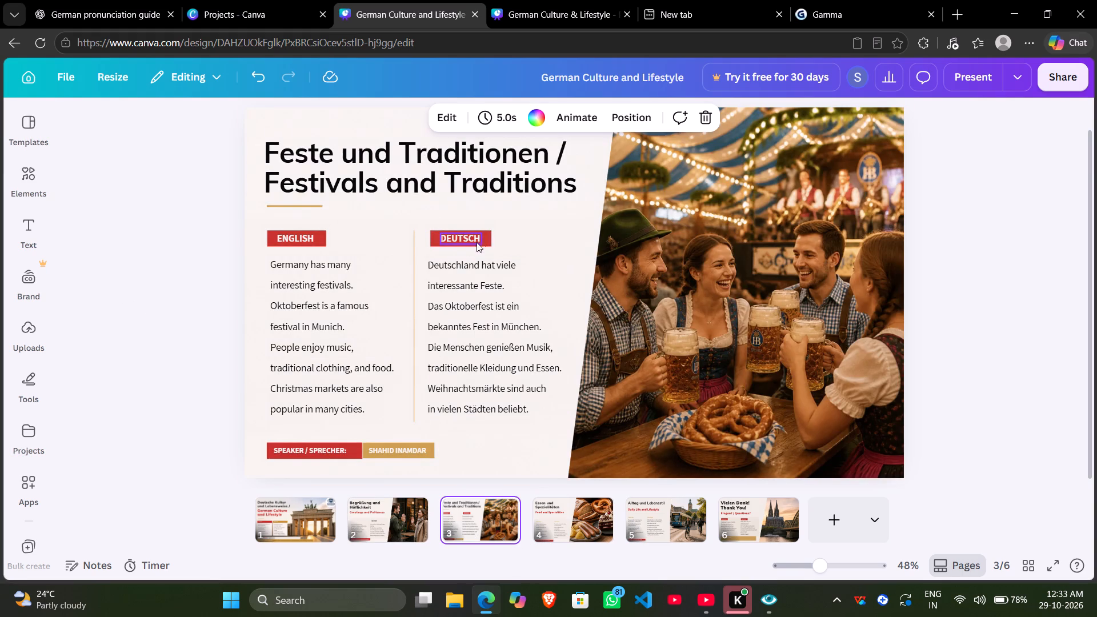
right_click(485, 241)
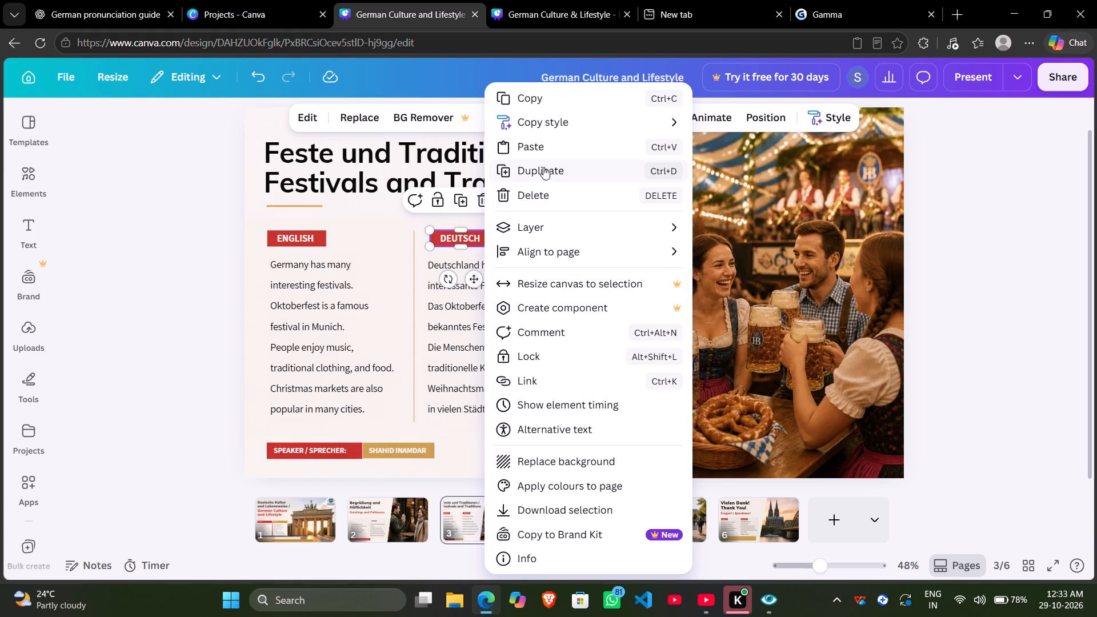
click(538, 103)
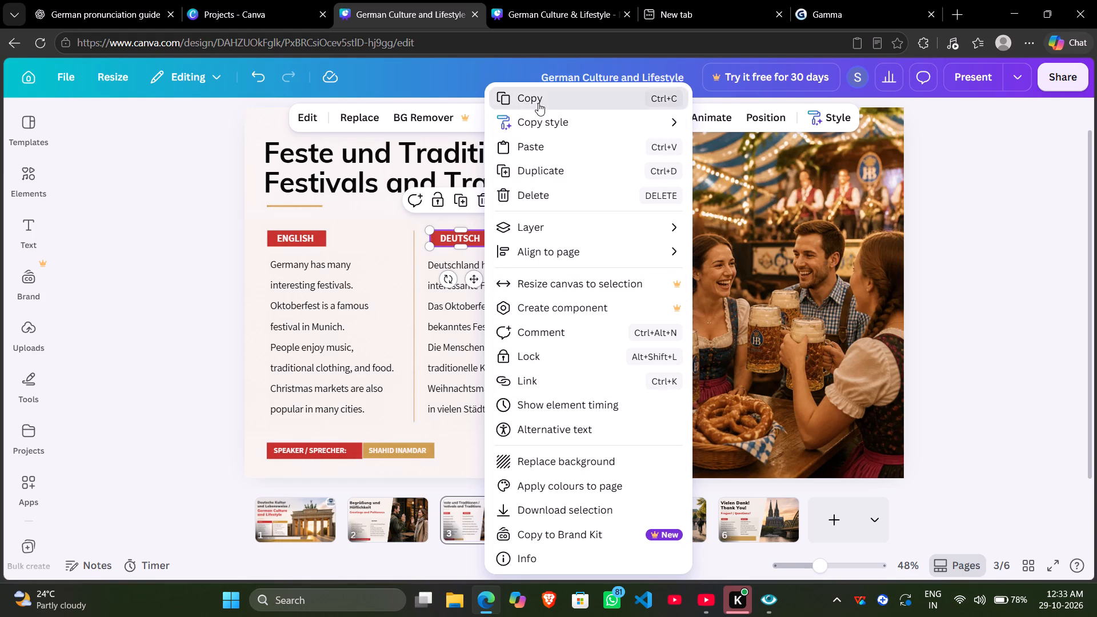
click(410, 515)
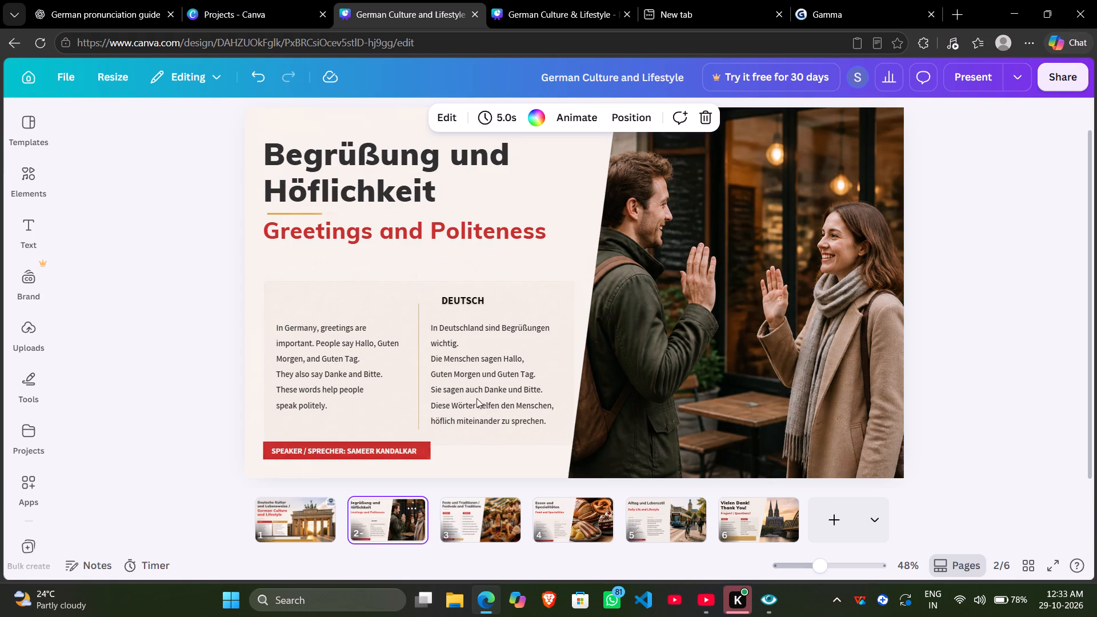
right_click(489, 302)
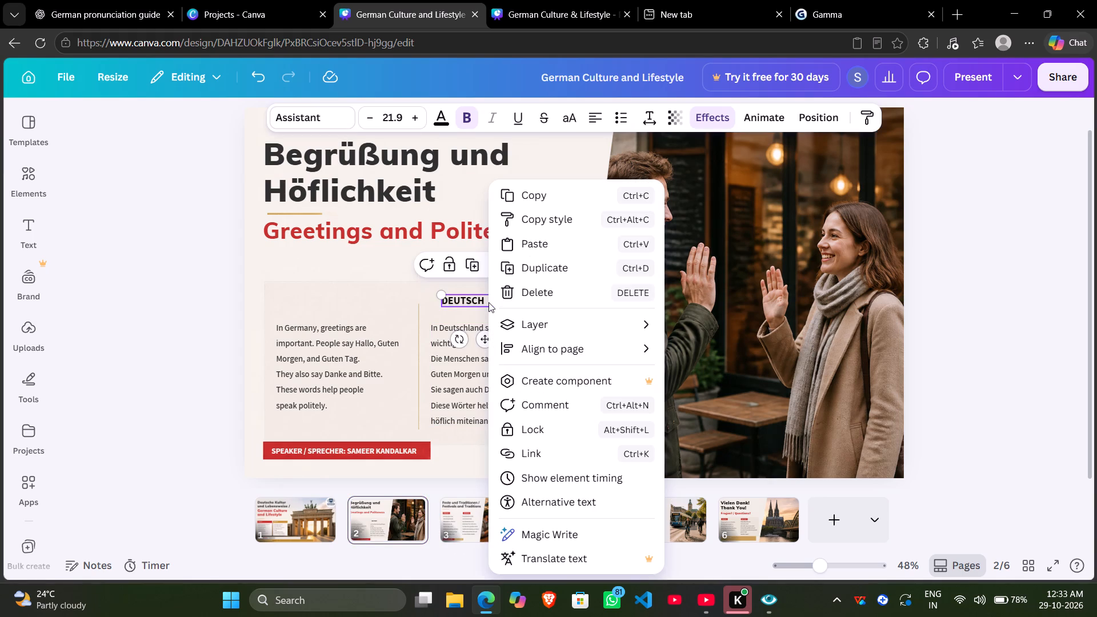
click(545, 241)
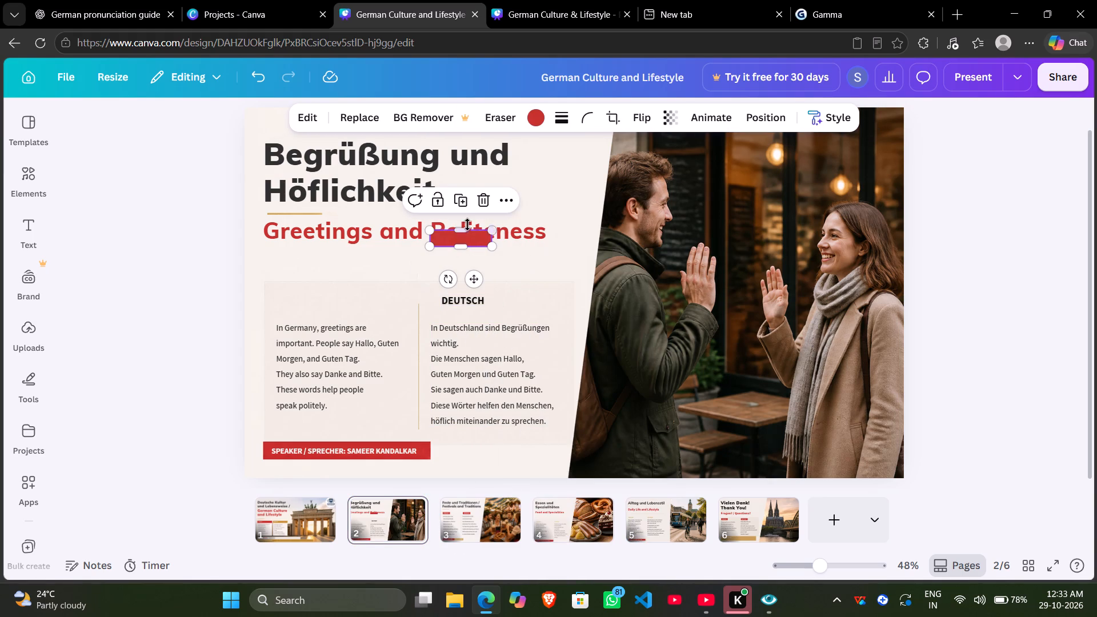
drag(472, 237, 475, 298)
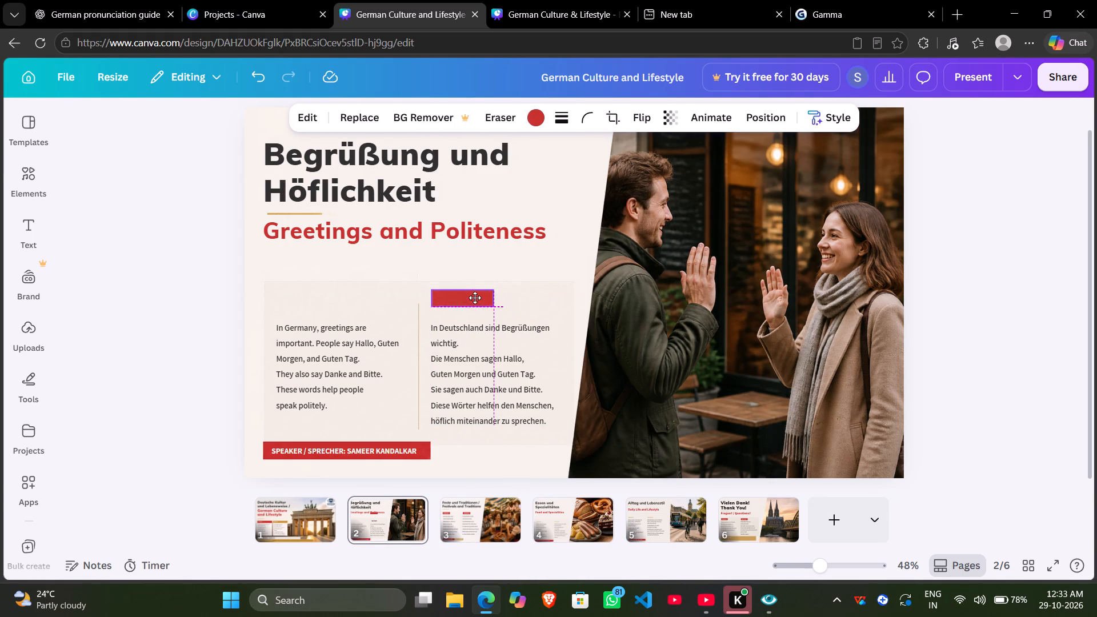
drag(475, 298, 475, 300)
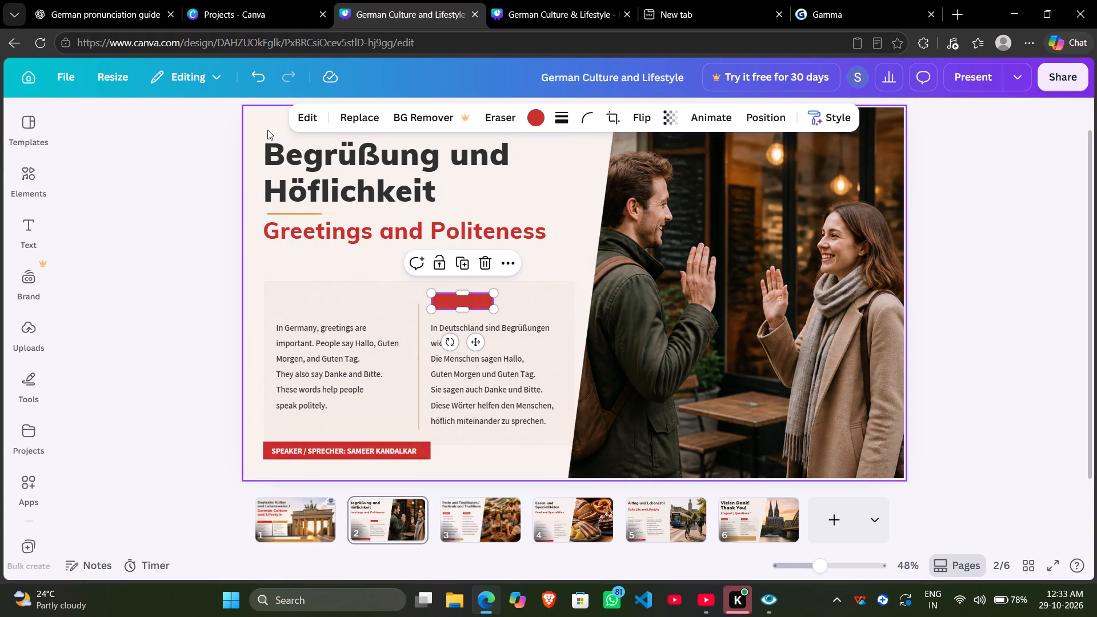
Send slide 2's red rectangle backward one layer, behind the DEUTSCH text.
click(510, 263)
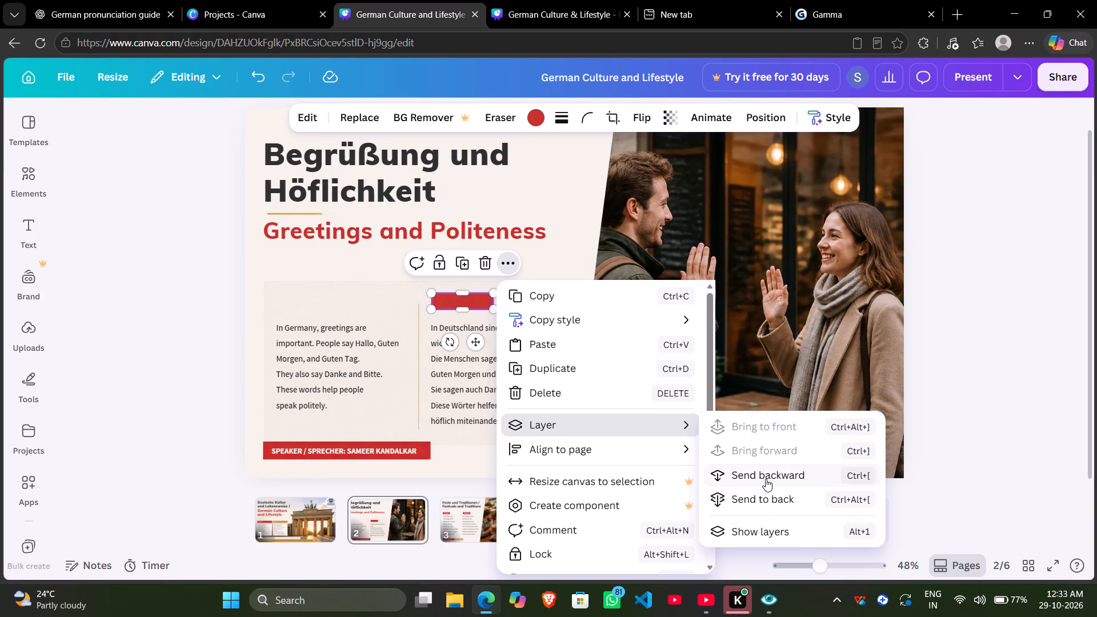
click(766, 478)
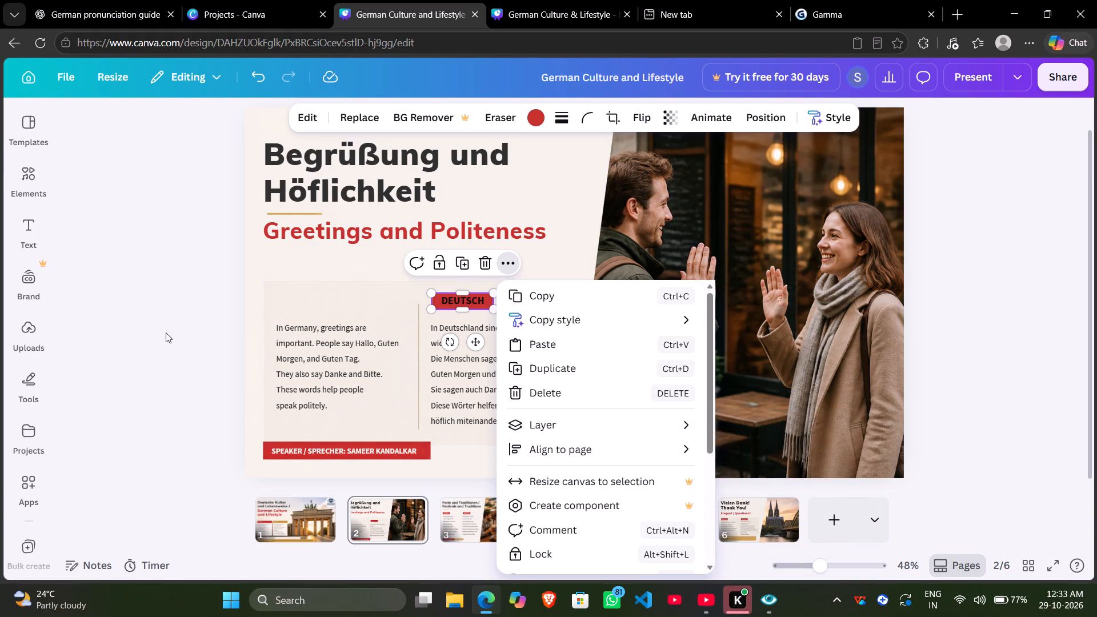
click(166, 332)
Set the text colour of slide 2's DEUTSCH heading to off-white.
click(488, 533)
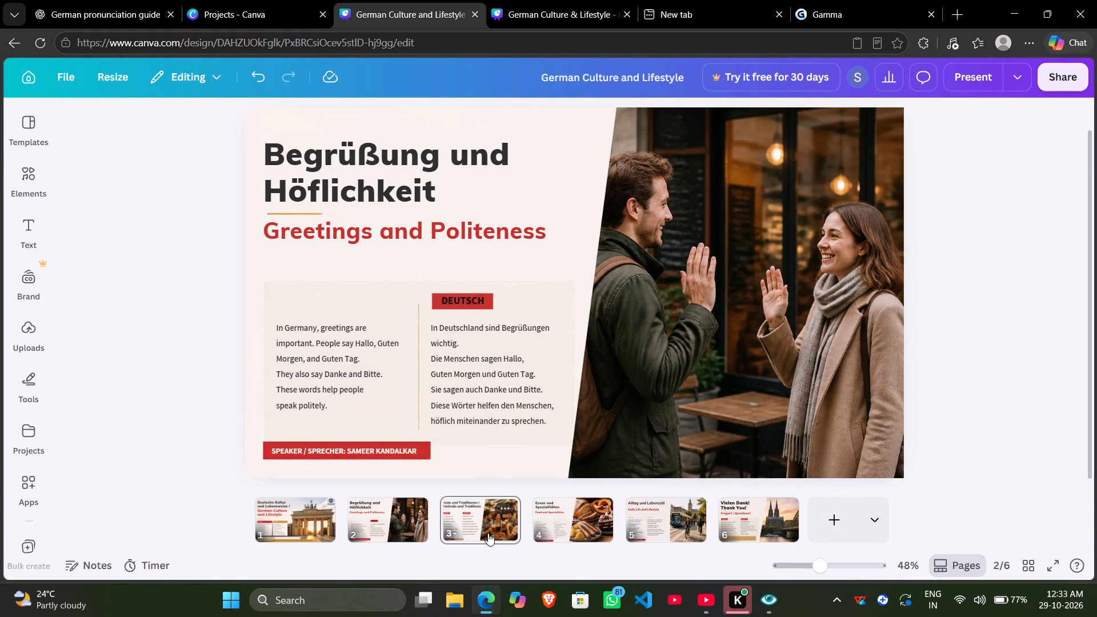
click(399, 506)
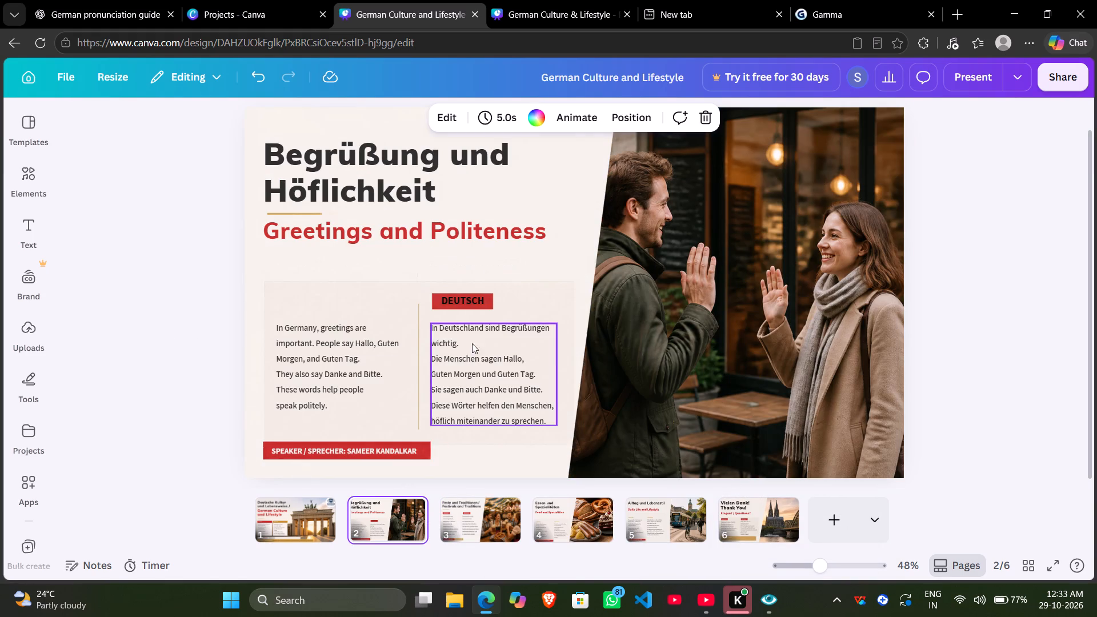
click(469, 301)
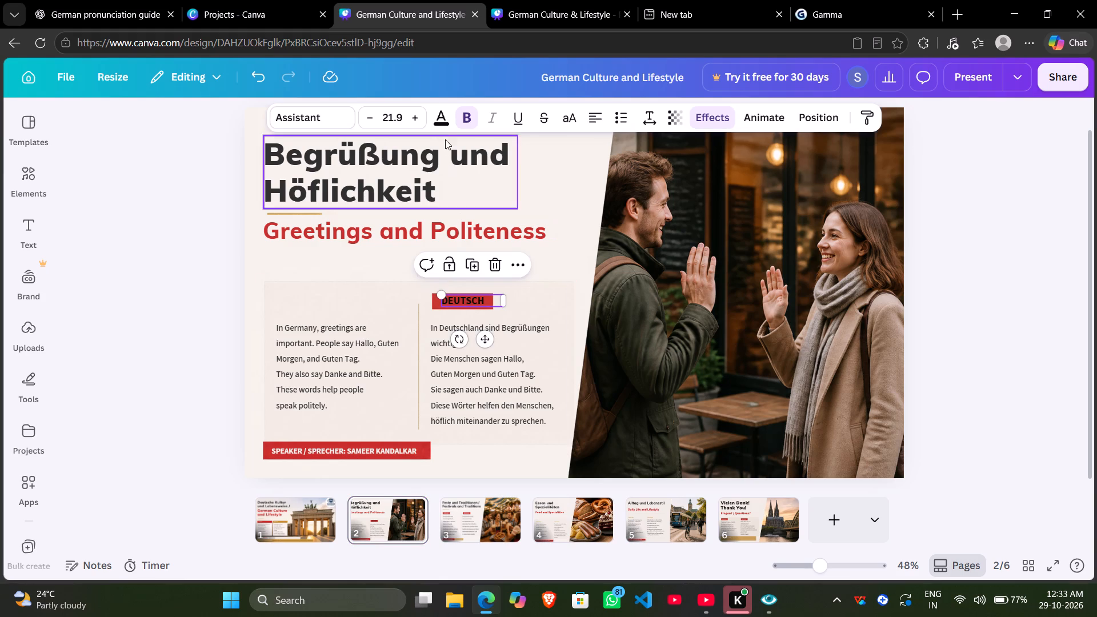
click(441, 119)
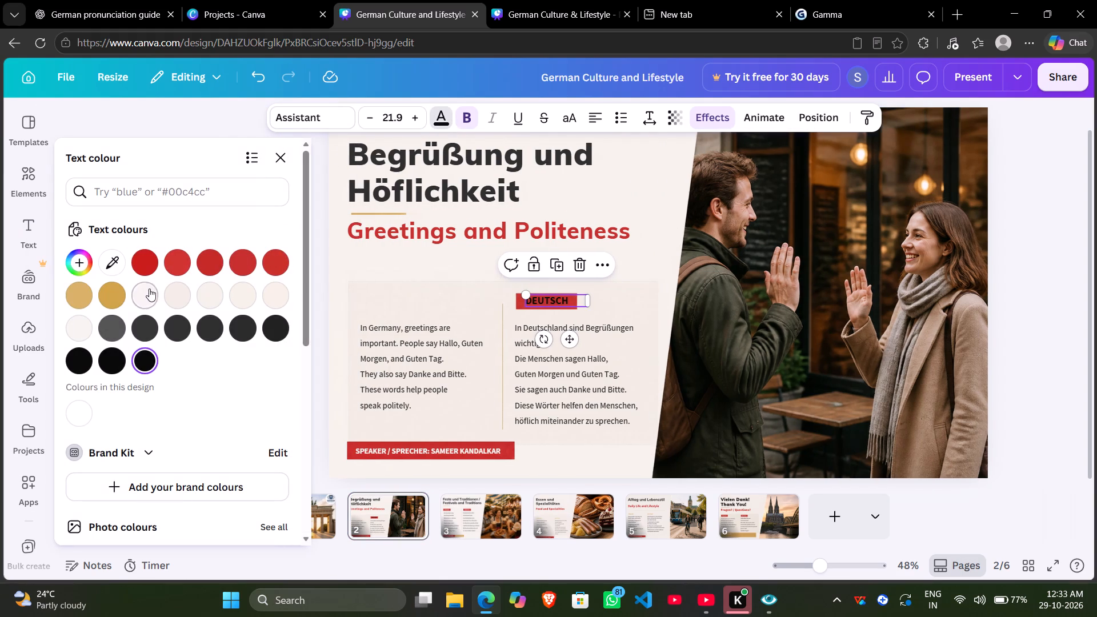
click(146, 292)
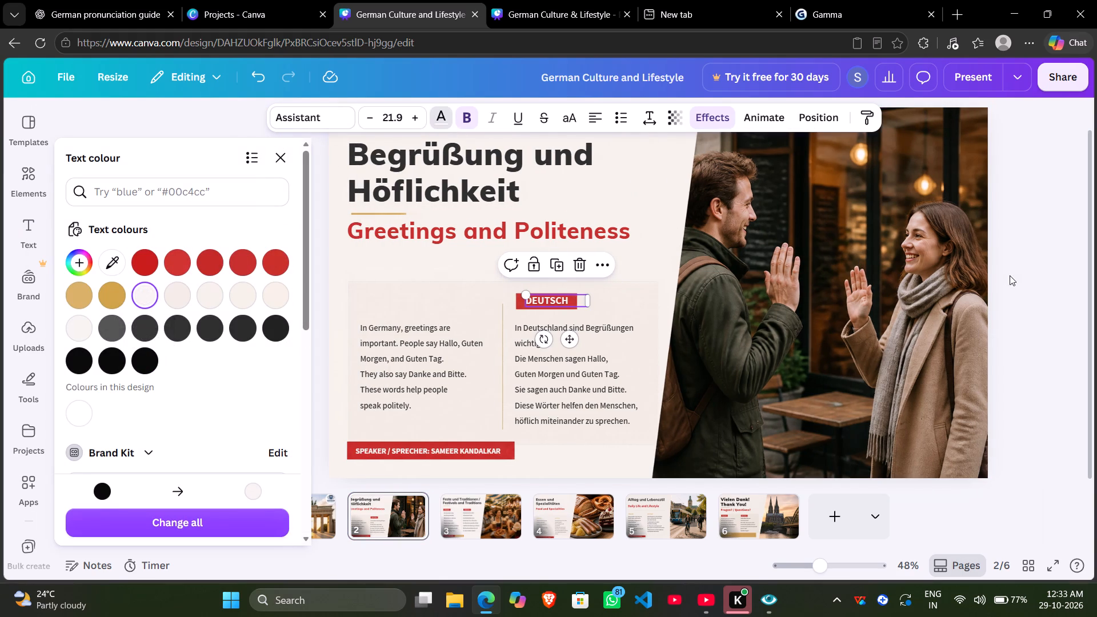
click(1031, 294)
click(146, 330)
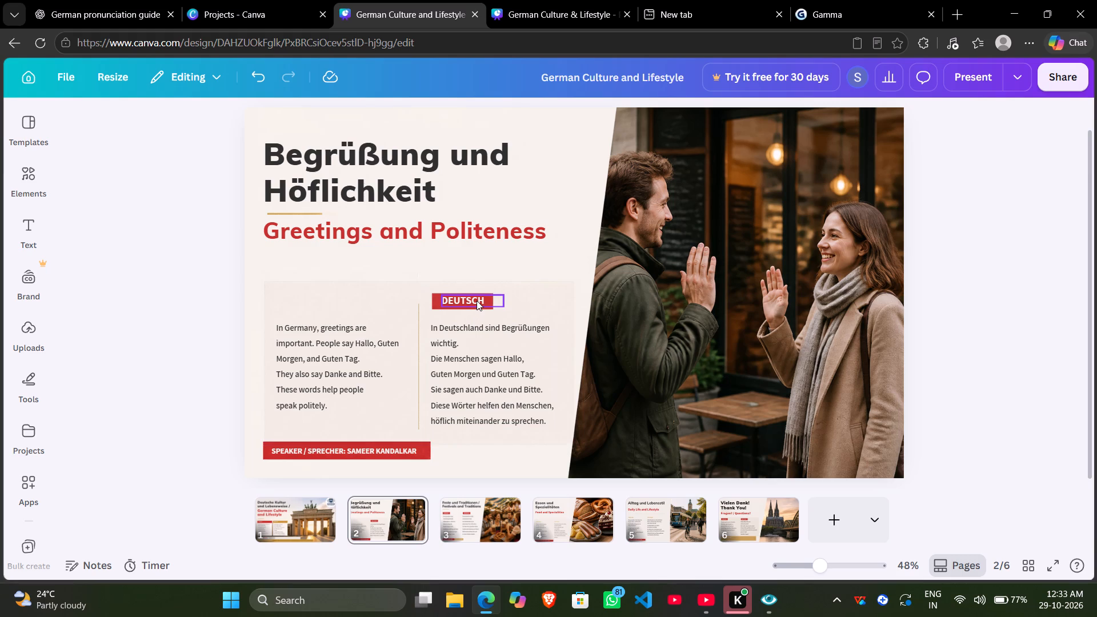
Move slide 2's red rectangle slightly up and away from the divider, and reposition the DEUTSCH heading on it.
drag(438, 302, 442, 301)
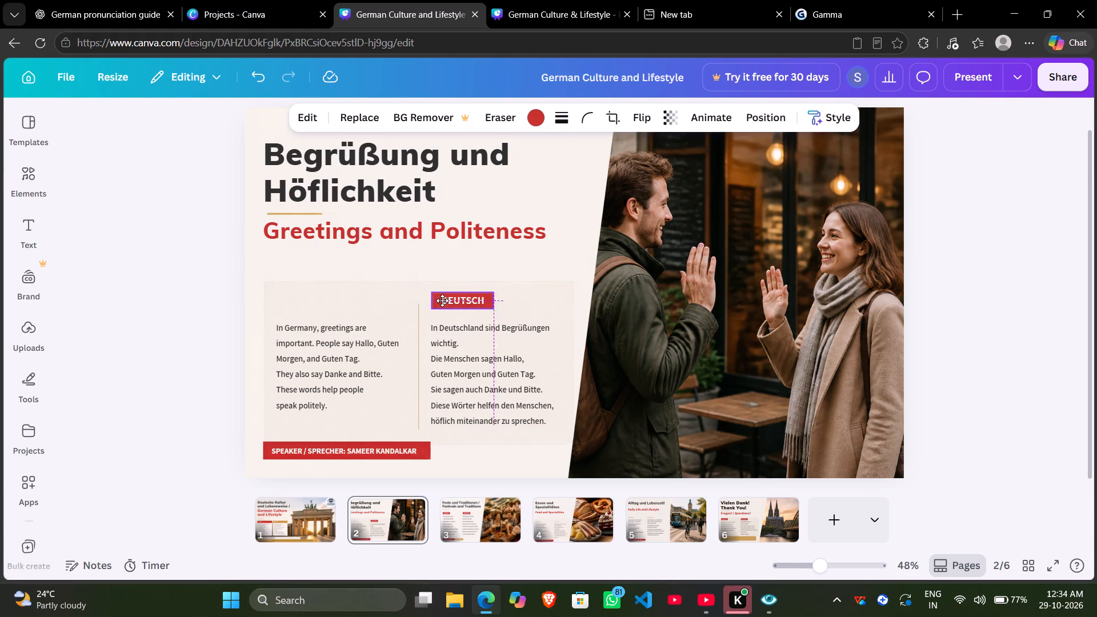
drag(442, 301, 443, 295)
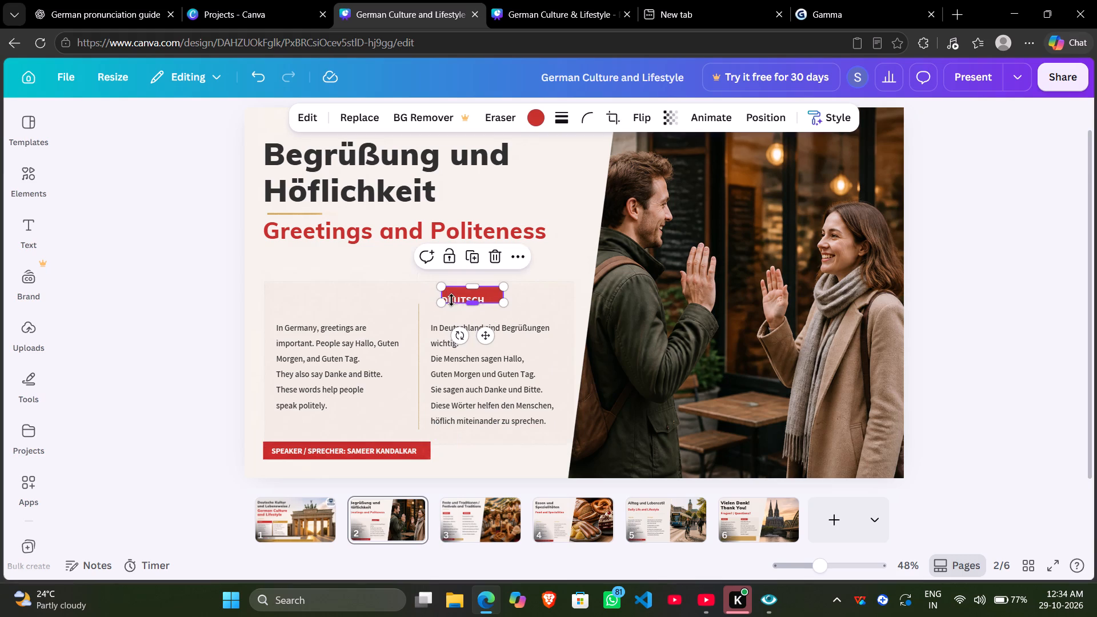
click(165, 324)
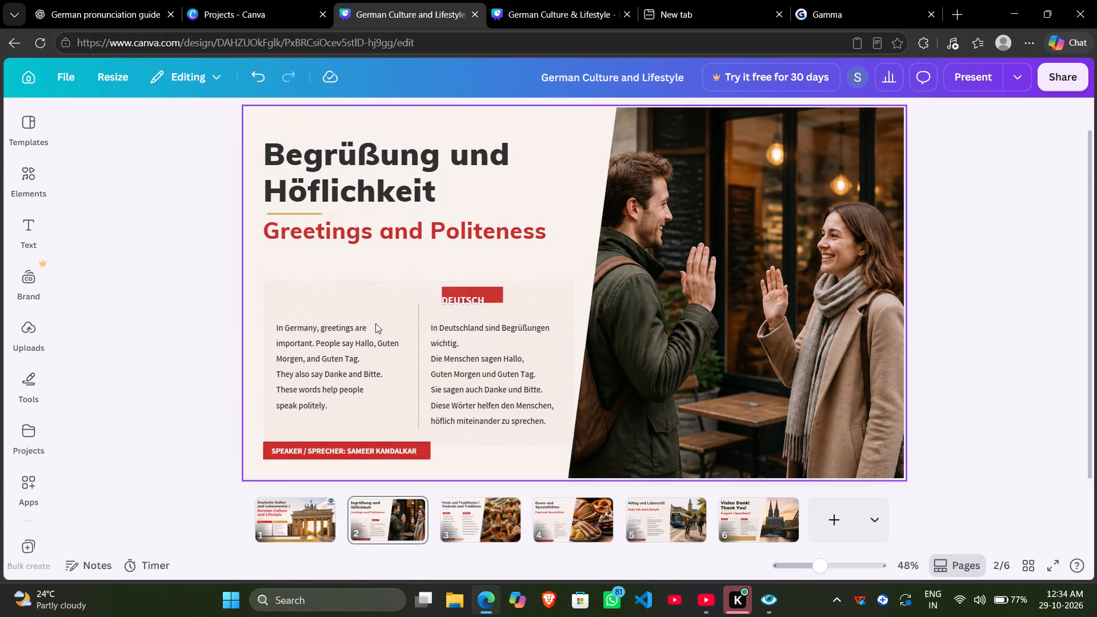
drag(476, 296, 481, 292)
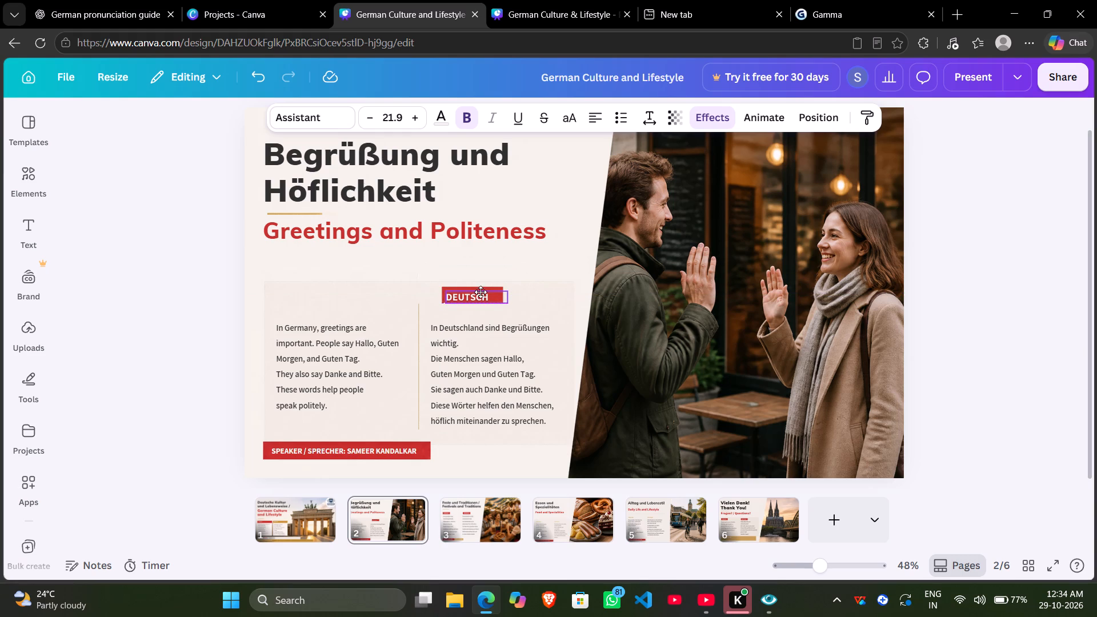
drag(481, 292, 481, 292)
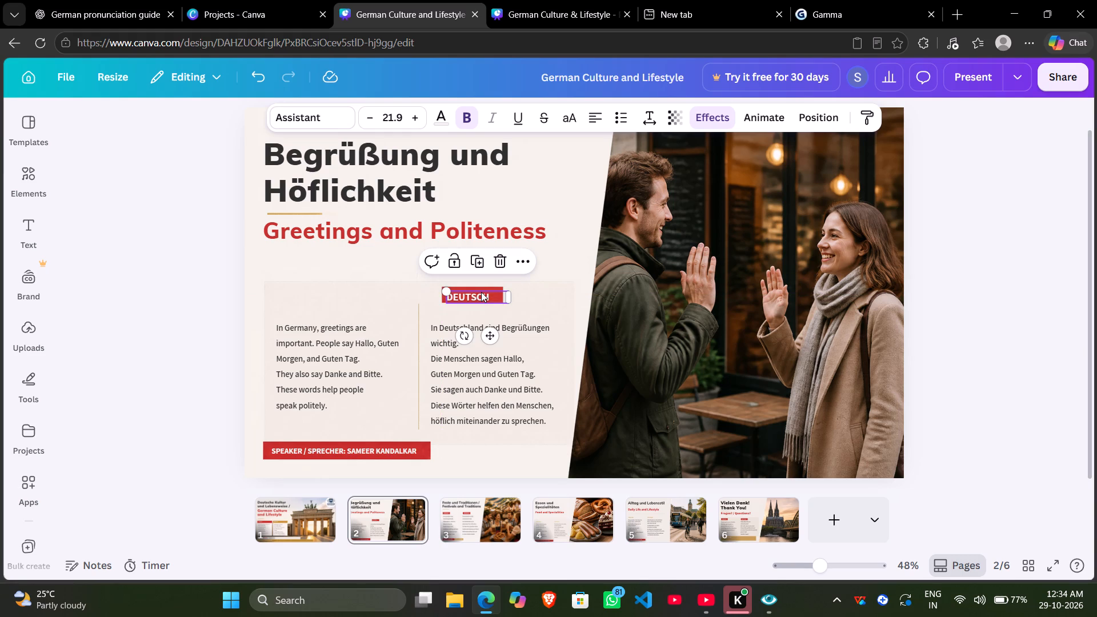
click(486, 294)
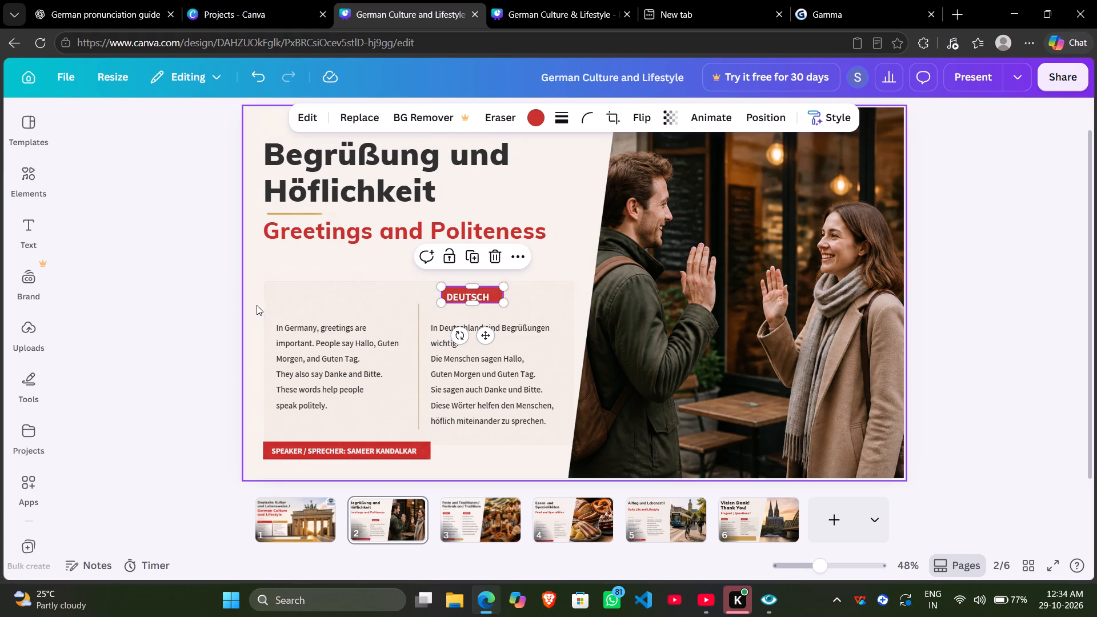
click(146, 311)
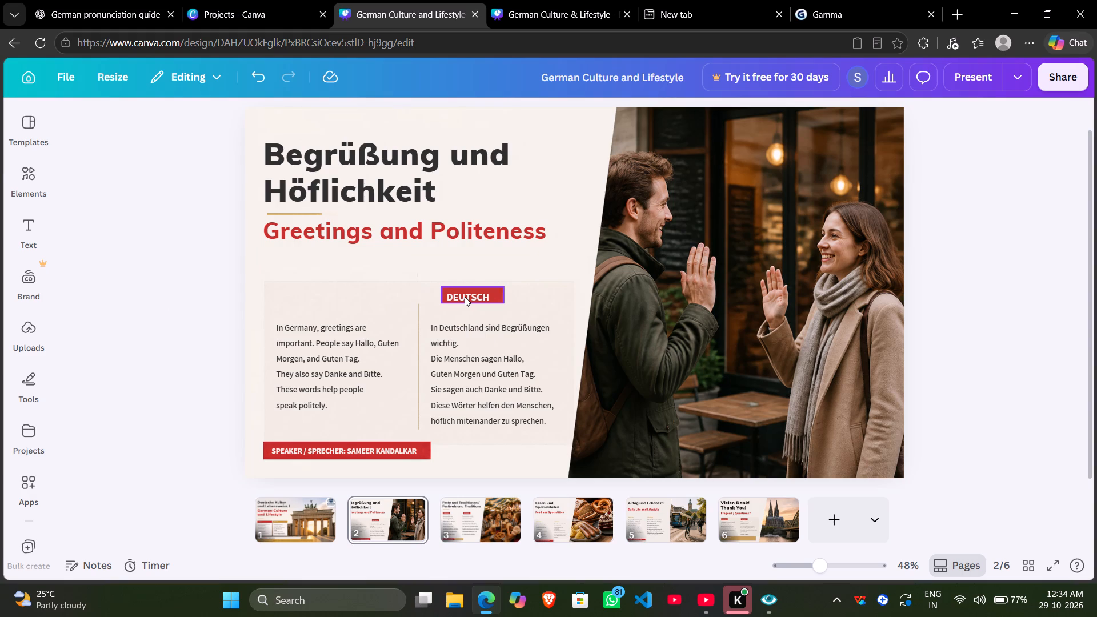
click(465, 297)
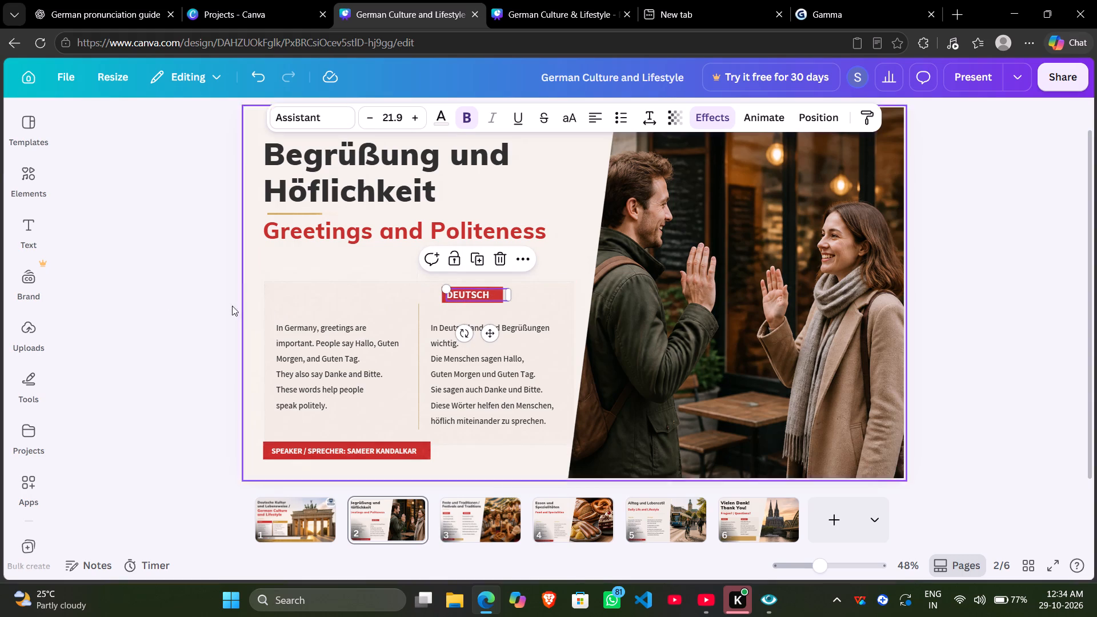
click(119, 339)
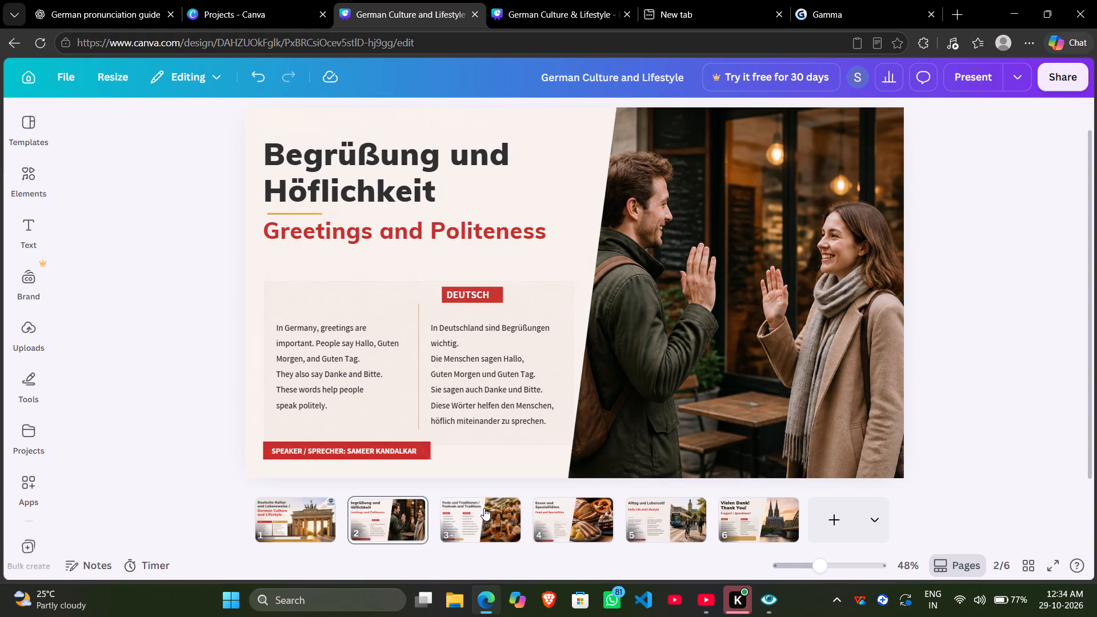
Paste a copy of the red rectangle on slide 2 and place it above the English text, level with the DEUTSCH label.
right_click(326, 295)
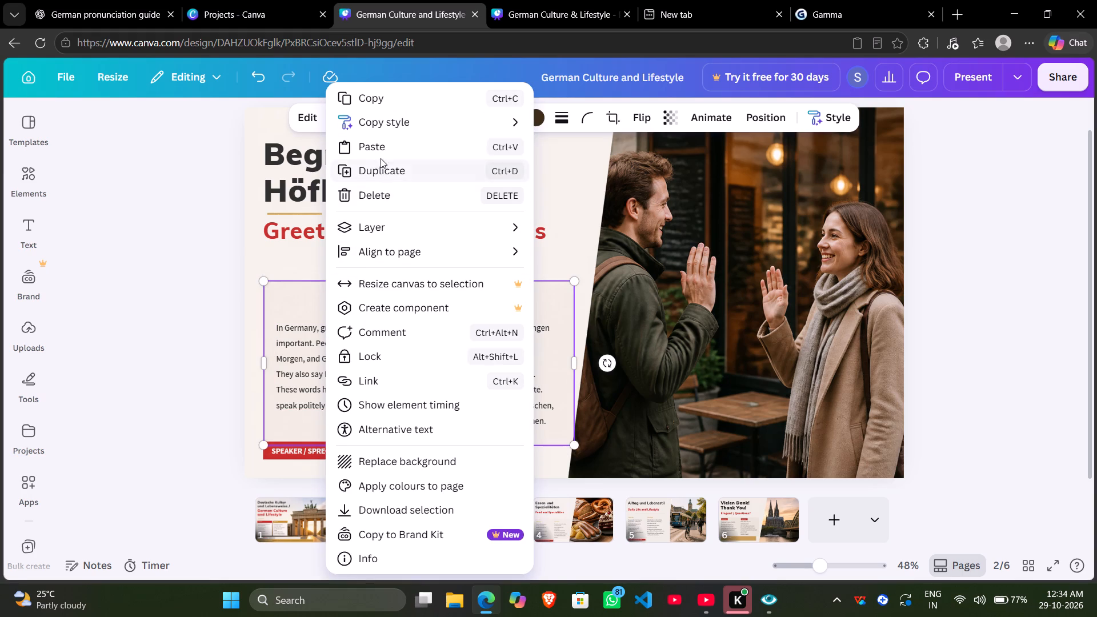
click(379, 148)
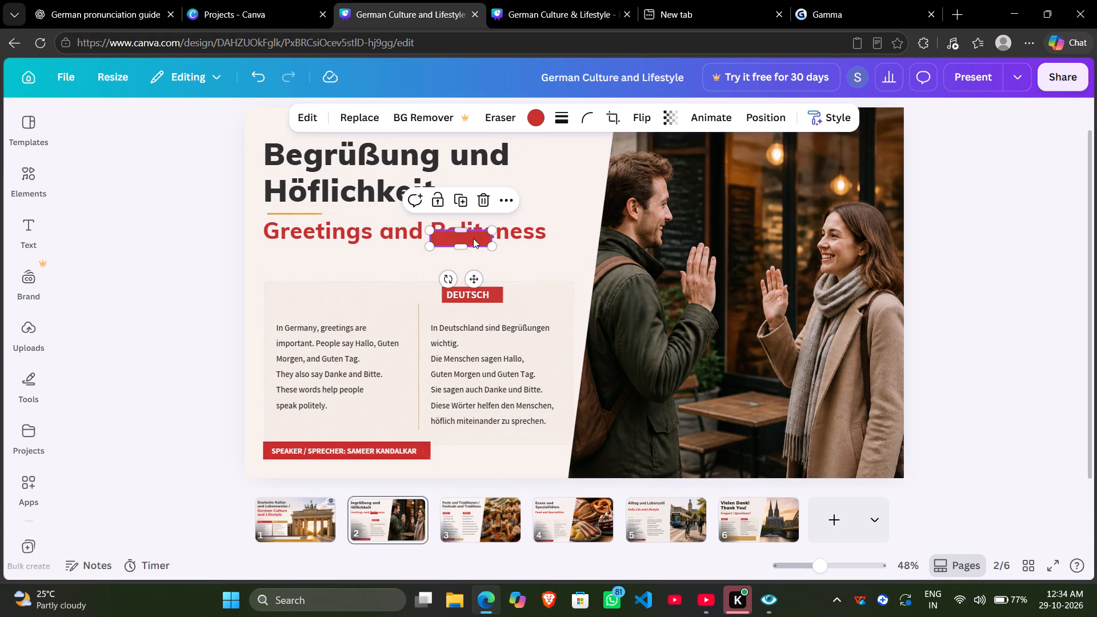
drag(473, 238, 337, 295)
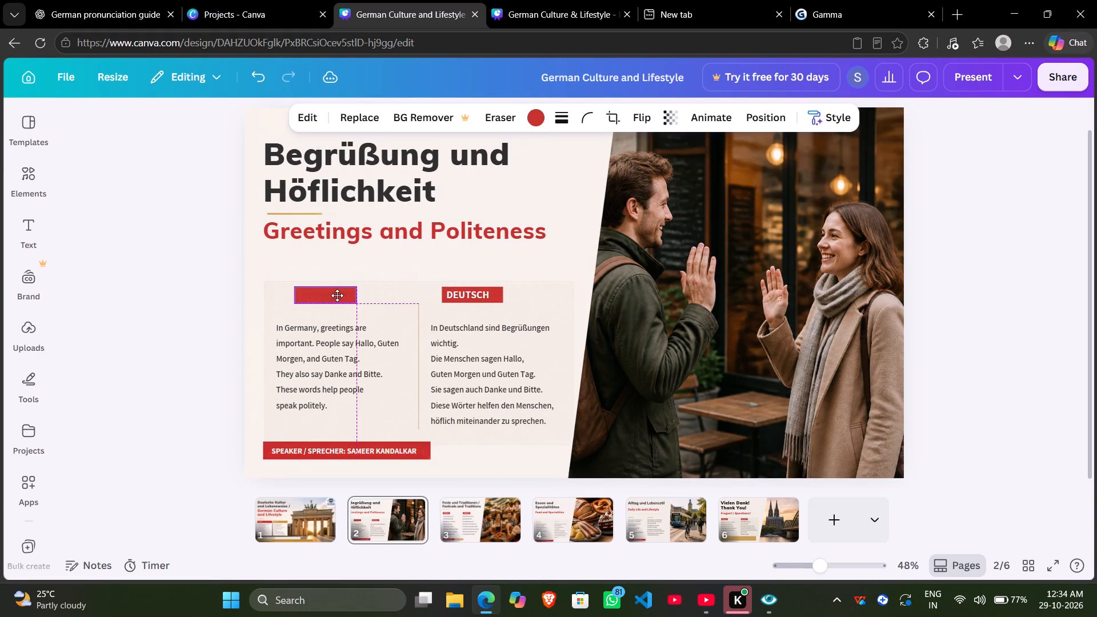
drag(337, 295, 337, 295)
drag(337, 295, 336, 295)
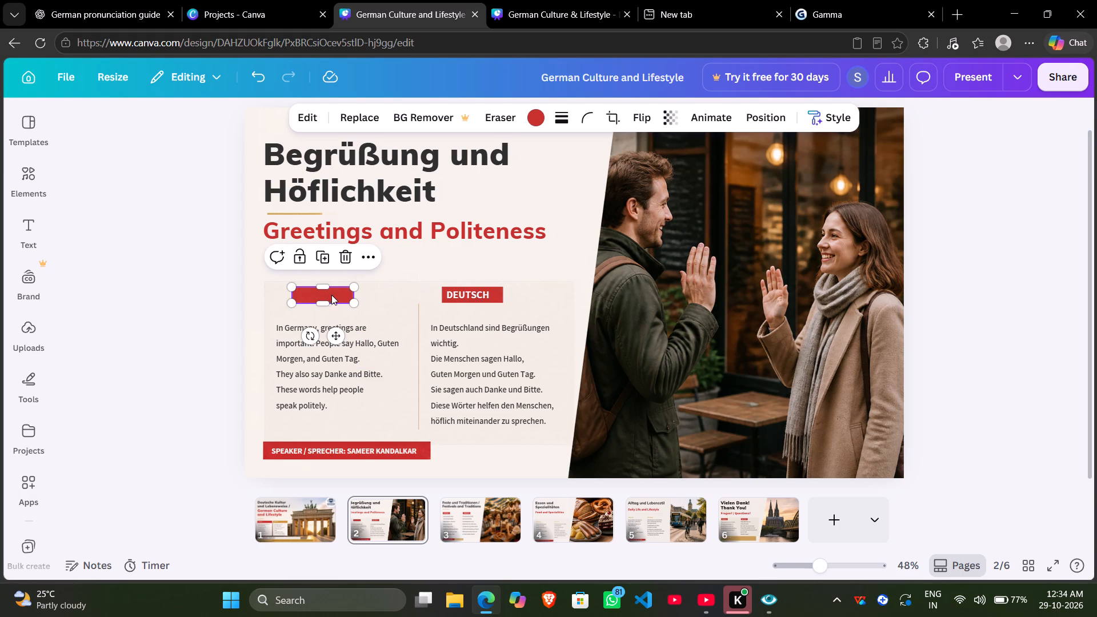
Copy slide 3's ENGLISH heading onto slide 2 and centre it on the empty red rectangle above the English text.
click(490, 518)
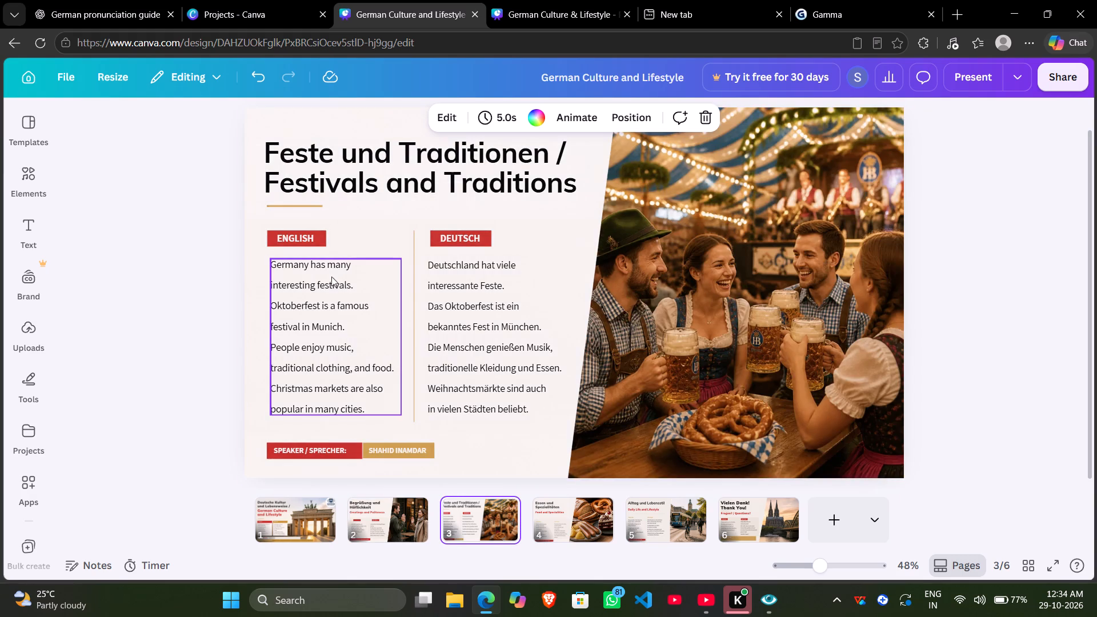
right_click(307, 238)
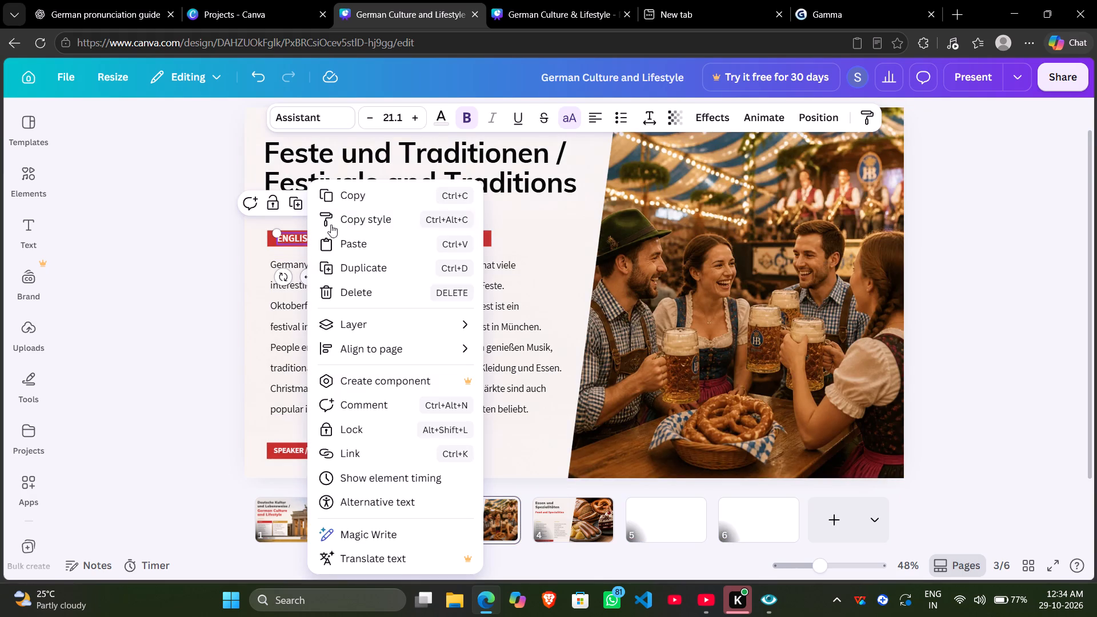
click(361, 199)
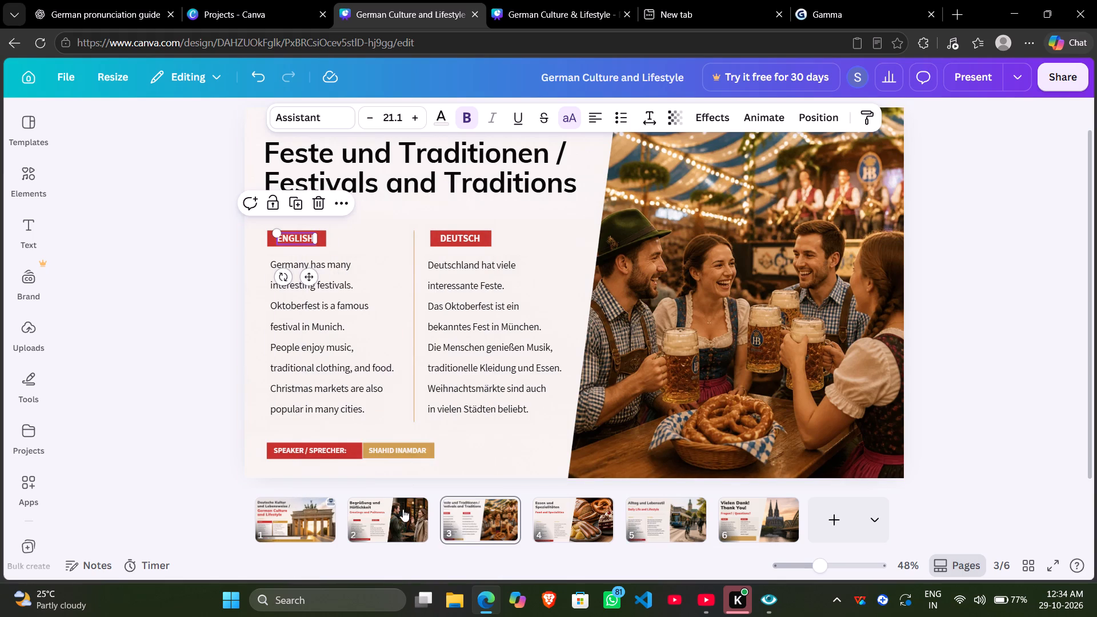
click(401, 520)
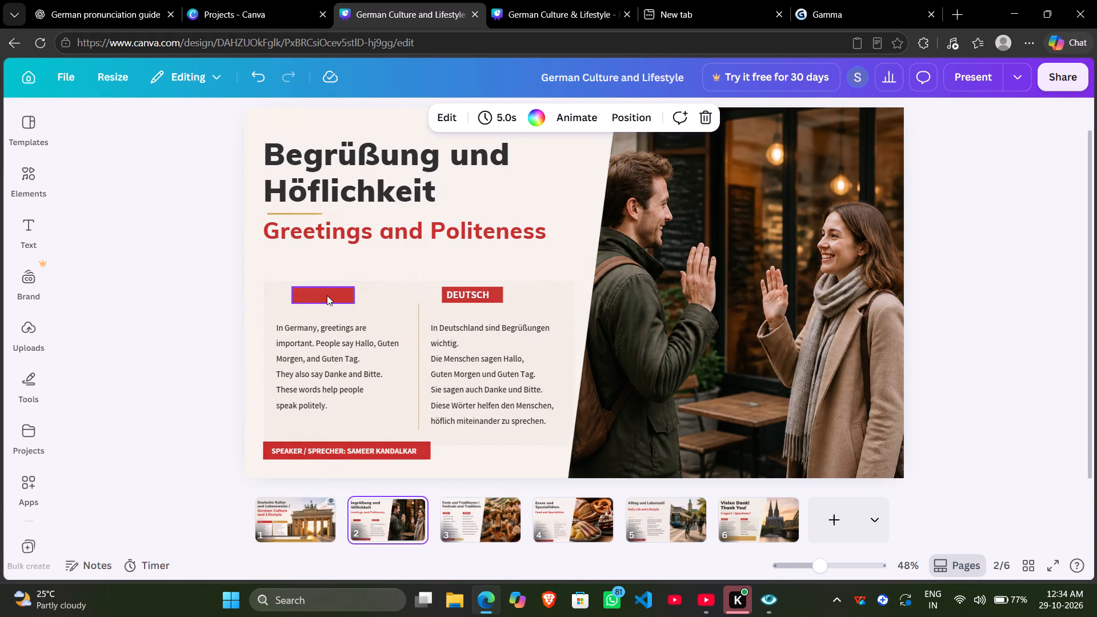
right_click(327, 295)
click(374, 151)
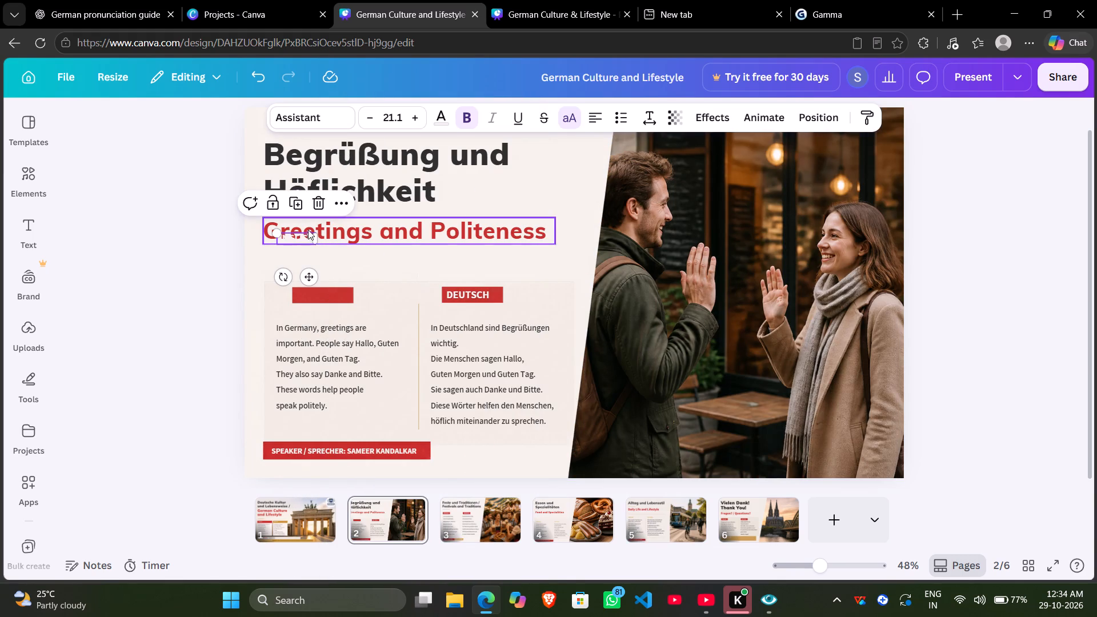
drag(299, 238, 317, 298)
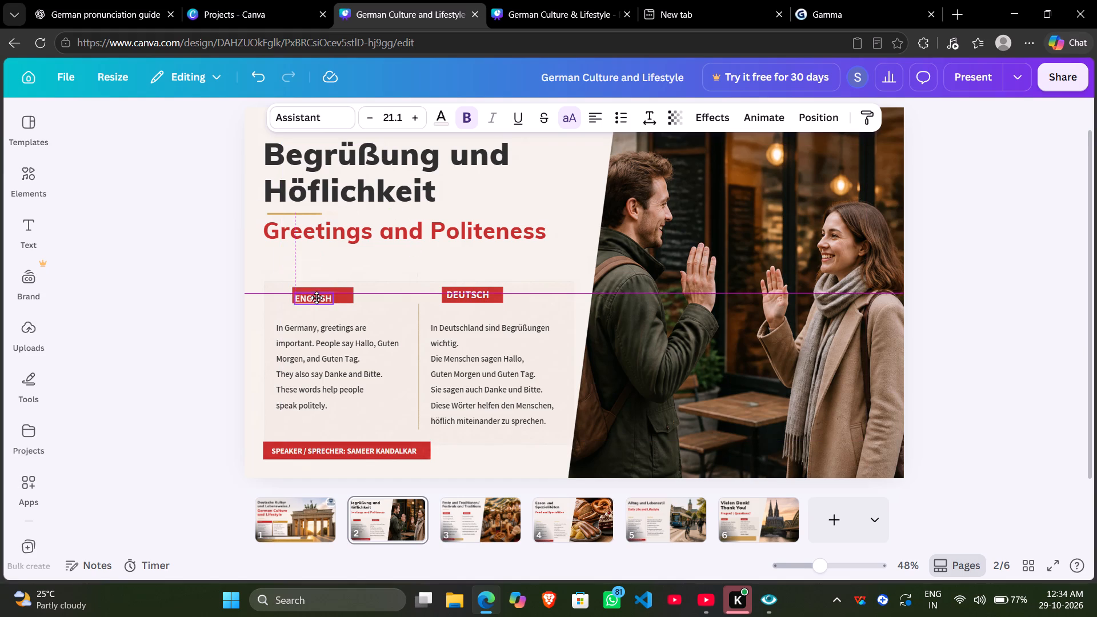
drag(317, 298, 321, 295)
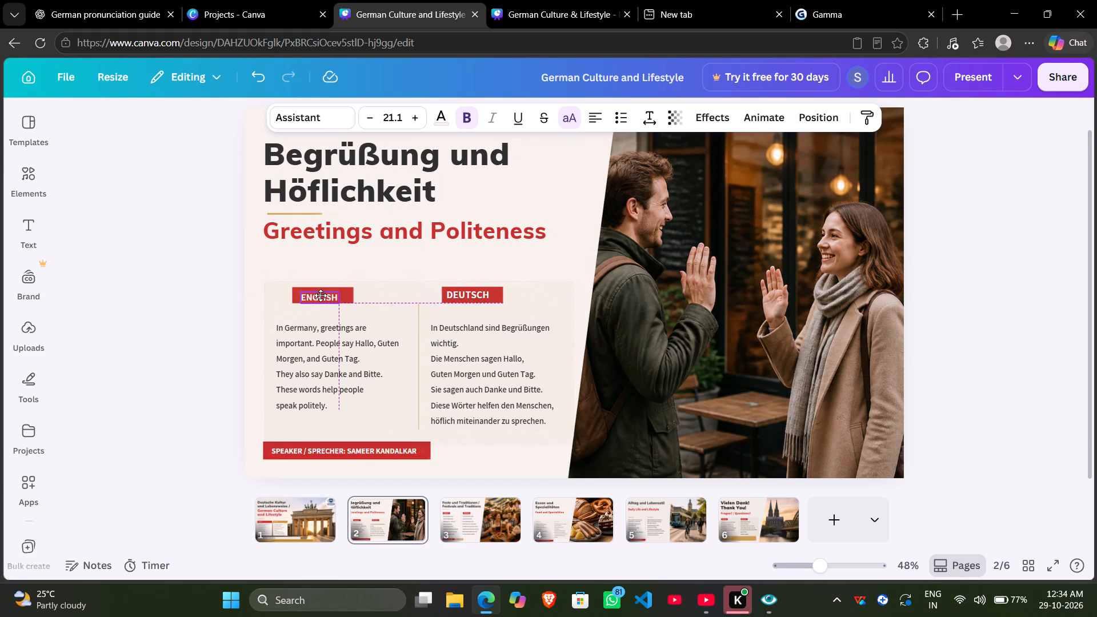
drag(321, 295, 321, 295)
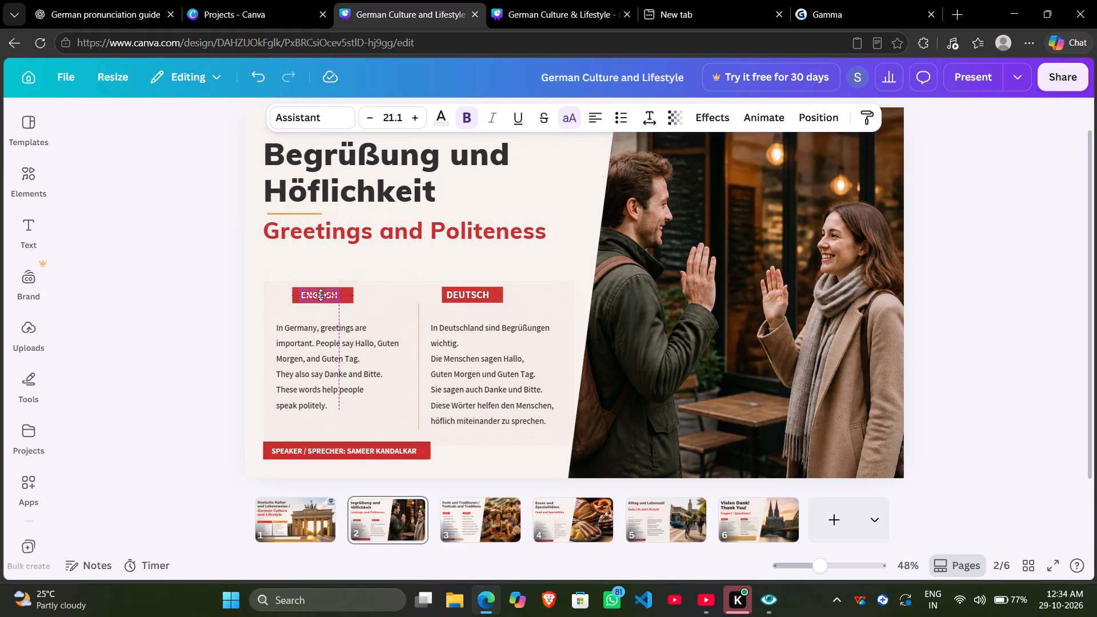
drag(321, 295, 320, 295)
click(201, 285)
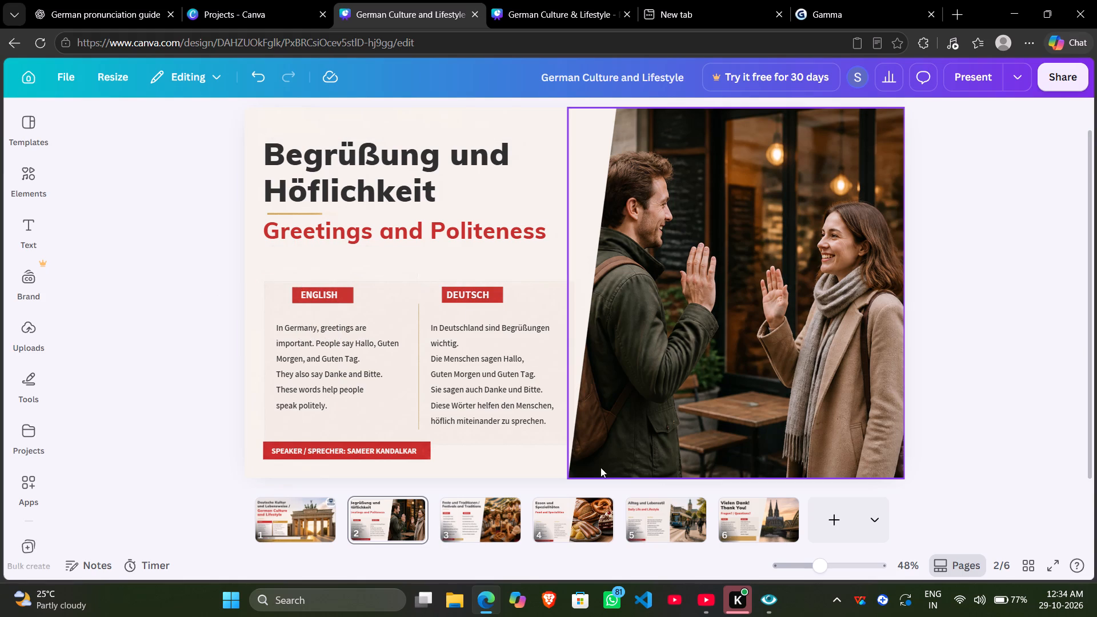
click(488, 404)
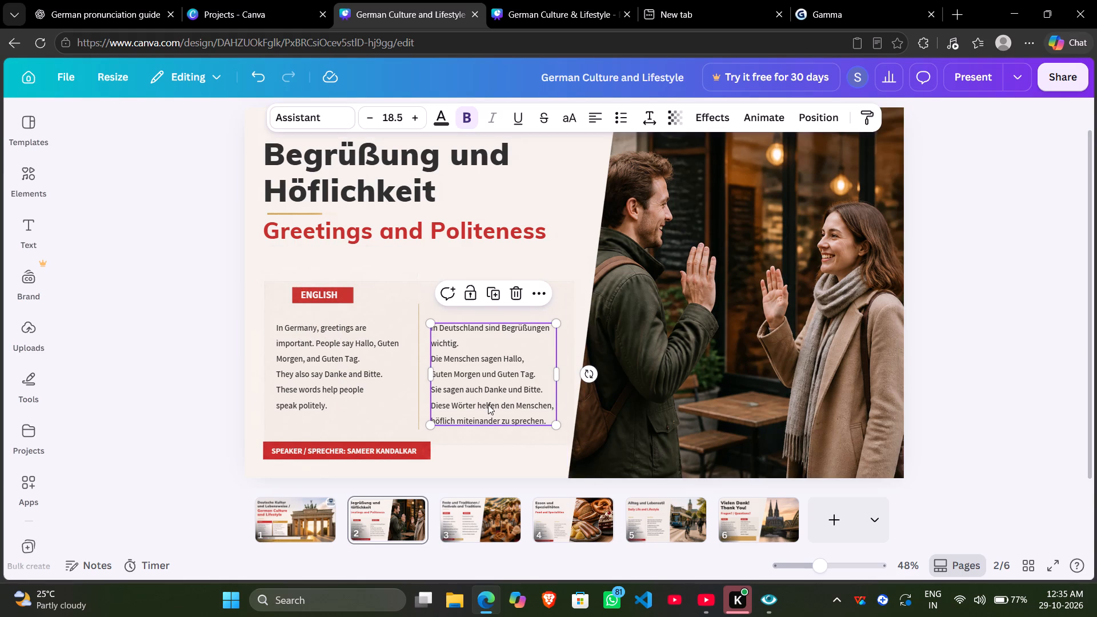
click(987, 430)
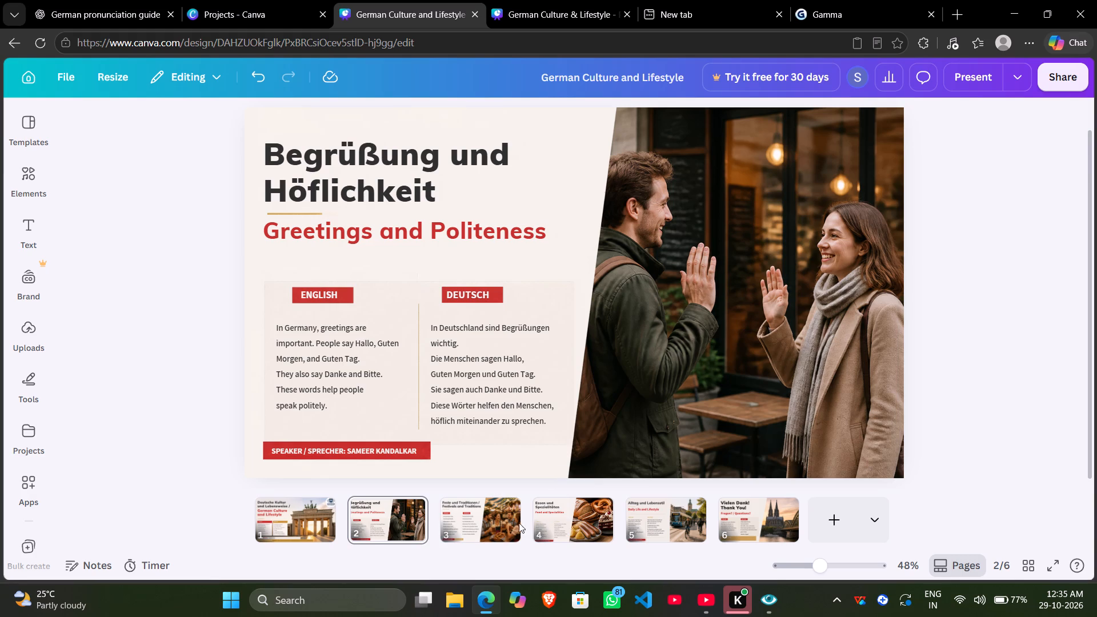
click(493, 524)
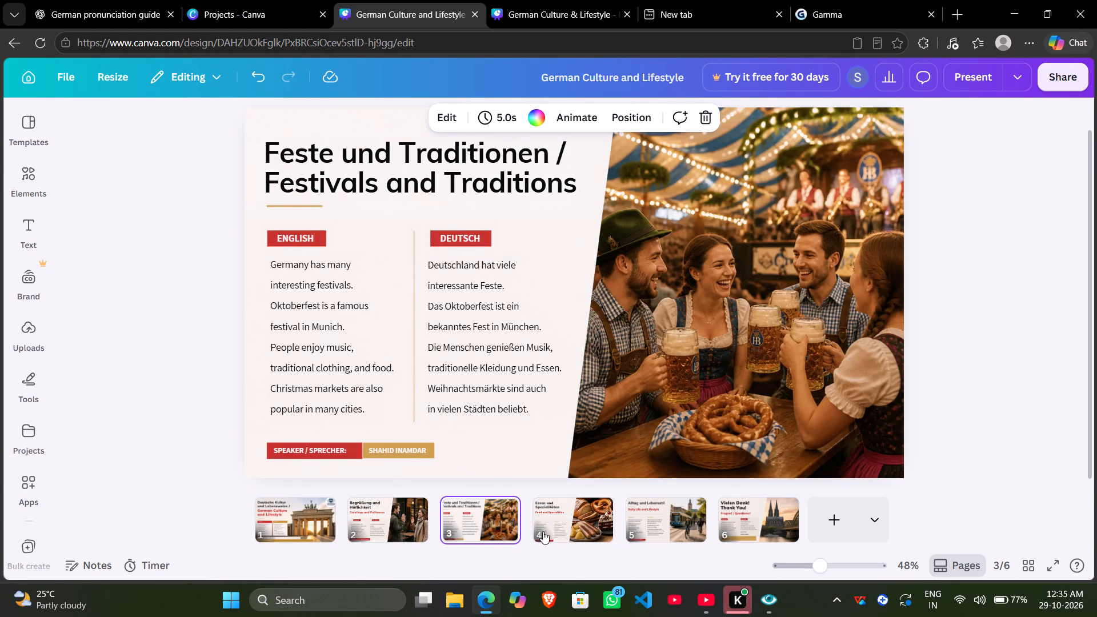
Set slide 4's DEUTSCH heading to font size 23.4 and widen its text box so the word fits on one line.
click(577, 530)
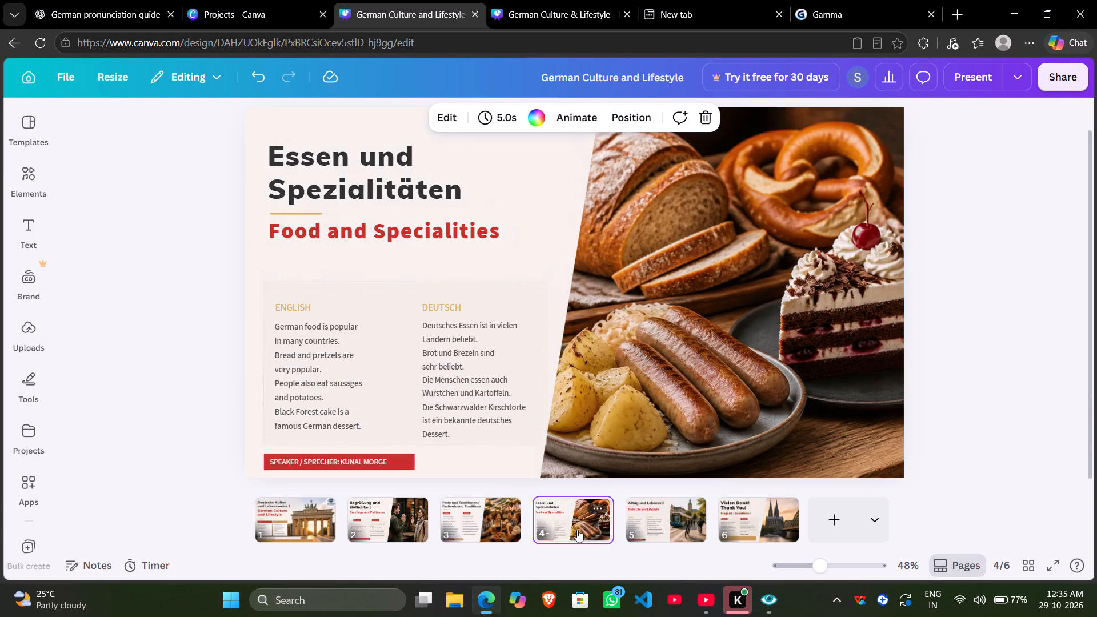
click(454, 314)
double_click(414, 113)
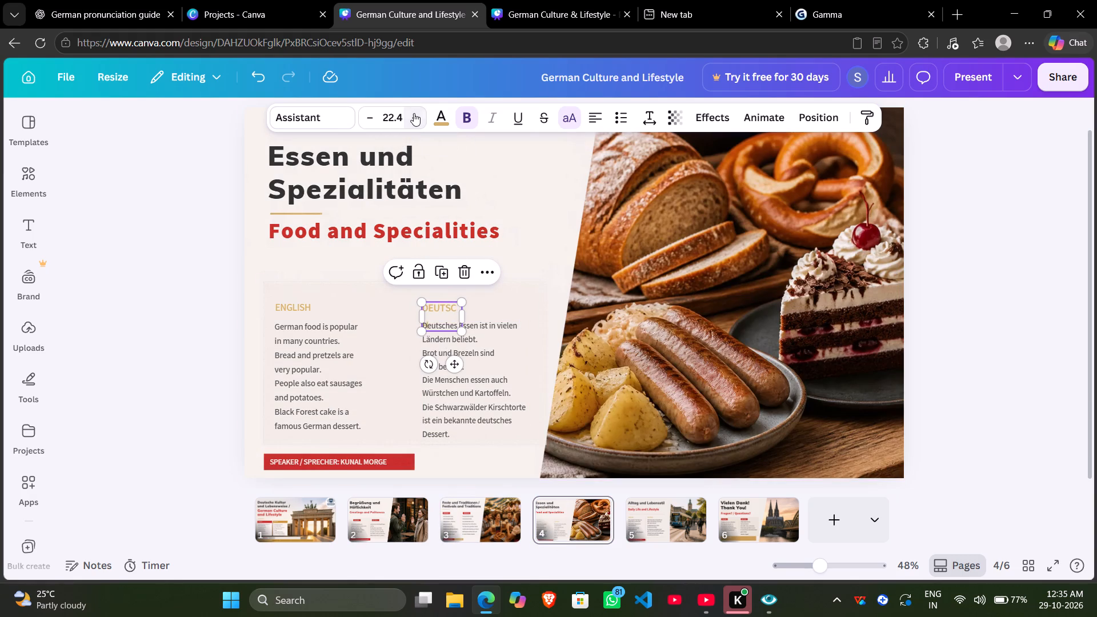
drag(465, 320, 487, 310)
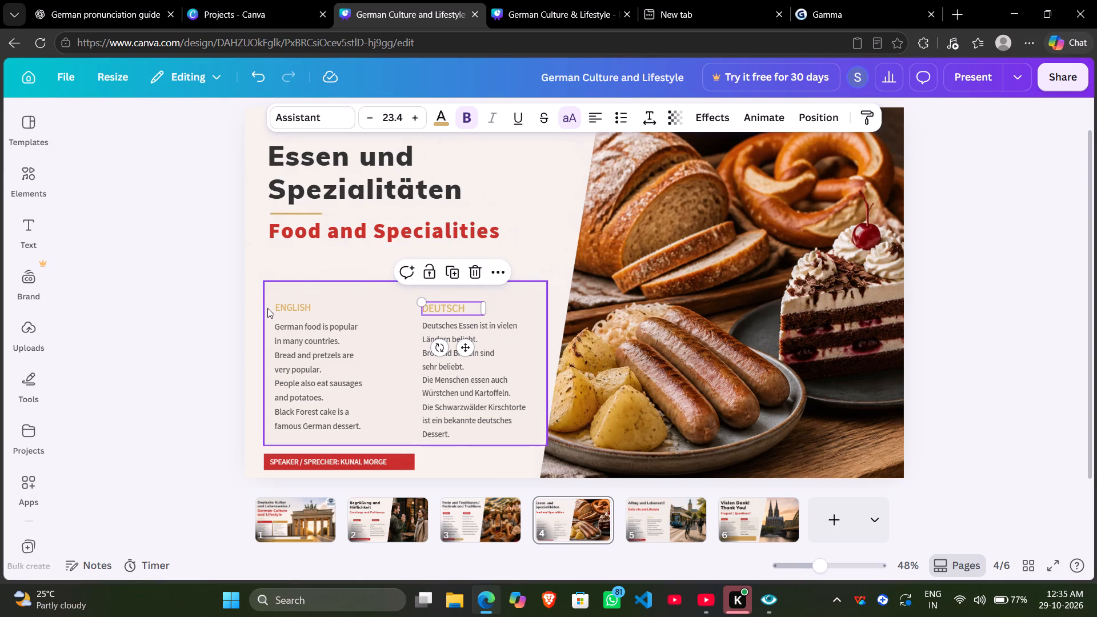
click(266, 308)
click(184, 300)
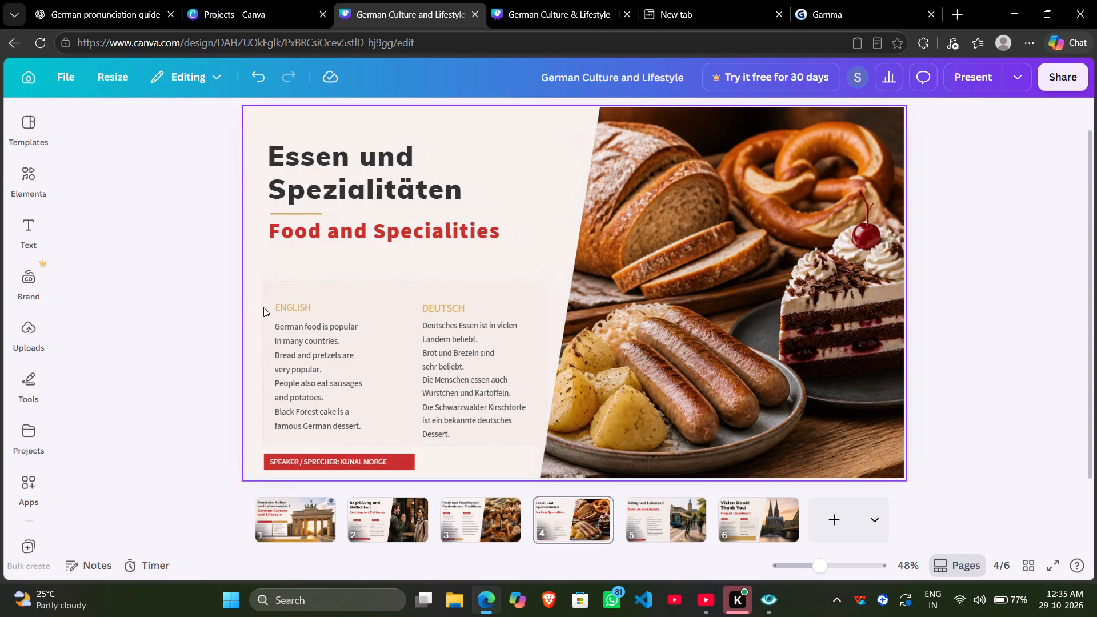
Set slide 4's ENGLISH heading to font size 22.4 and widen its text box to about 130 so it fits one line.
click(292, 306)
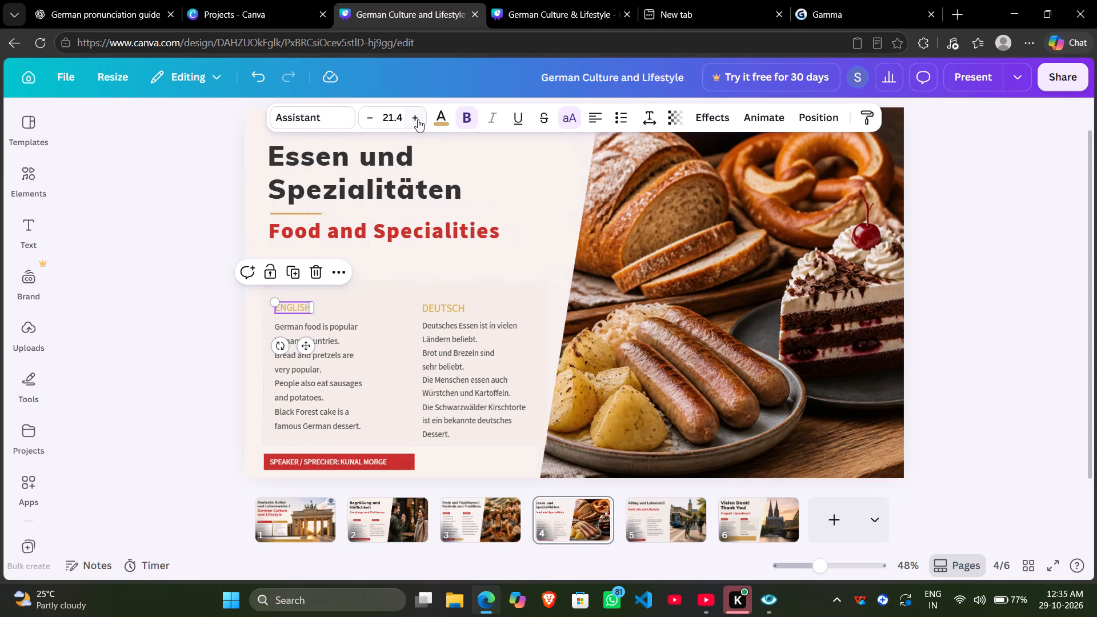
click(417, 119)
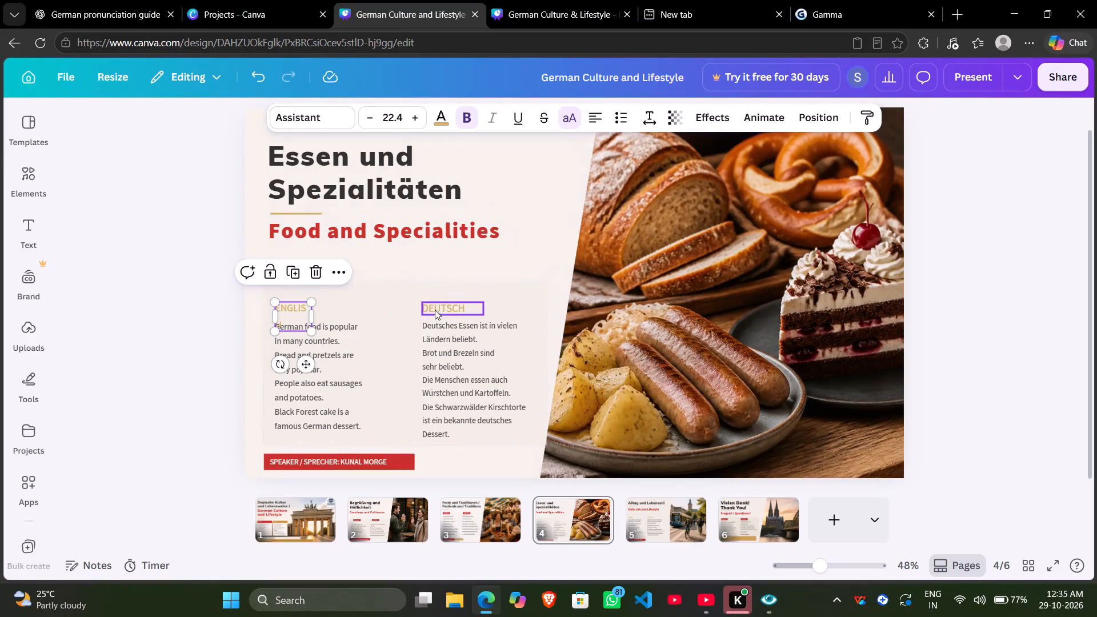
click(311, 318)
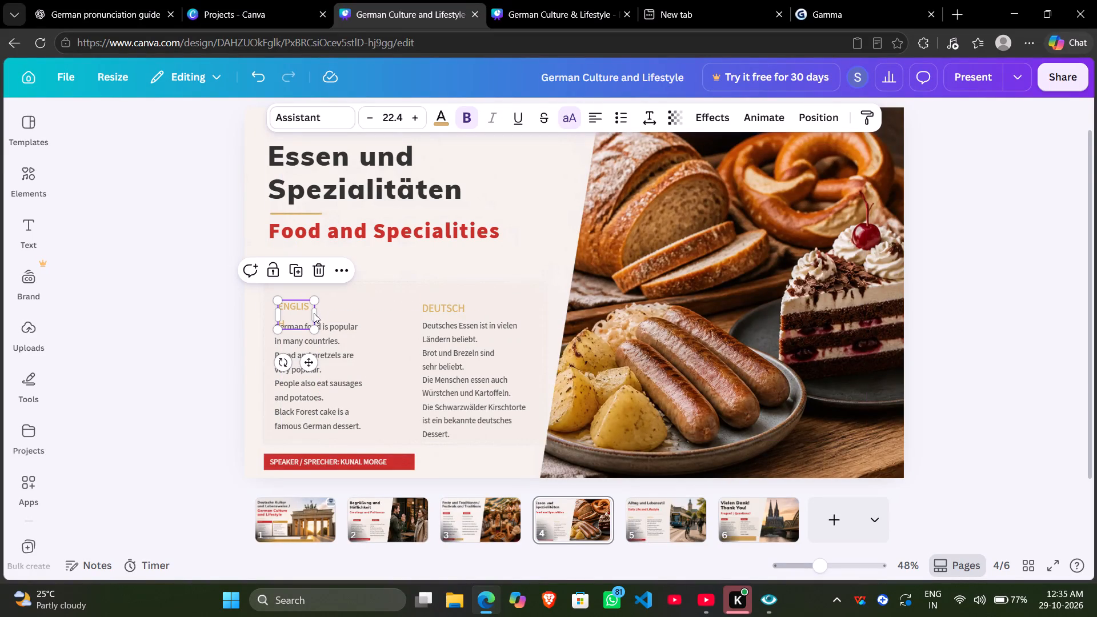
drag(315, 315, 323, 314)
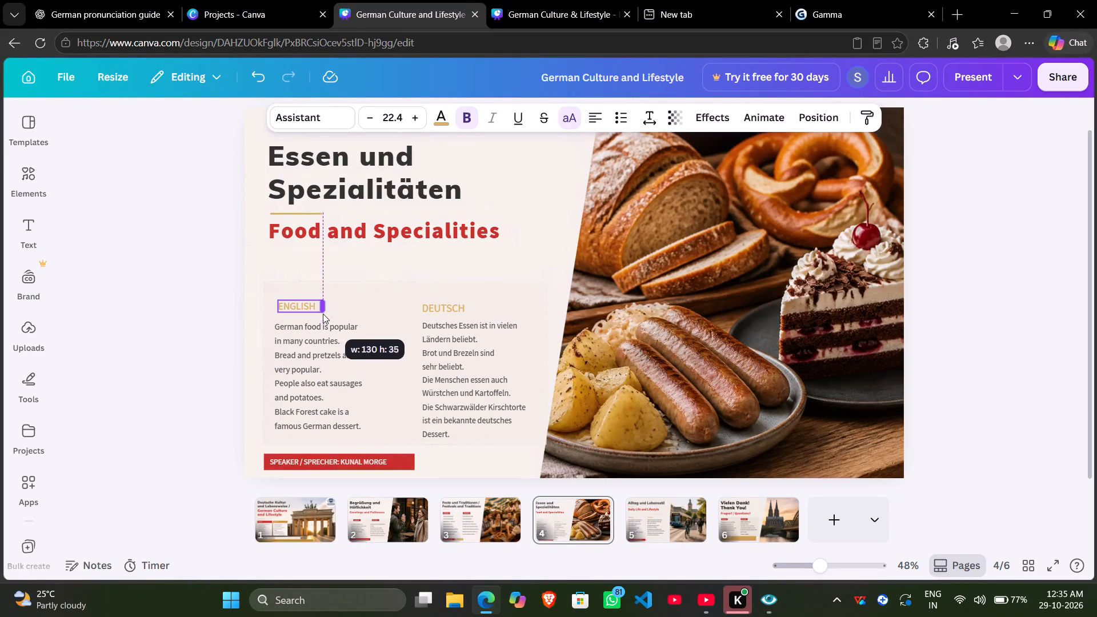
drag(323, 314, 323, 313)
click(178, 290)
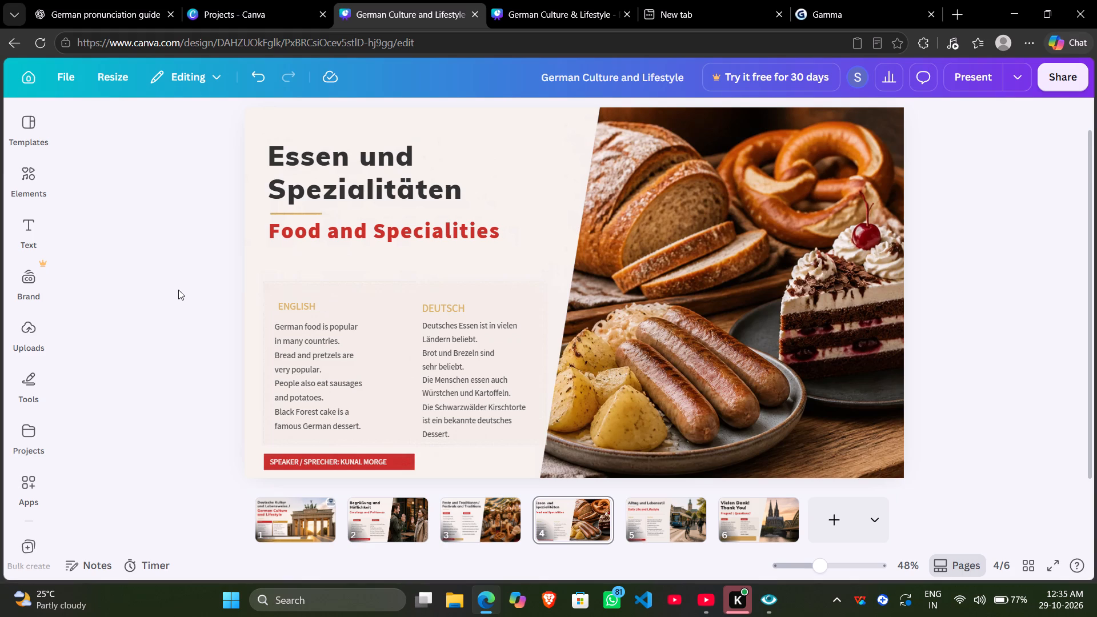
Align slide 4's ENGLISH heading with the start of the English text and level with the DEUTSCH heading.
click(297, 303)
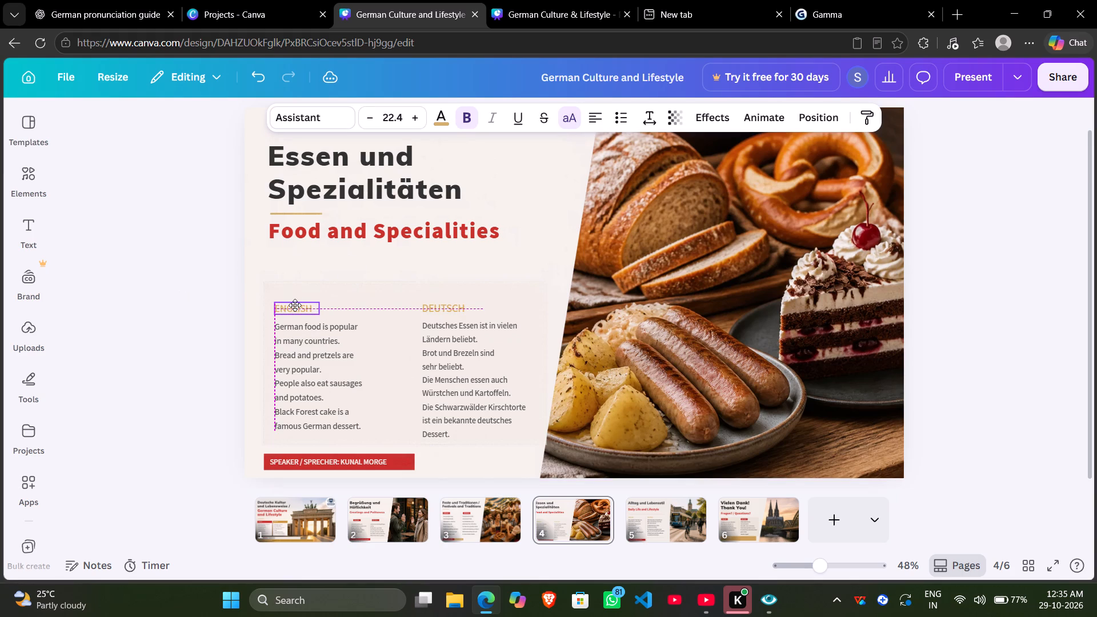
click(169, 308)
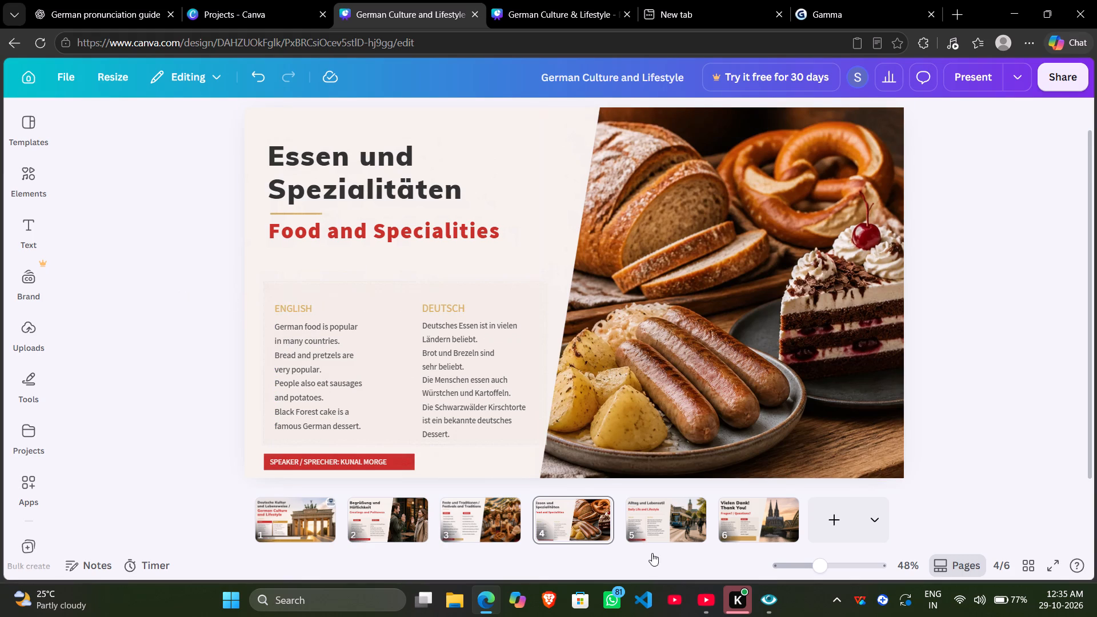
Check the German text size on slide 5 and set slide 4's German text to font size 19.1.
click(654, 512)
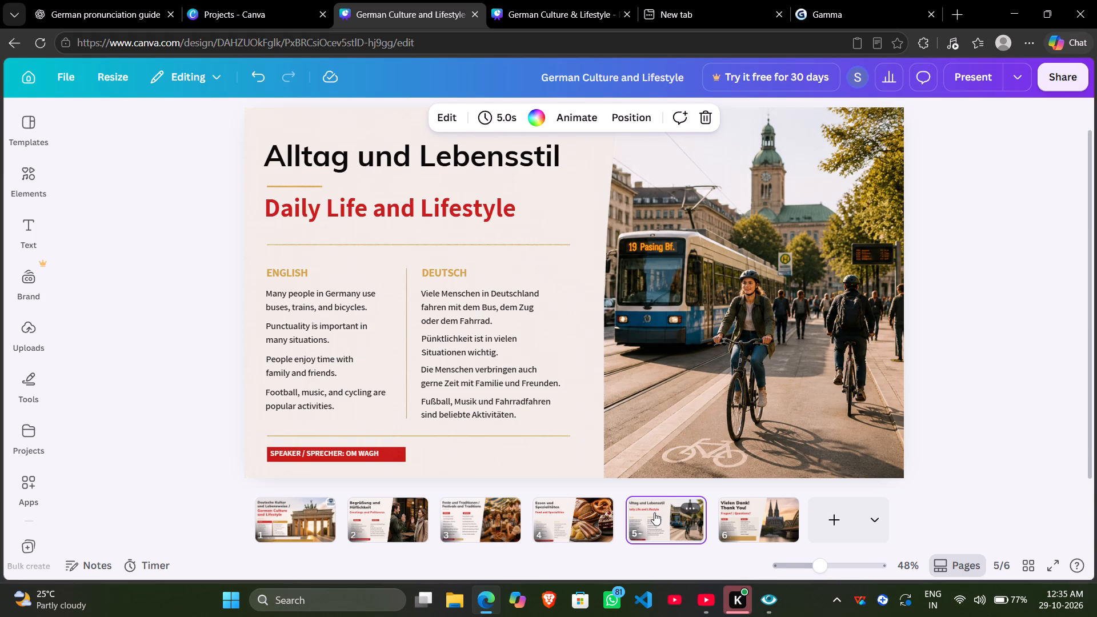
click(472, 334)
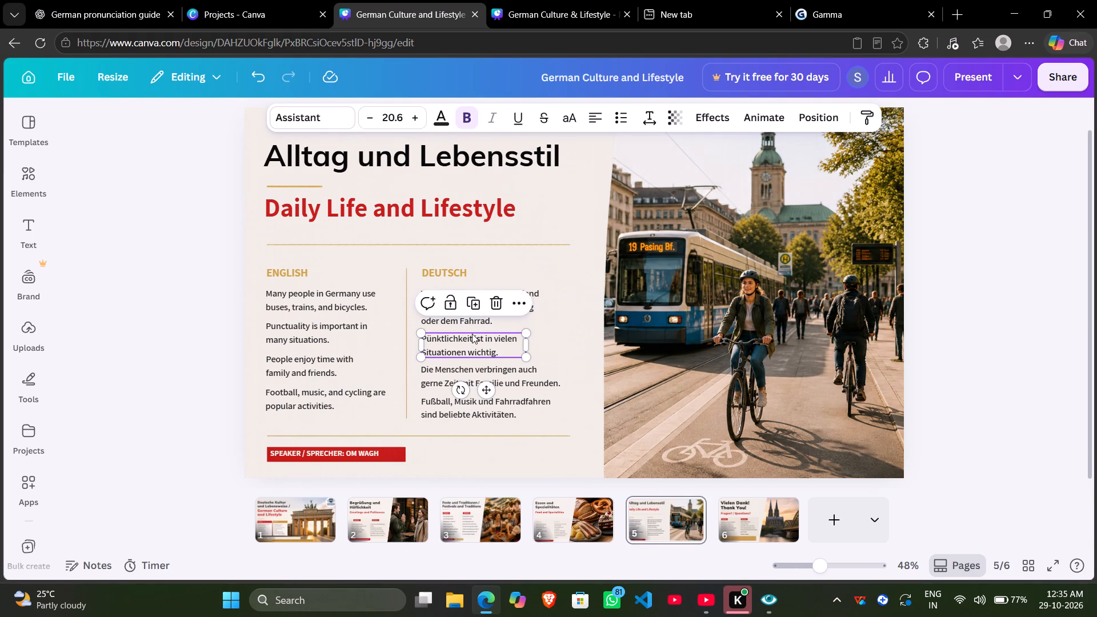
click(603, 532)
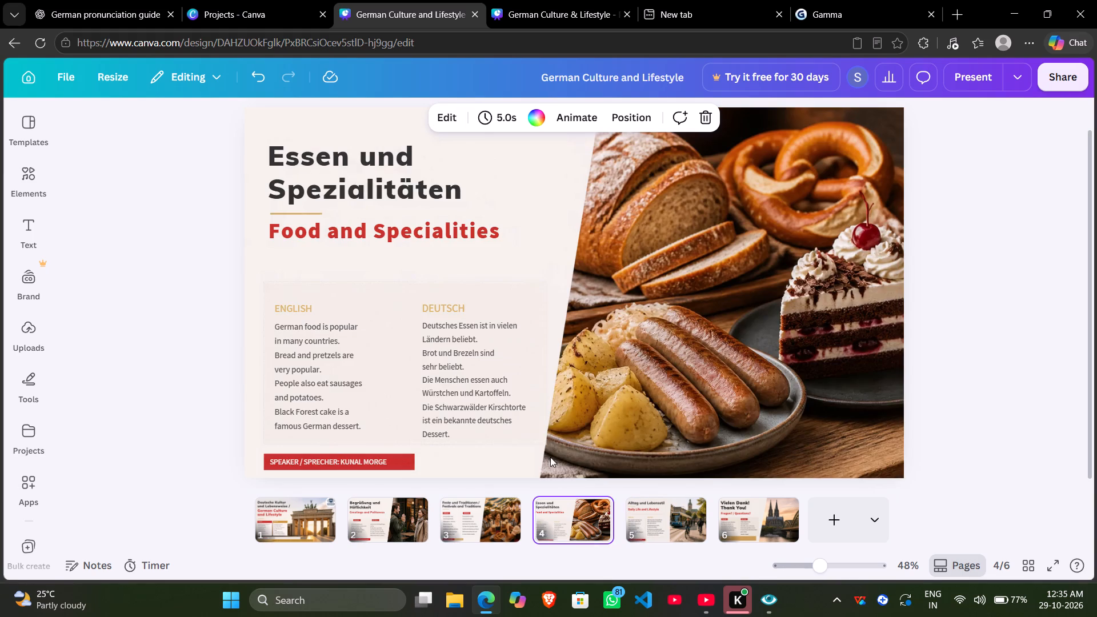
click(454, 364)
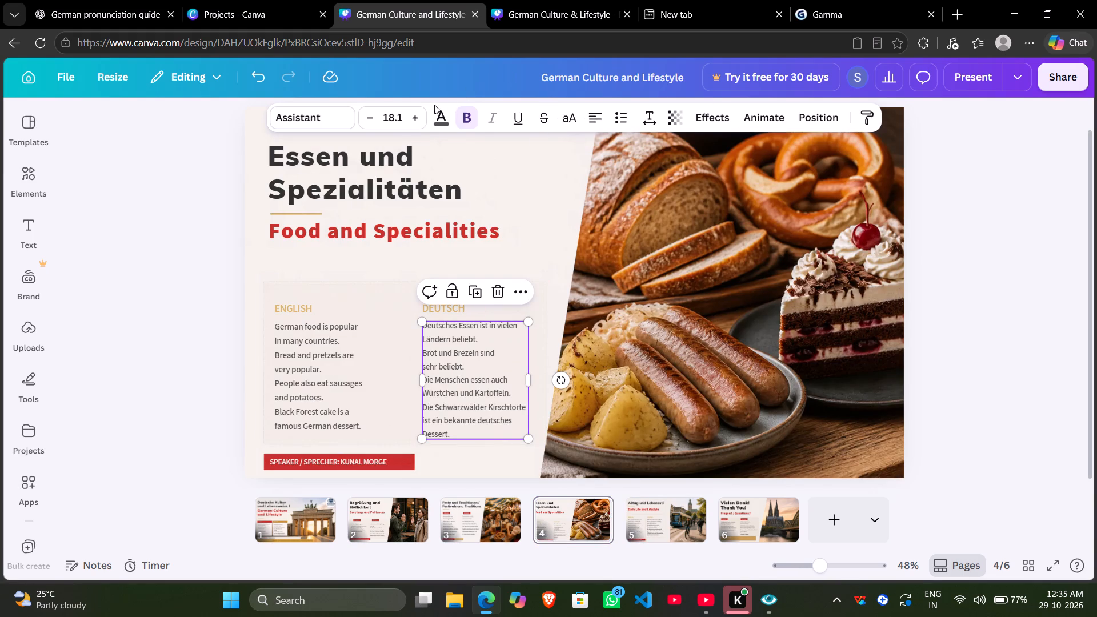
click(417, 118)
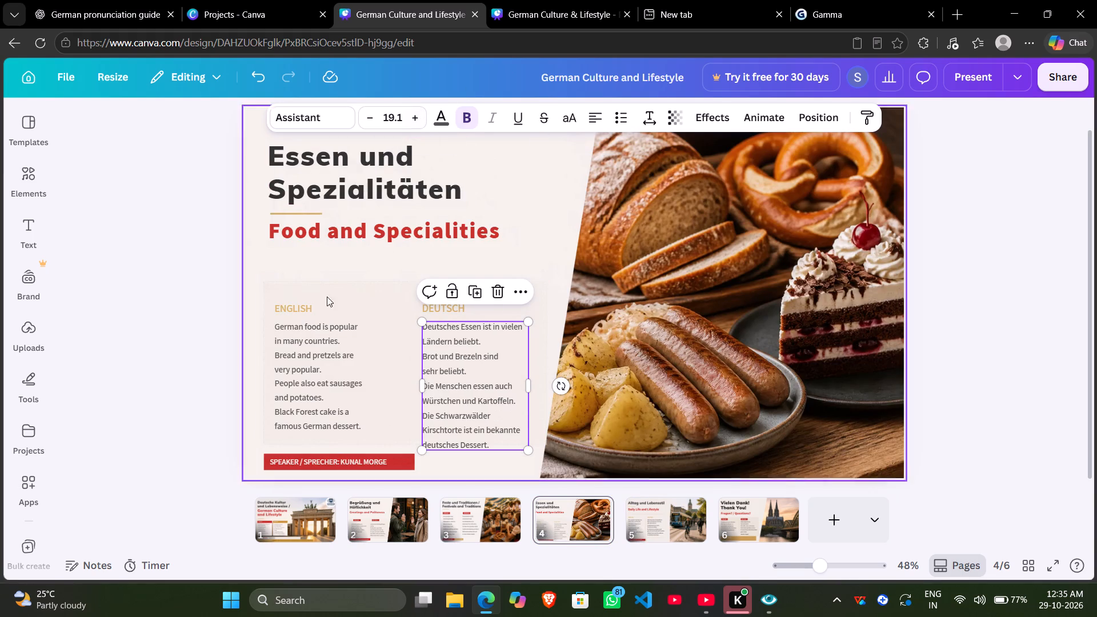
click(166, 346)
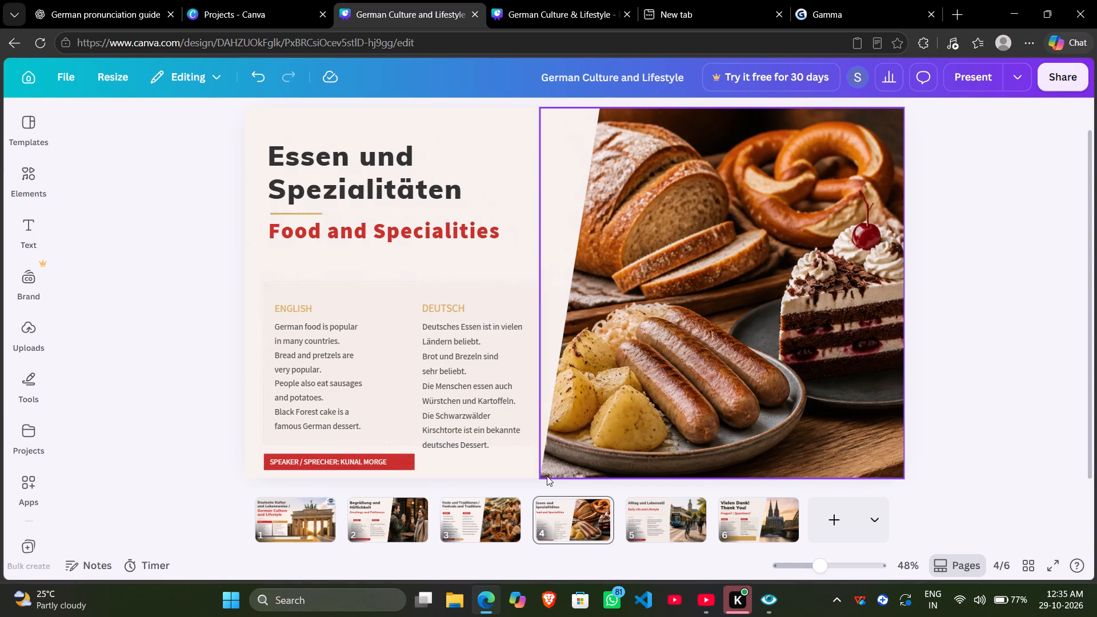
Shorten the red speaker bar on slide 5 slightly so it ends closer to the speaker's name.
click(669, 511)
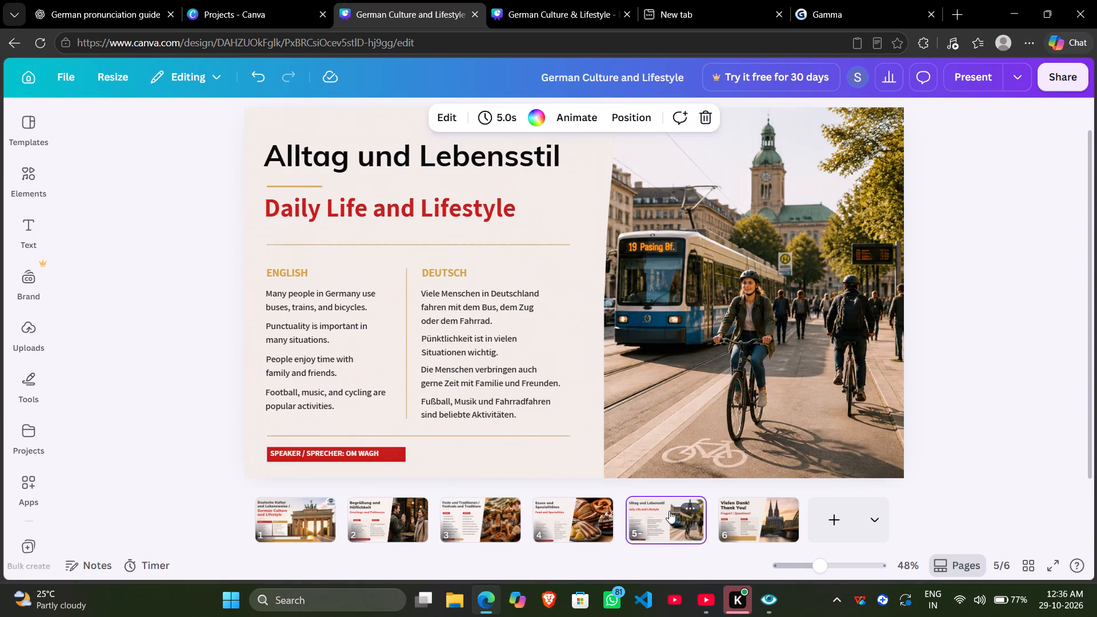
click(367, 454)
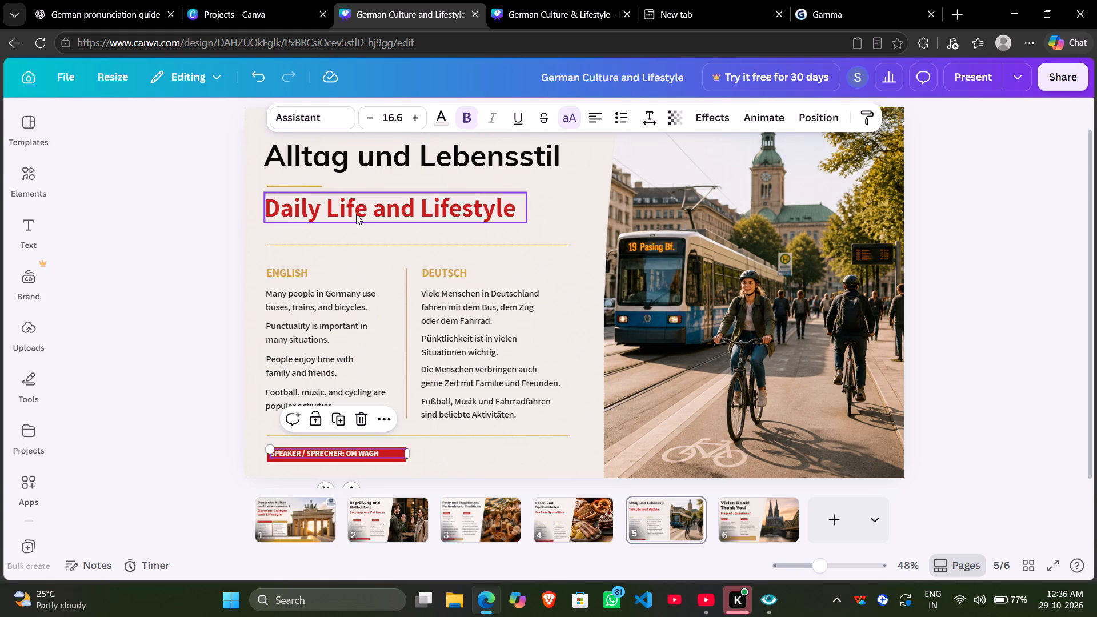
click(203, 448)
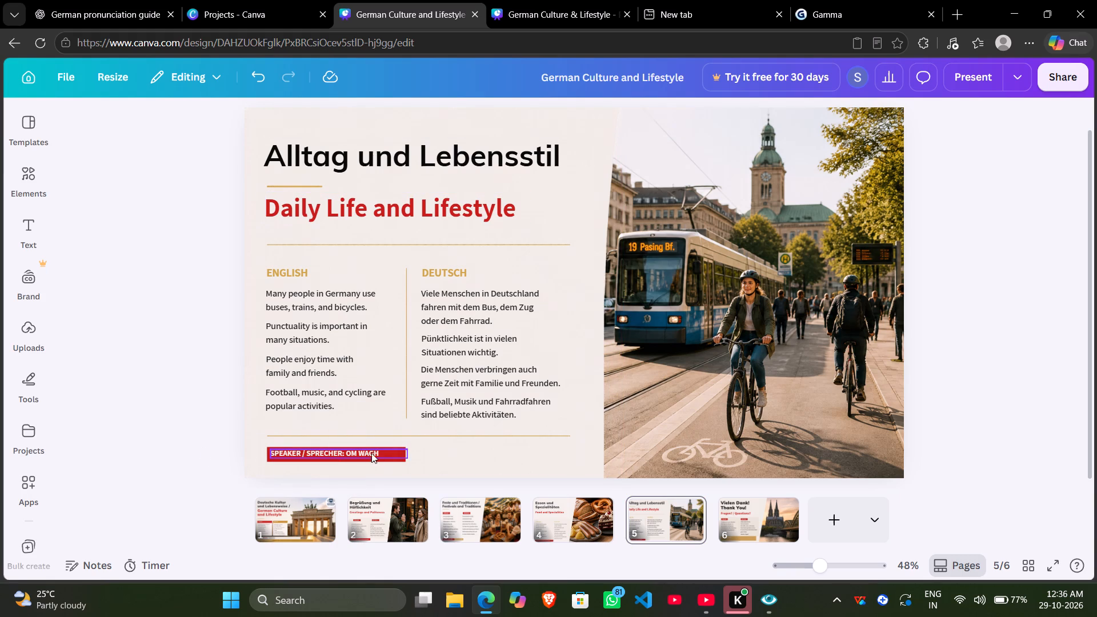
click(397, 459)
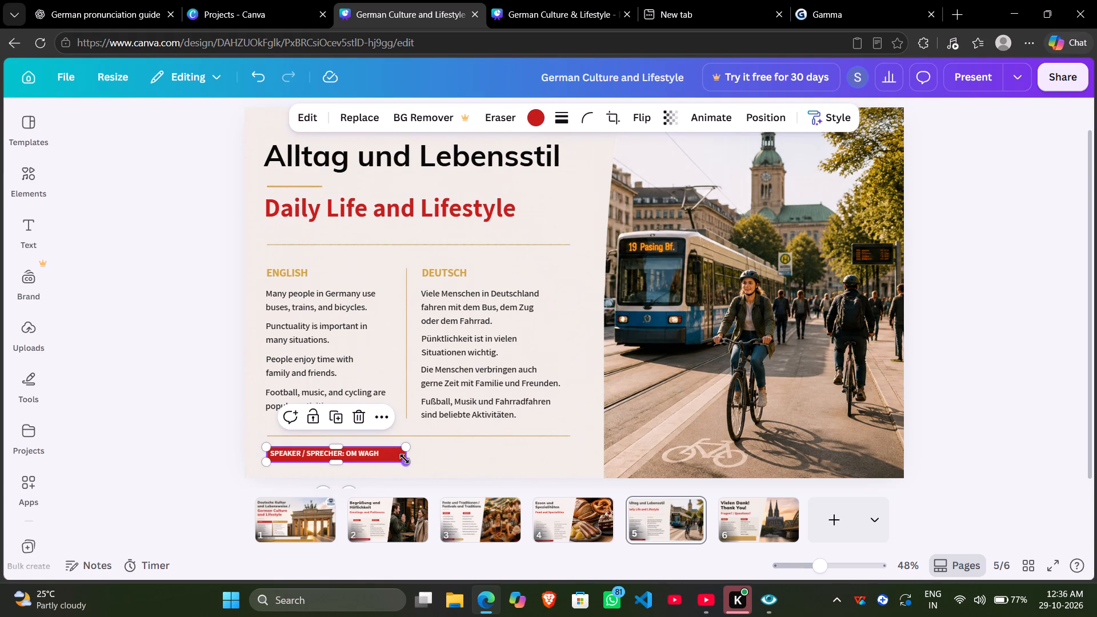
drag(405, 459, 395, 459)
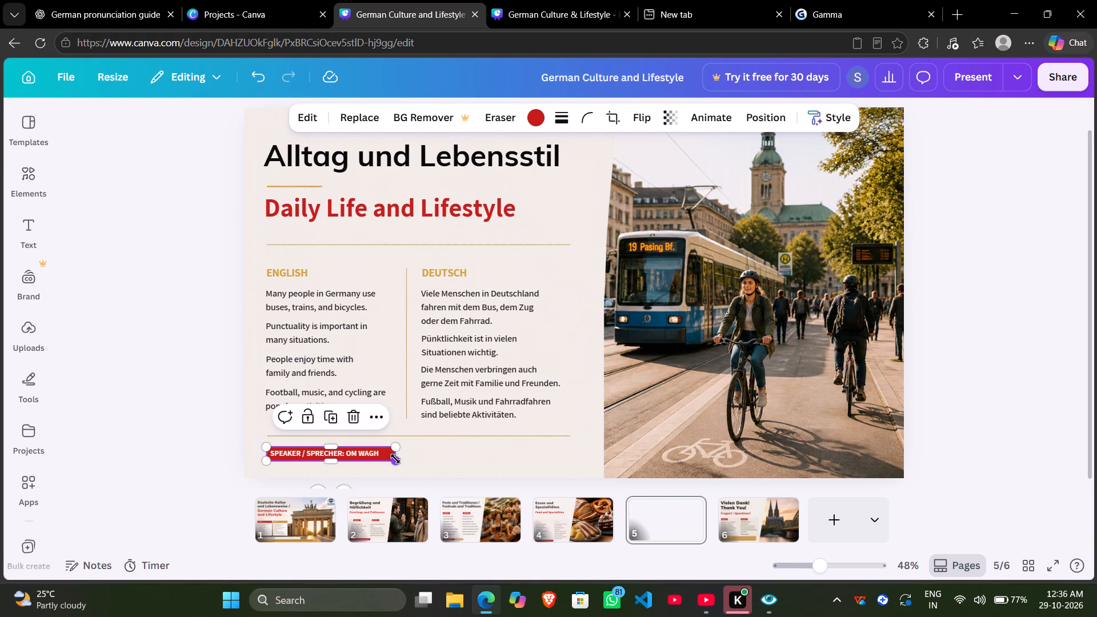
click(117, 382)
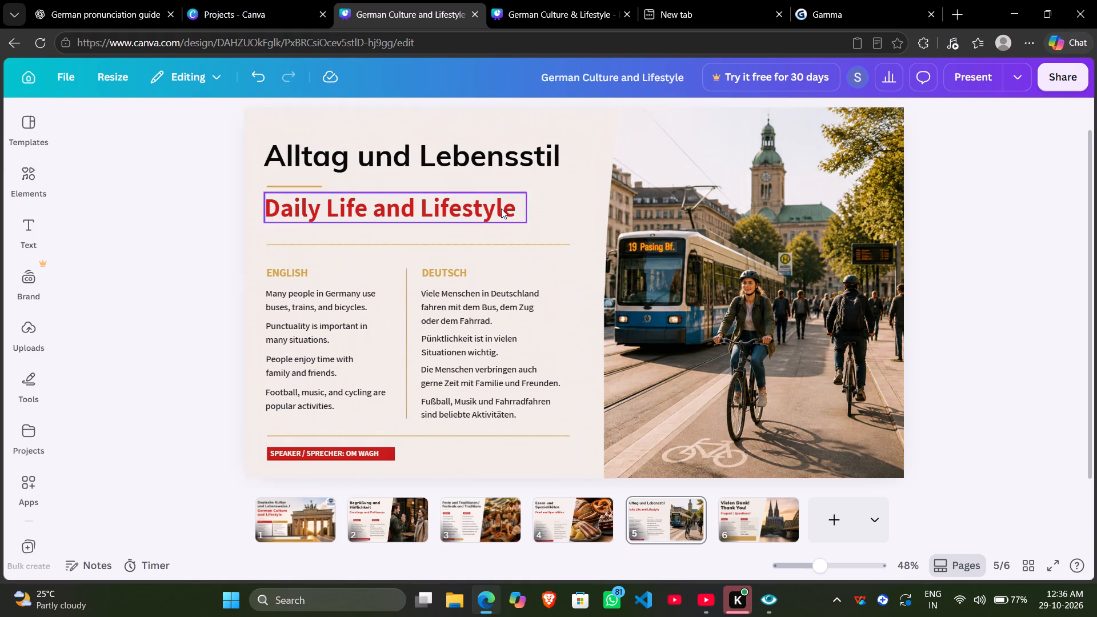
Move the speaker's name on slide 1 slightly closer to the SPEAKER / SPRECHER label.
click(521, 395)
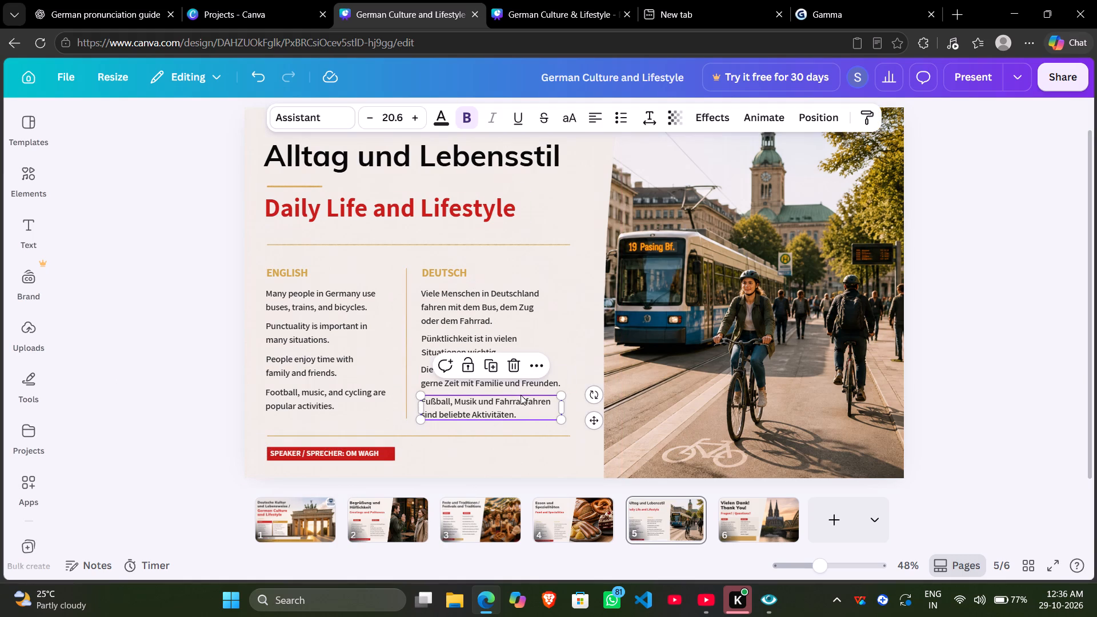
click(750, 523)
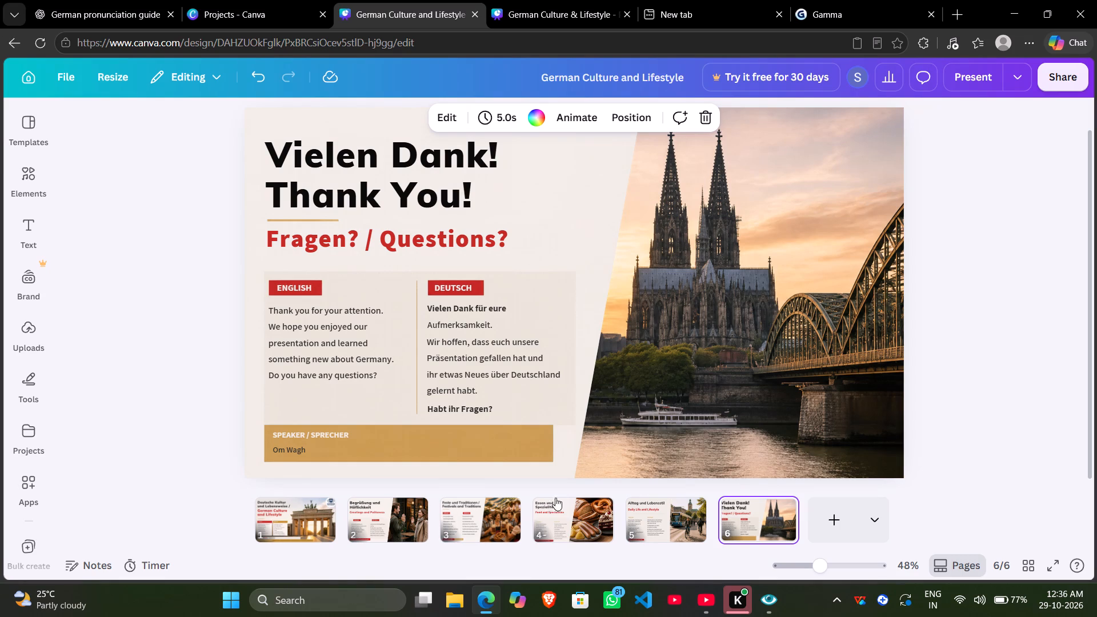
click(308, 526)
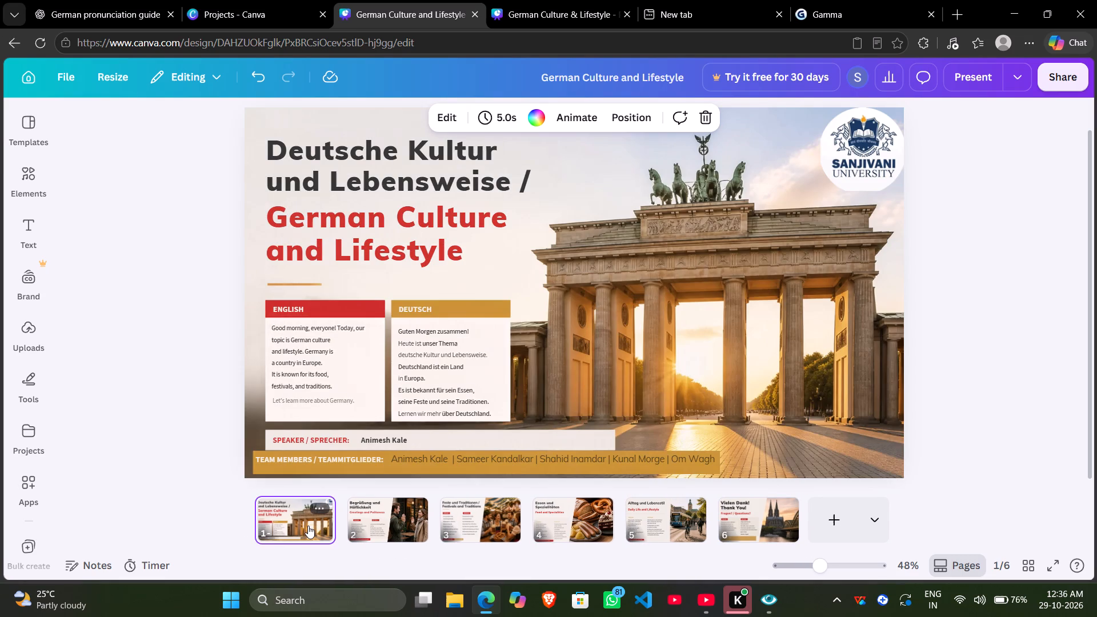
click(373, 438)
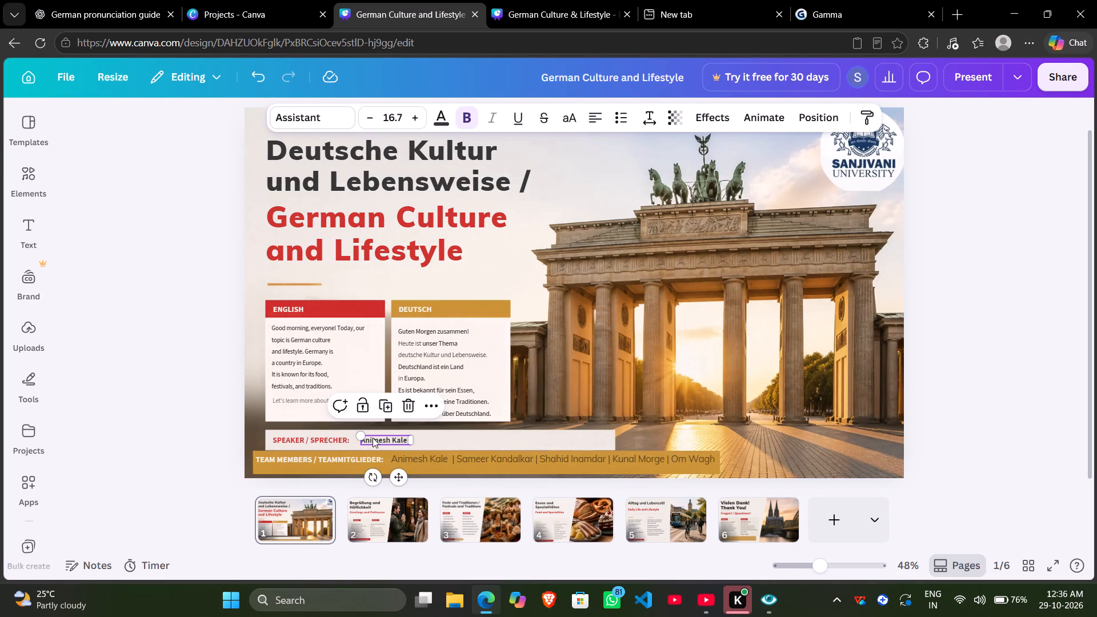
click(379, 438)
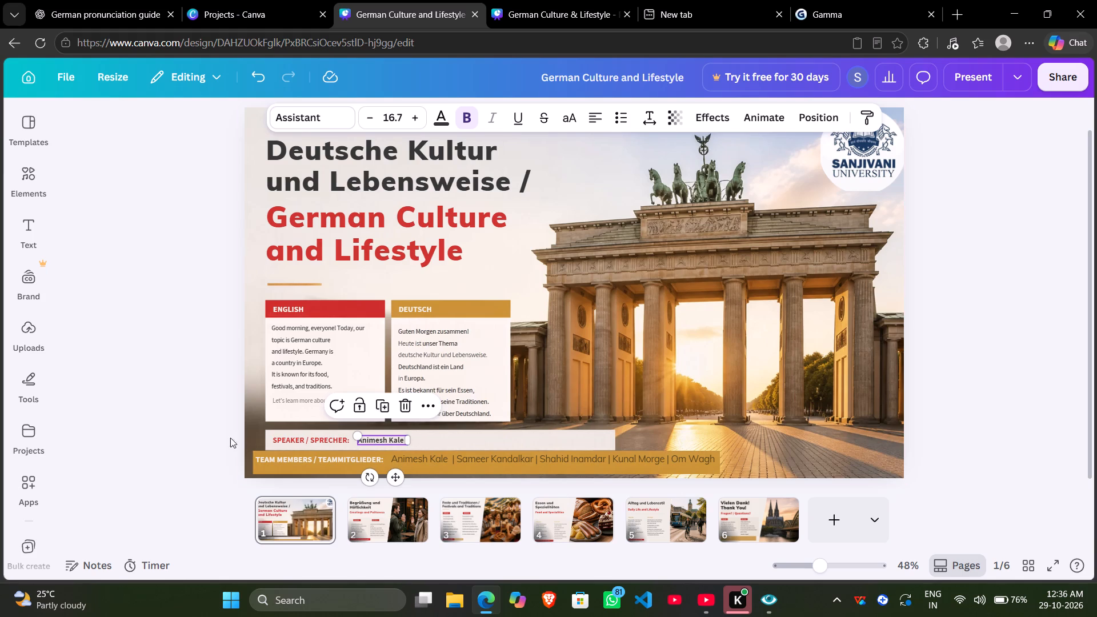
click(170, 417)
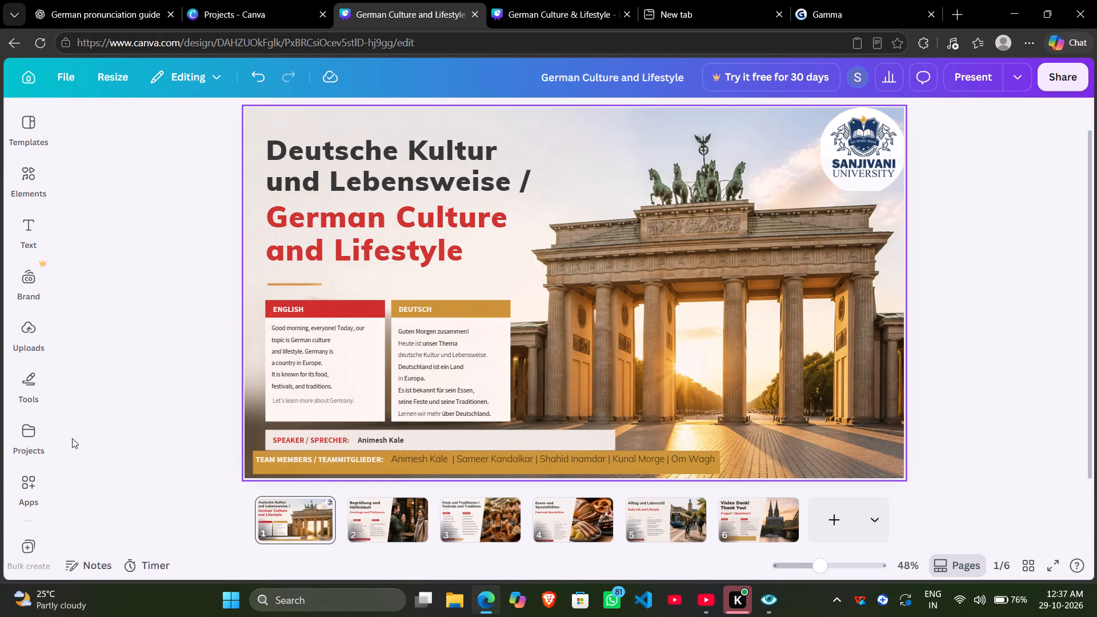
click(99, 420)
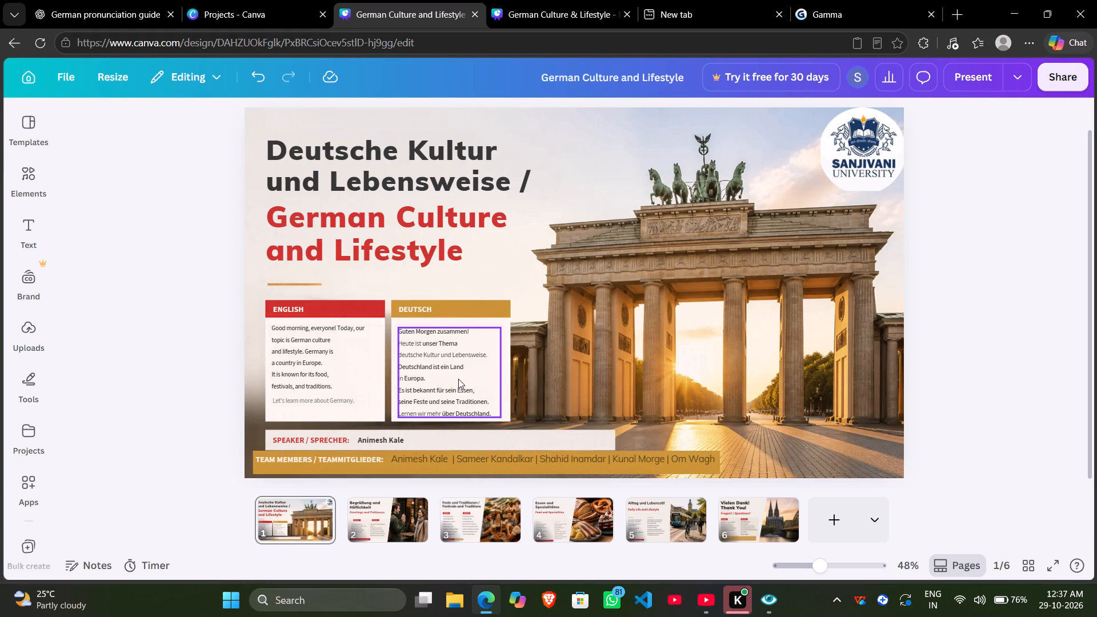
Delete the line "Let's learn more about Germany." from the English card on slide 1.
click(354, 404)
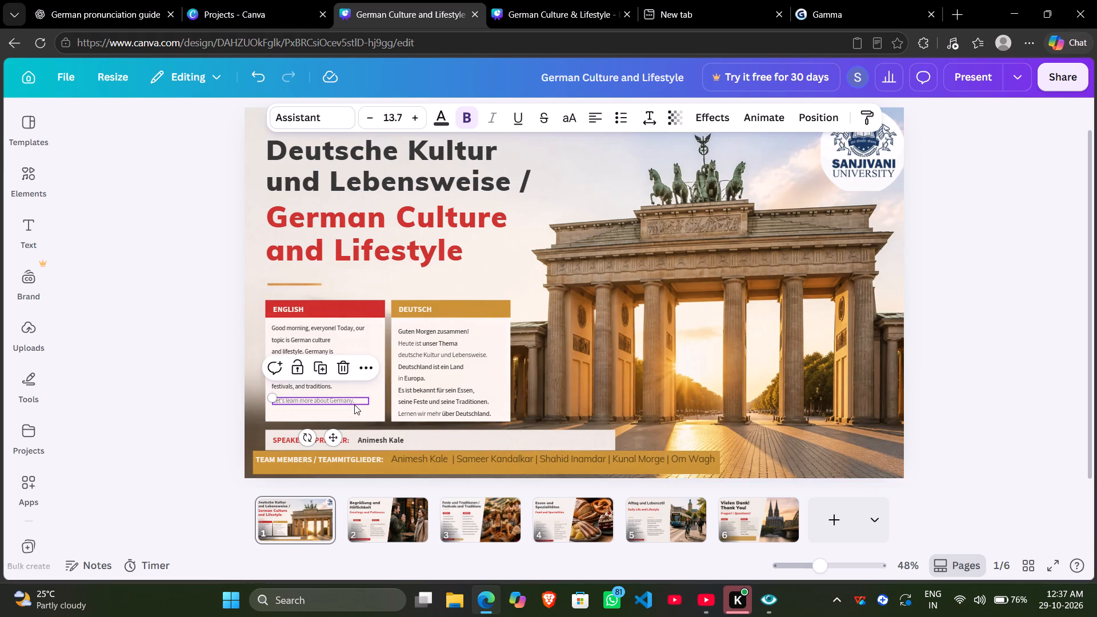
click(346, 372)
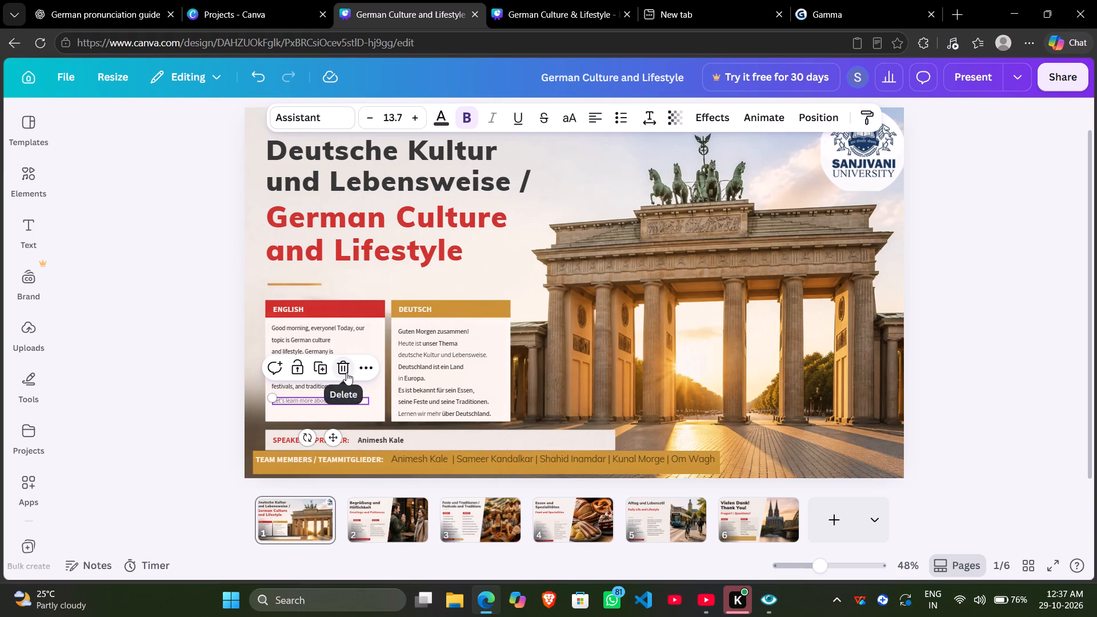
click(189, 358)
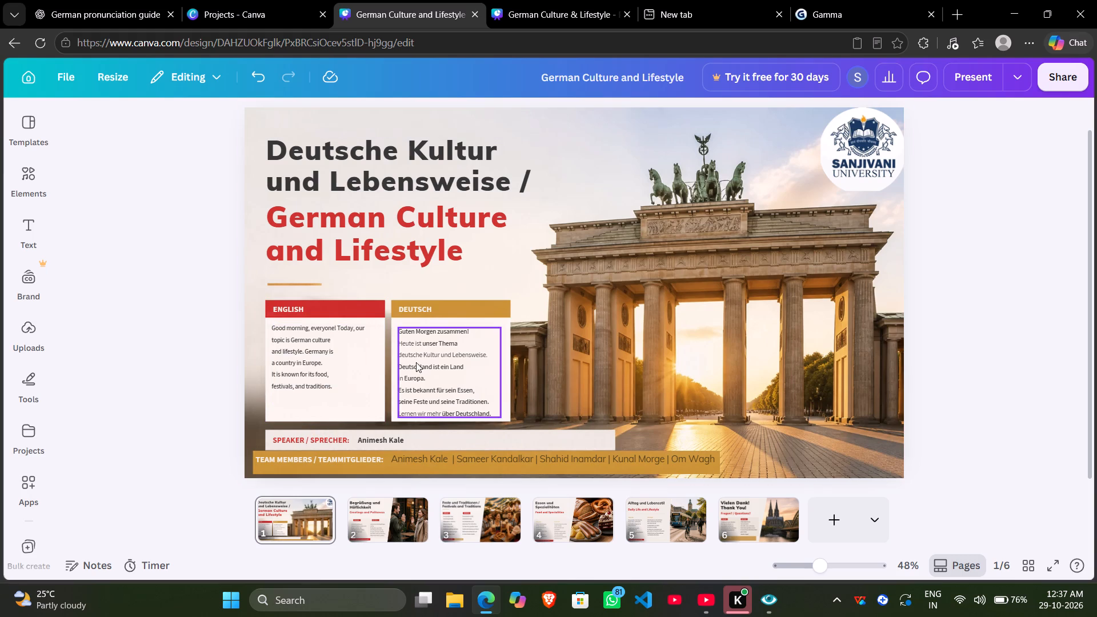
Set the English body text on slide 1 to font size 14.9.
click(323, 360)
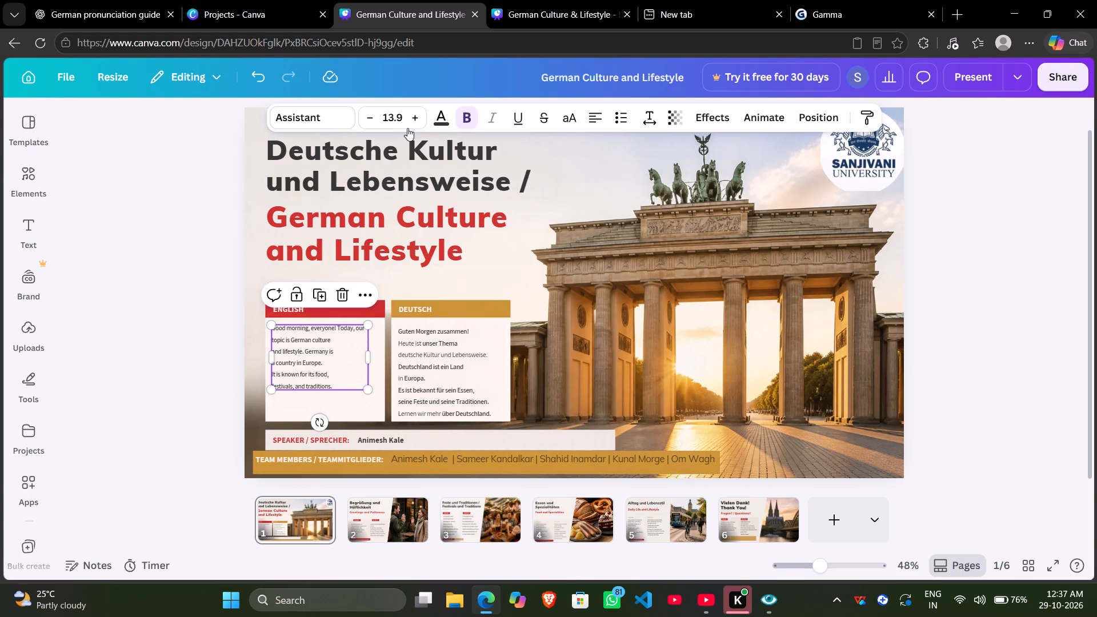
click(410, 122)
click(410, 122)
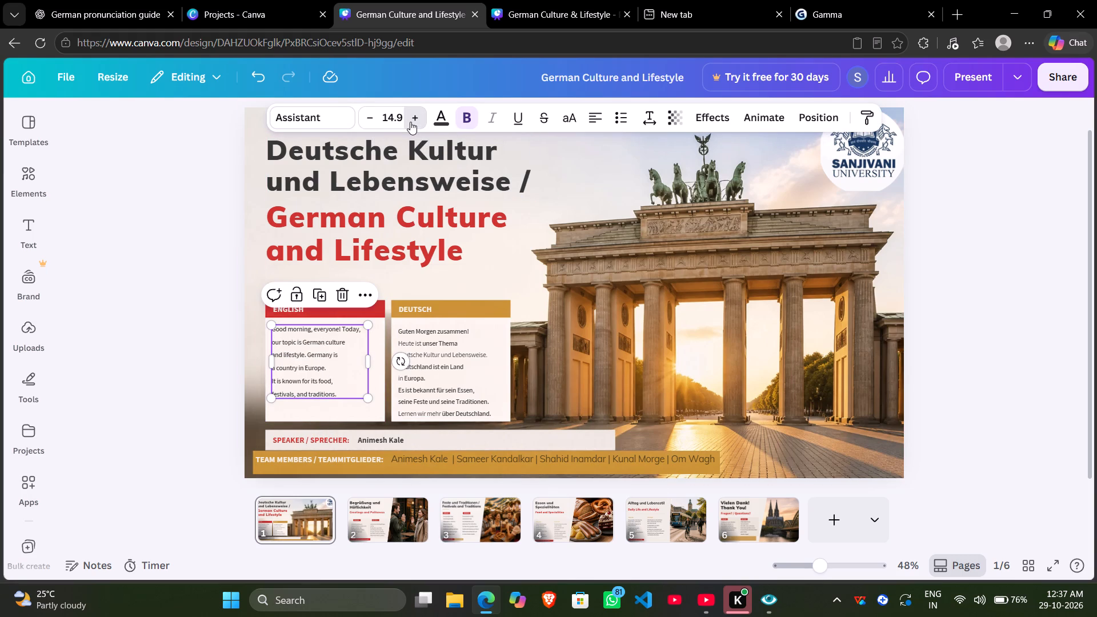
click(144, 312)
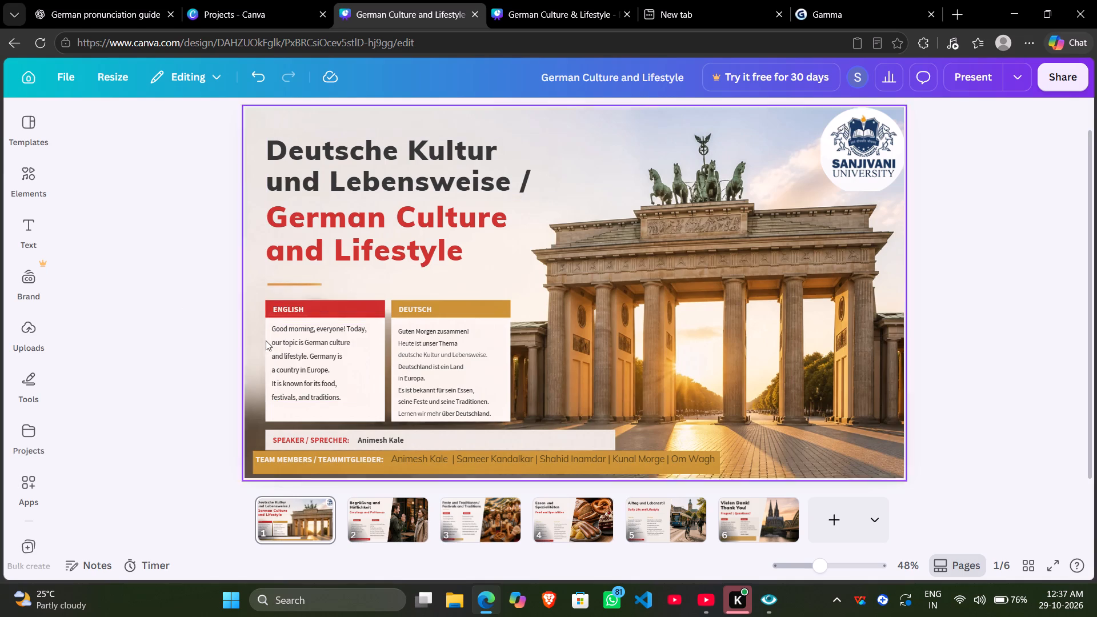
click(345, 377)
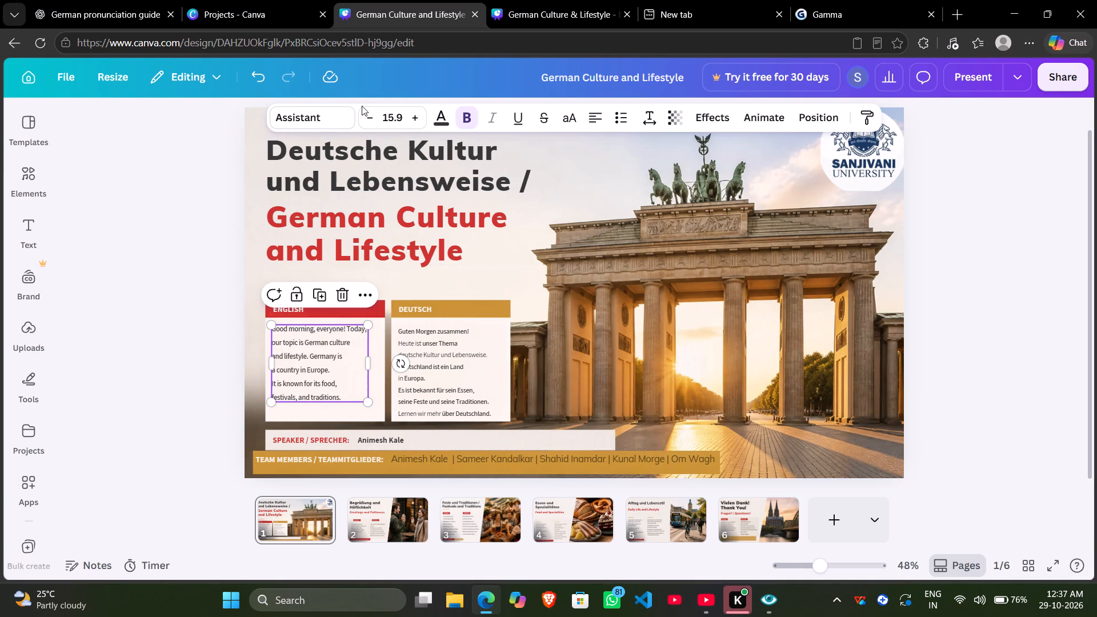
click(366, 114)
click(163, 314)
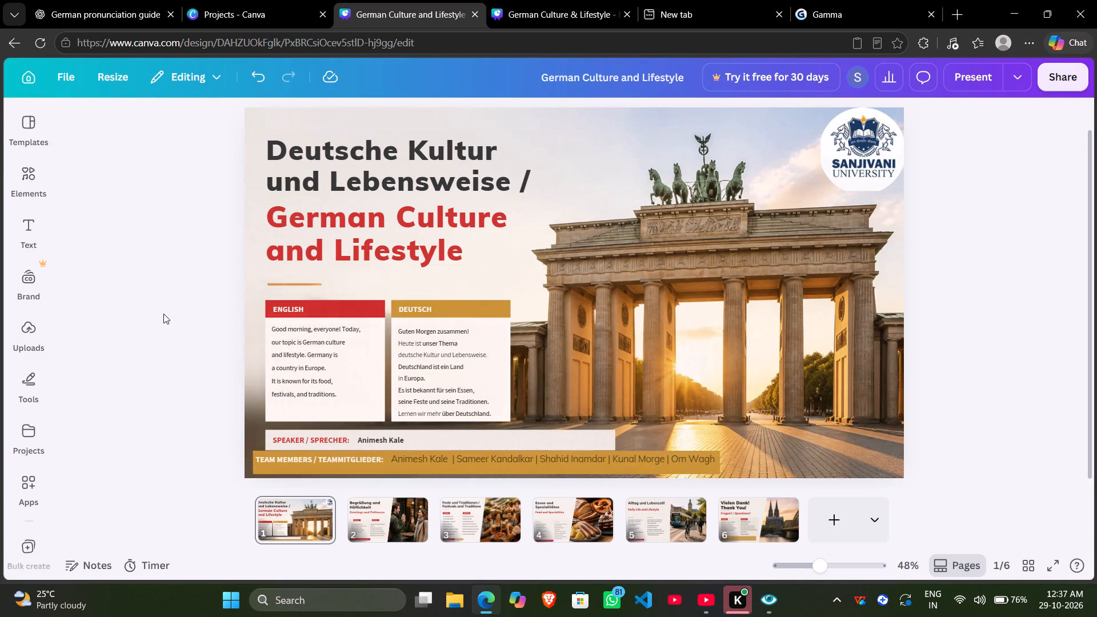
Move slide 1's German body text up slightly so its first line is level with the English text.
click(456, 377)
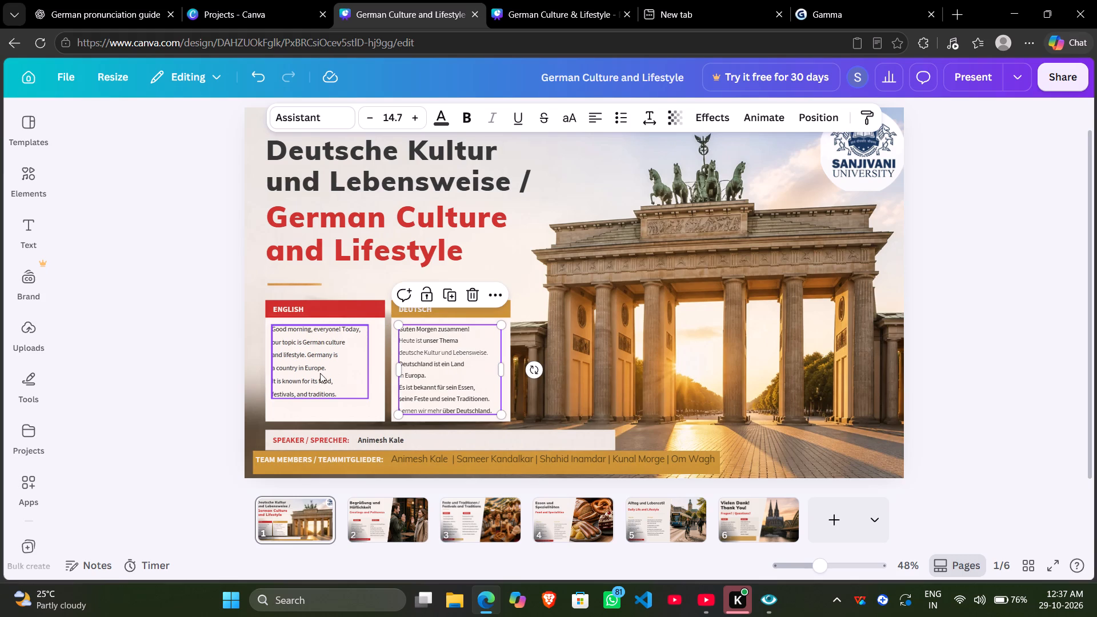
click(143, 367)
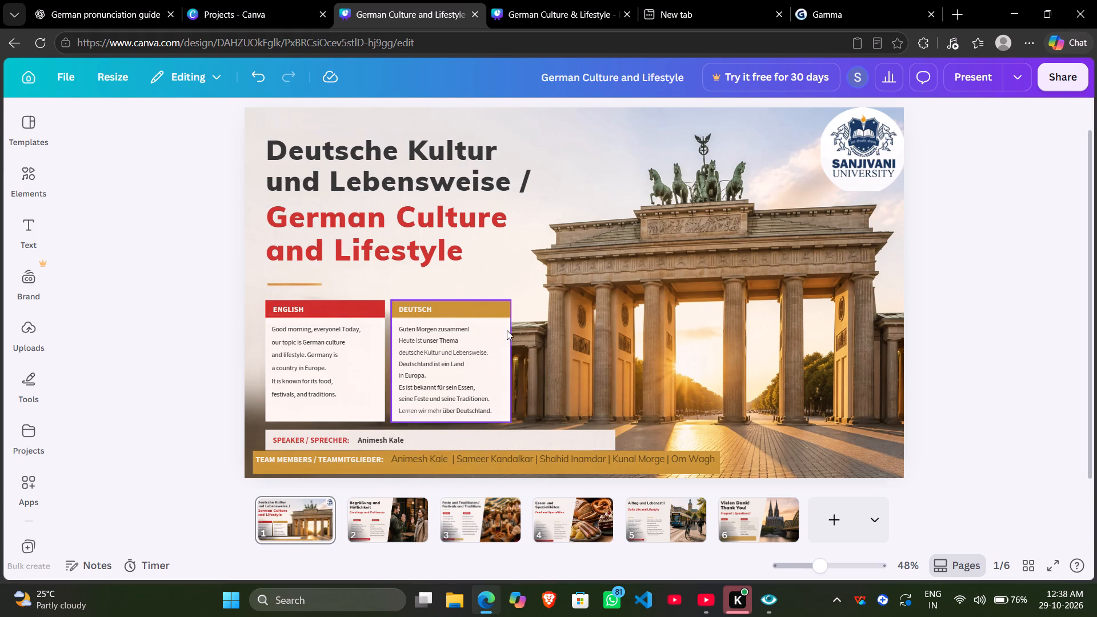
Move the gold-topped card behind slide 1's German text up to just below the level of the short gold line.
drag(507, 330, 507, 313)
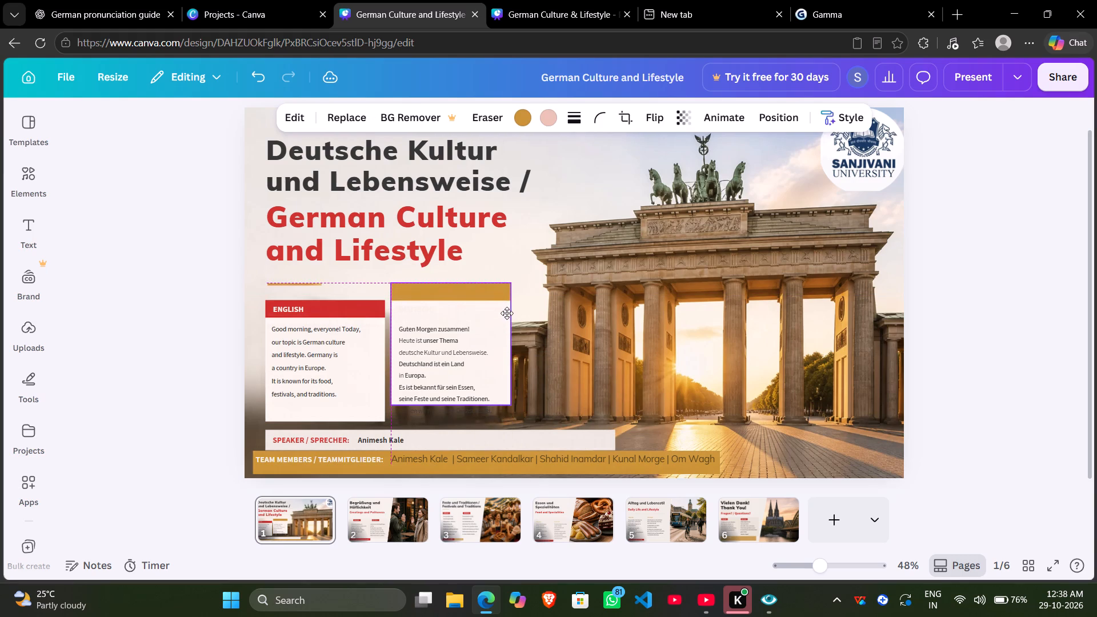
drag(507, 313, 506, 317)
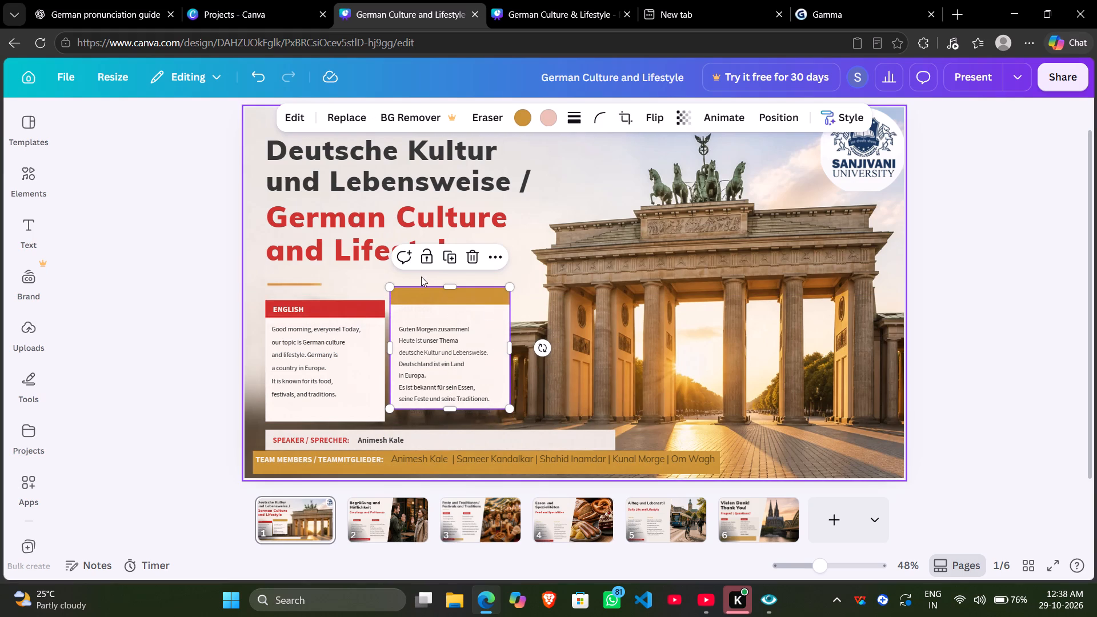
Place the DEUTSCH heading on slide 1's gold bar, near its left end, on one line at font size 19.9.
click(418, 278)
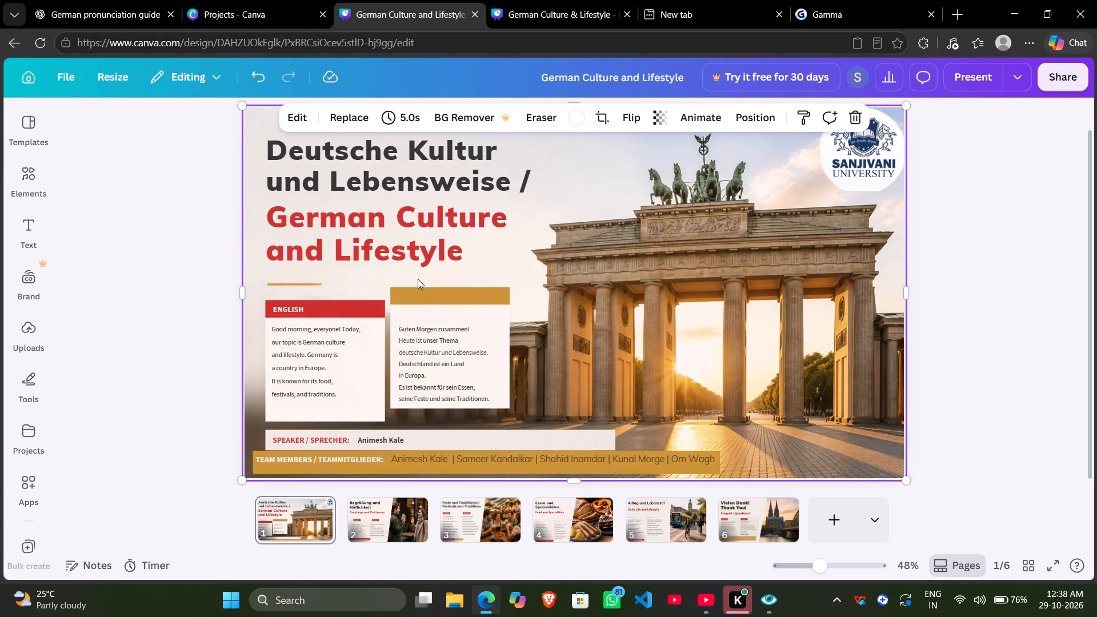
click(421, 303)
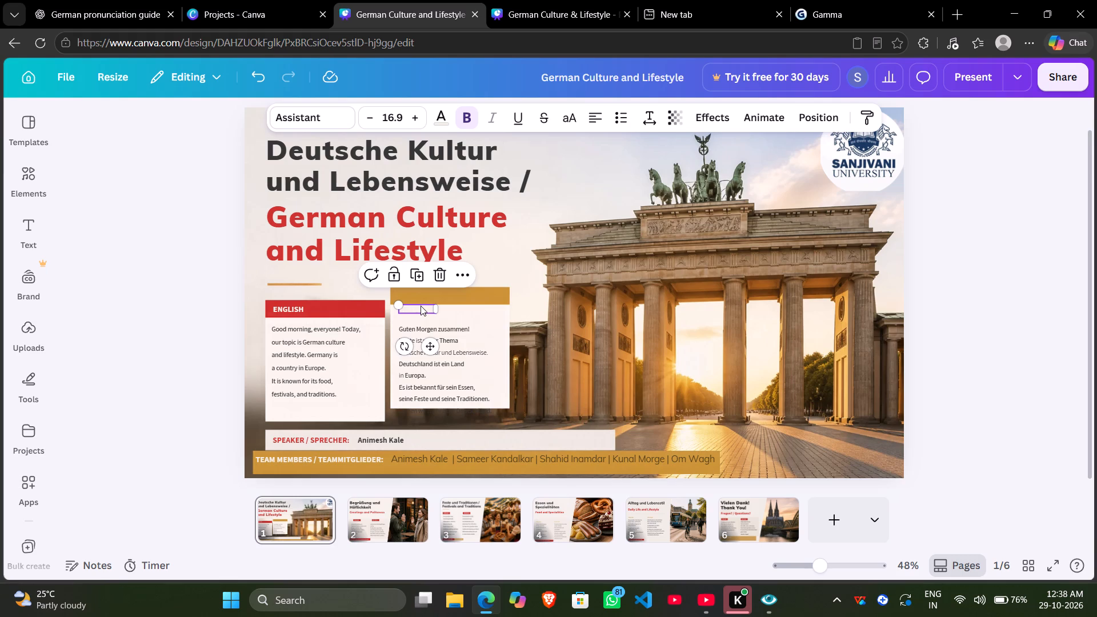
drag(419, 307, 435, 294)
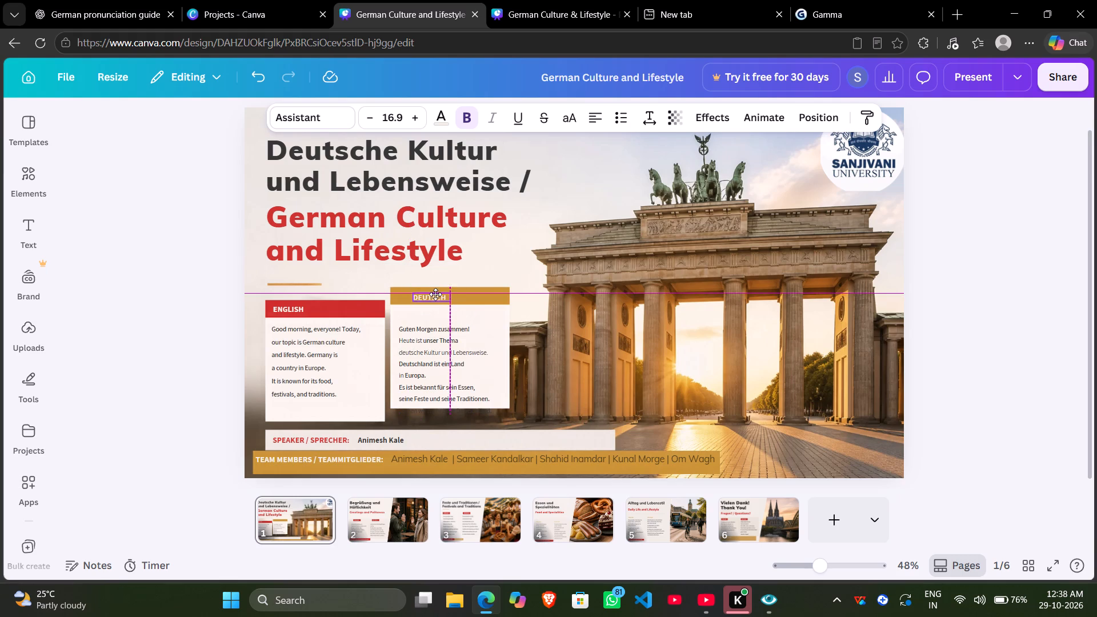
drag(435, 294, 442, 295)
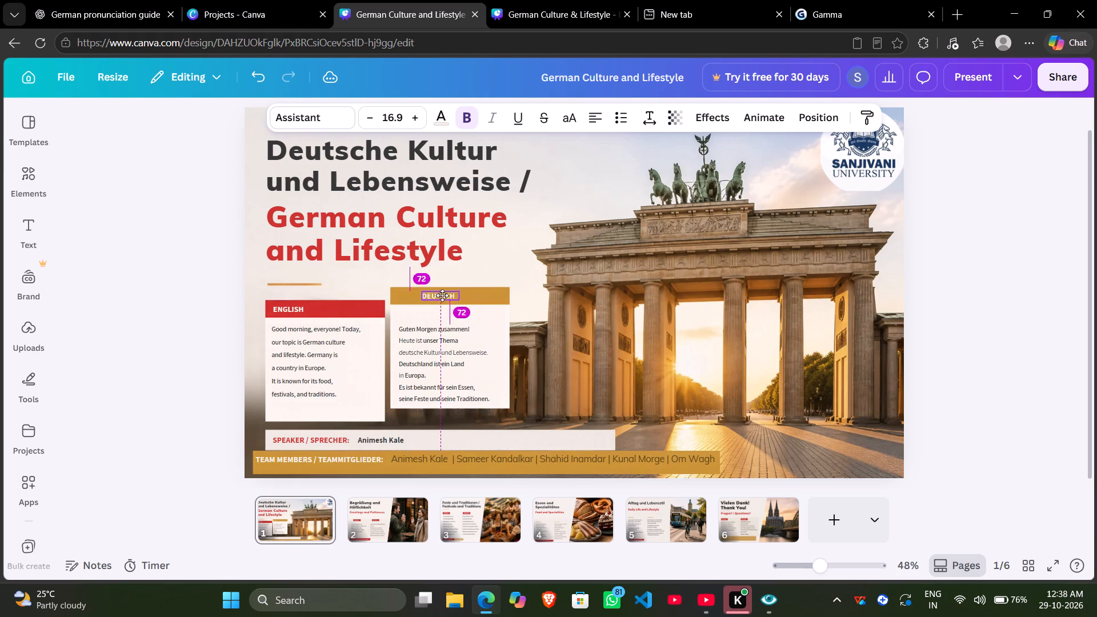
drag(442, 295, 440, 295)
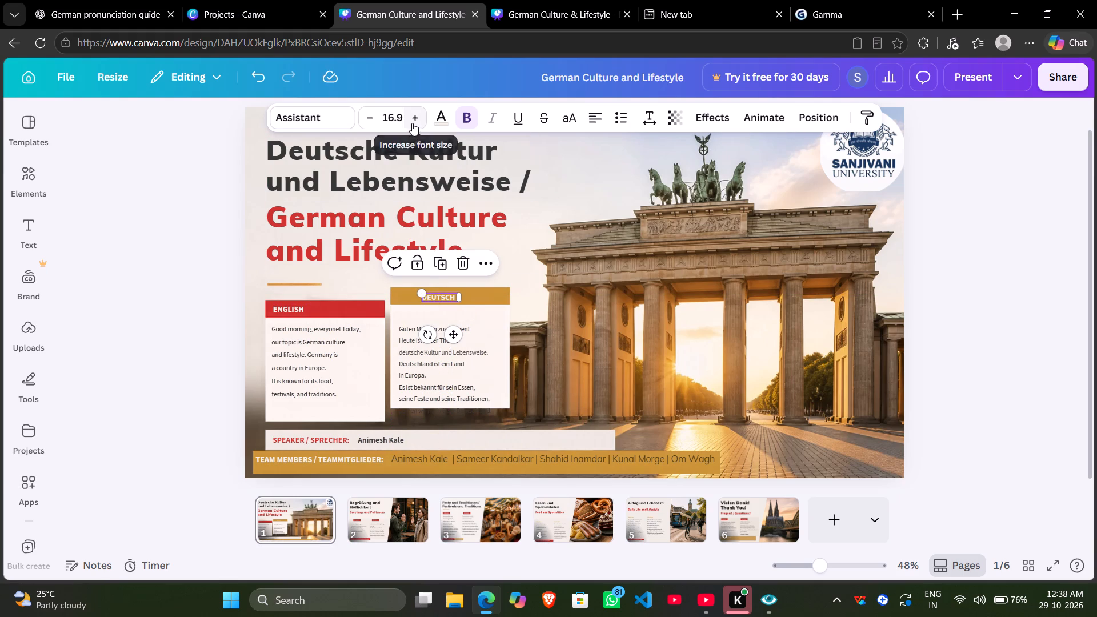
triple_click(412, 123)
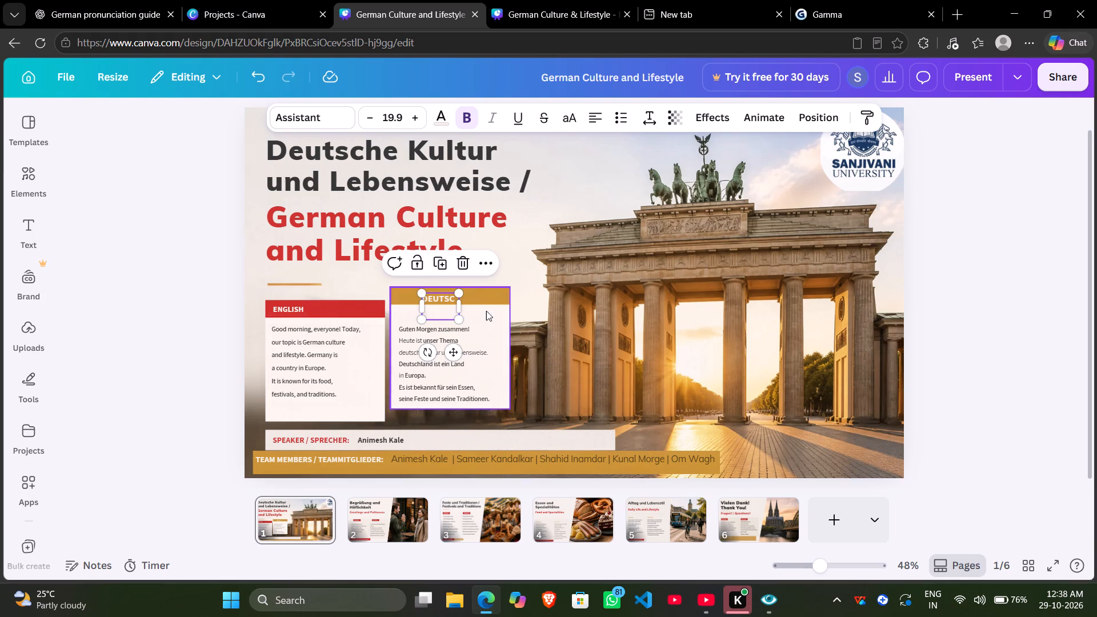
drag(460, 309, 472, 306)
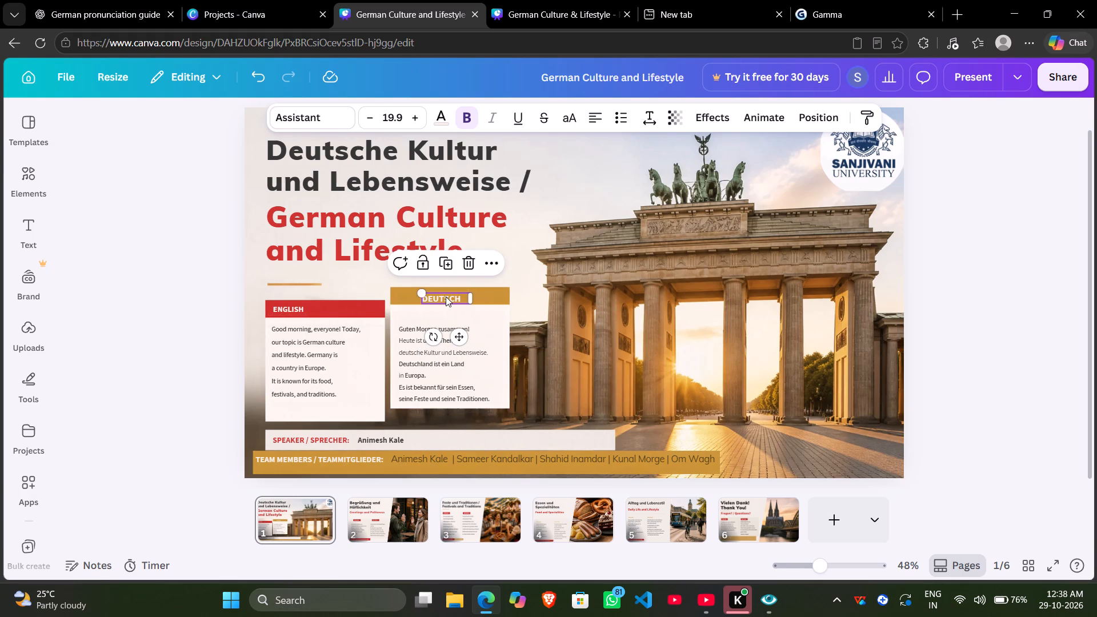
drag(446, 297, 430, 294)
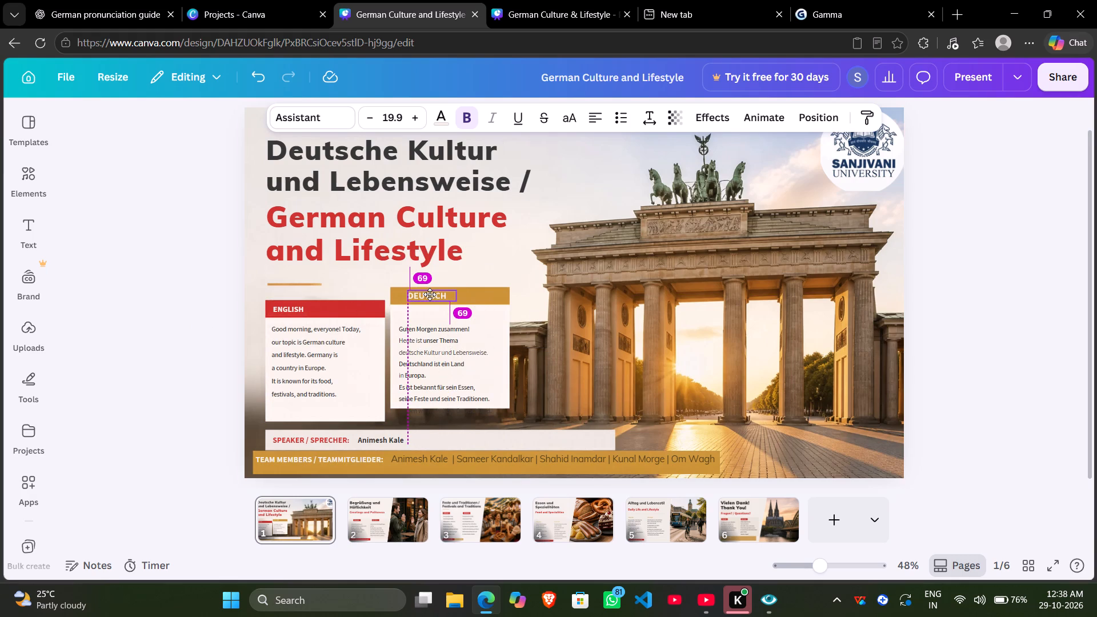
drag(430, 294, 426, 295)
click(163, 303)
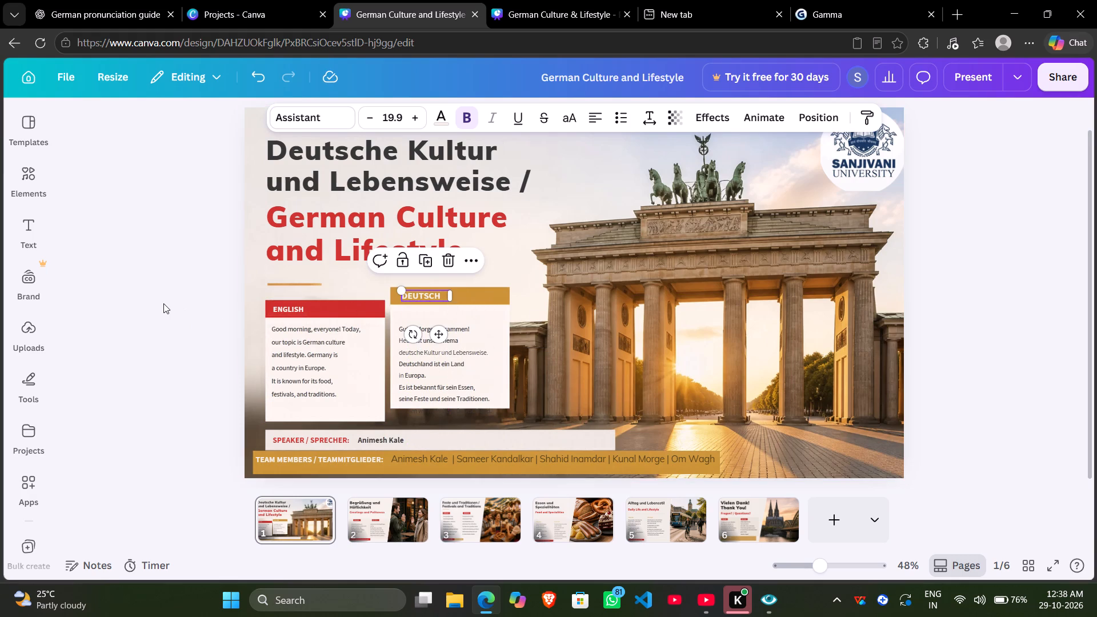
Move slide 1's German body text up to just below the gold bar and set its font size to 15.7.
drag(429, 356, 425, 344)
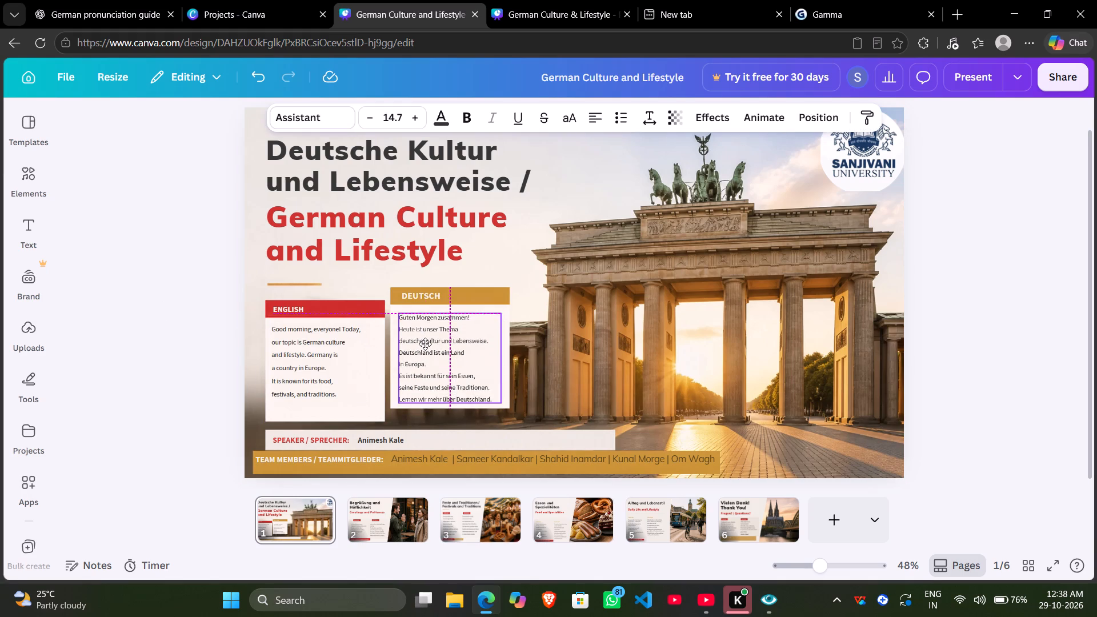
drag(425, 344, 426, 342)
drag(426, 342, 425, 341)
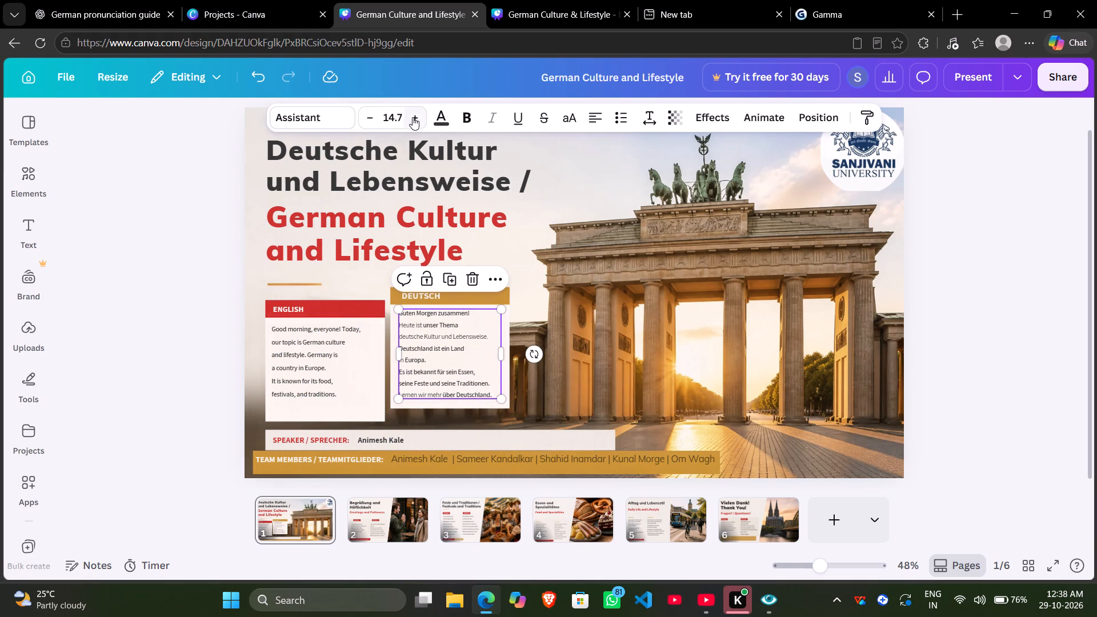
click(414, 117)
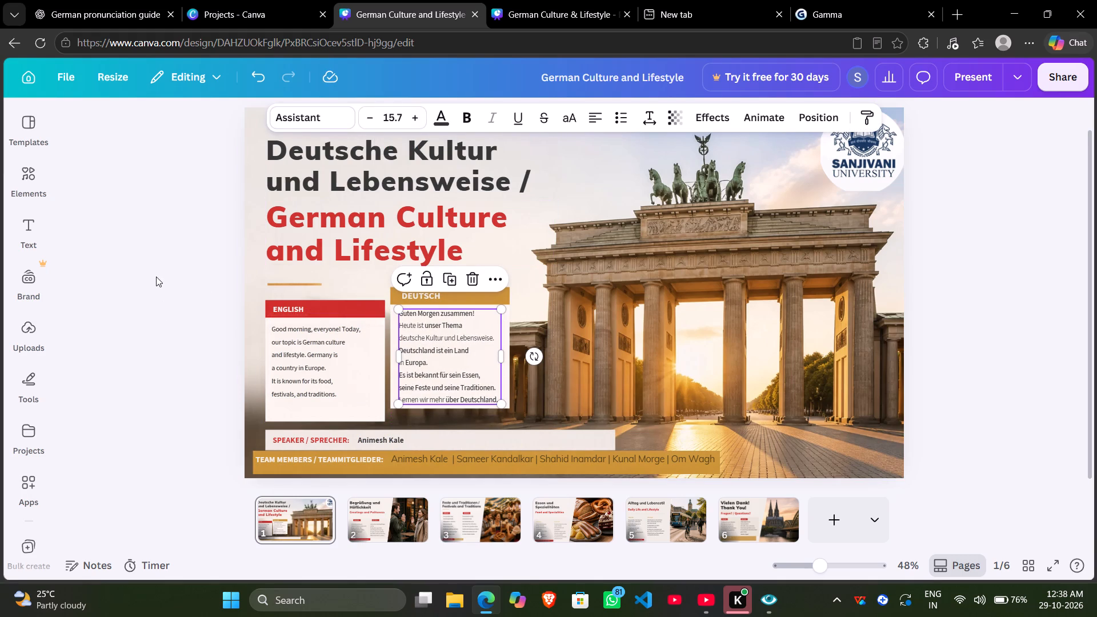
click(156, 277)
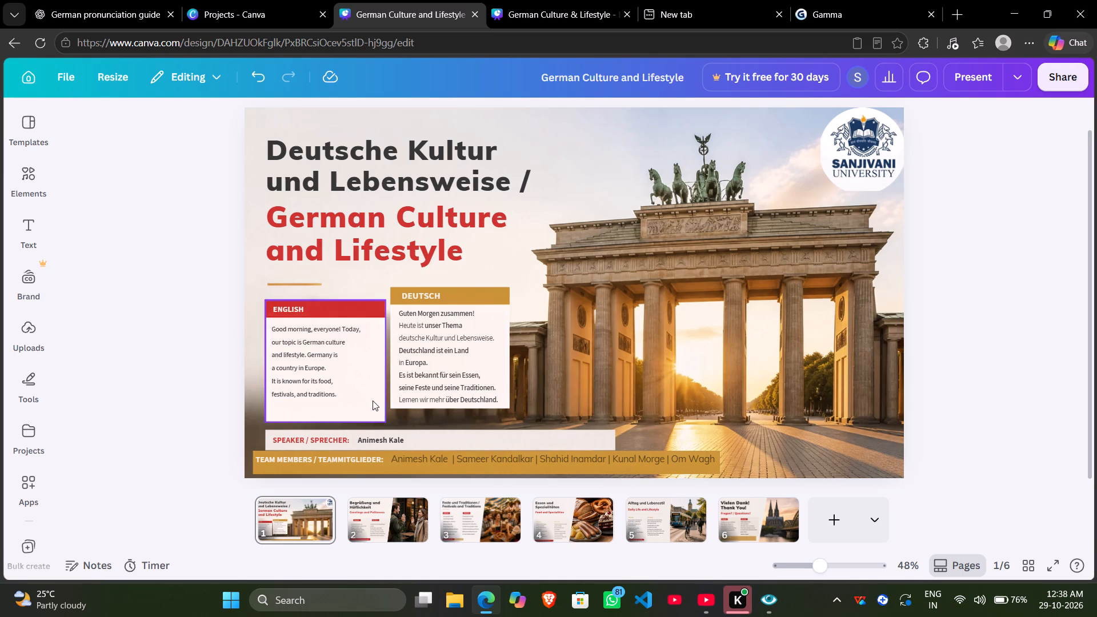
Move the red-topped English card on slide 1 up so it is level with the German card.
drag(373, 409, 373, 400)
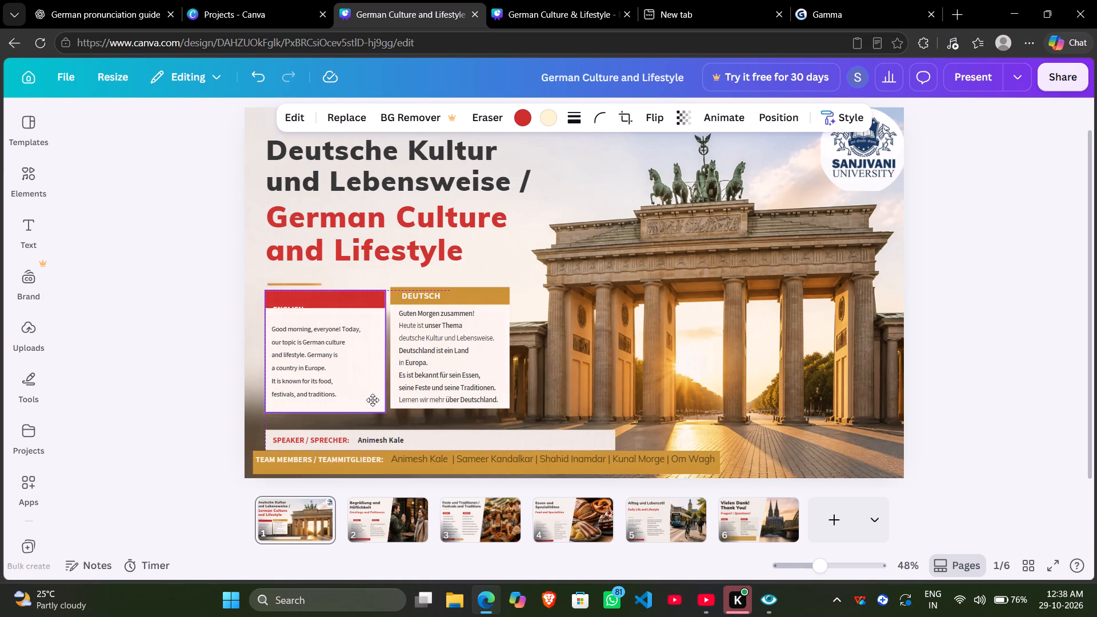
drag(373, 400, 371, 398)
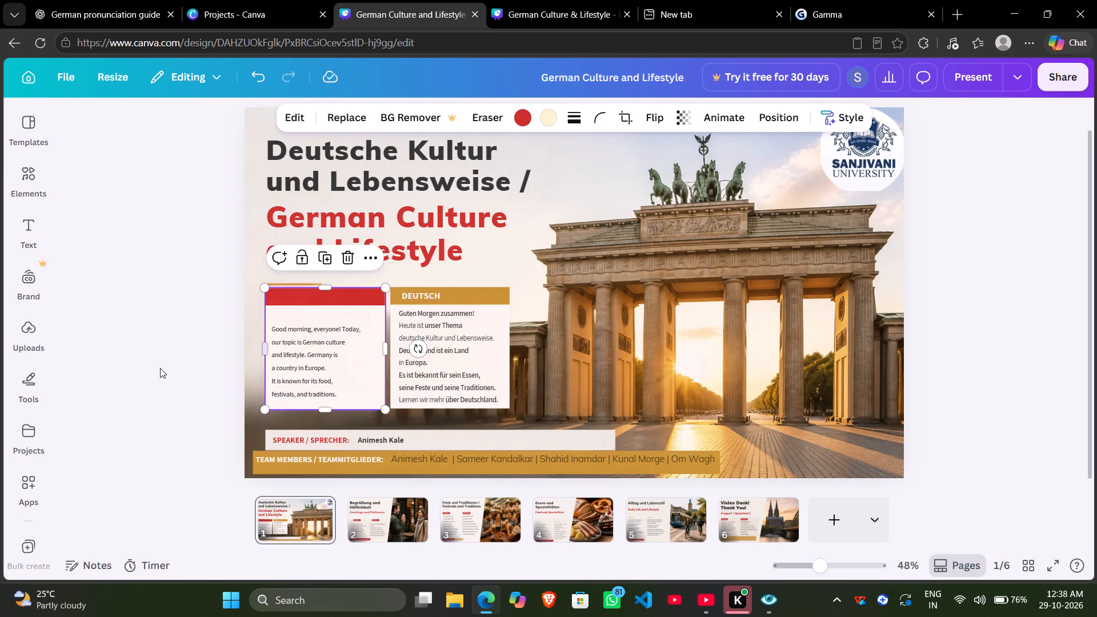
click(103, 355)
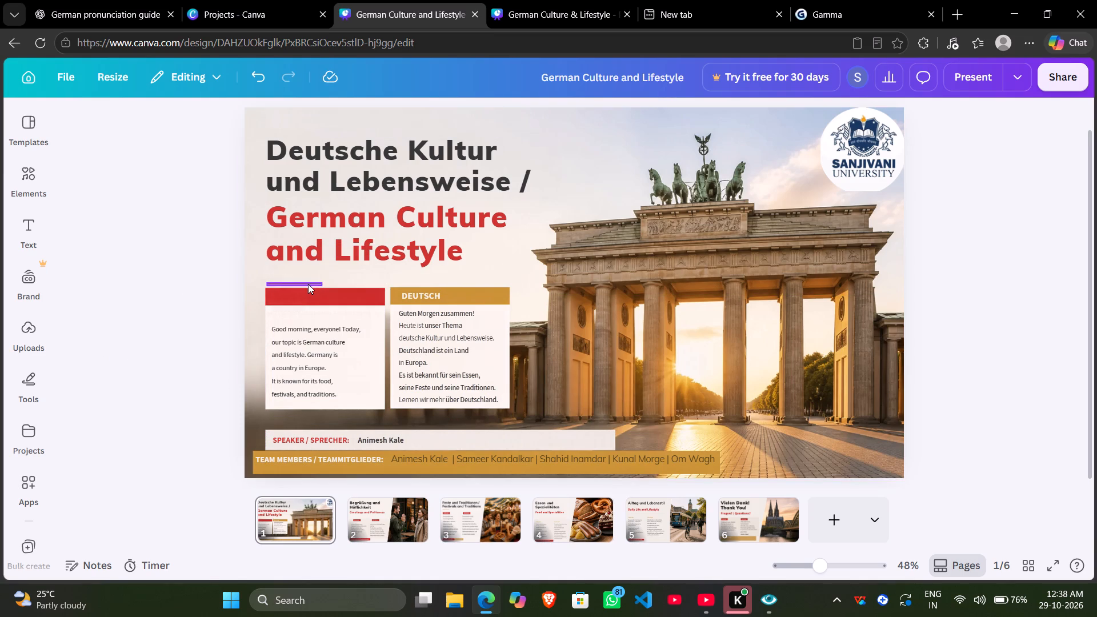
Move the short gold line under slide 1's title up slightly, clear of the English card.
drag(308, 284, 308, 278)
click(134, 286)
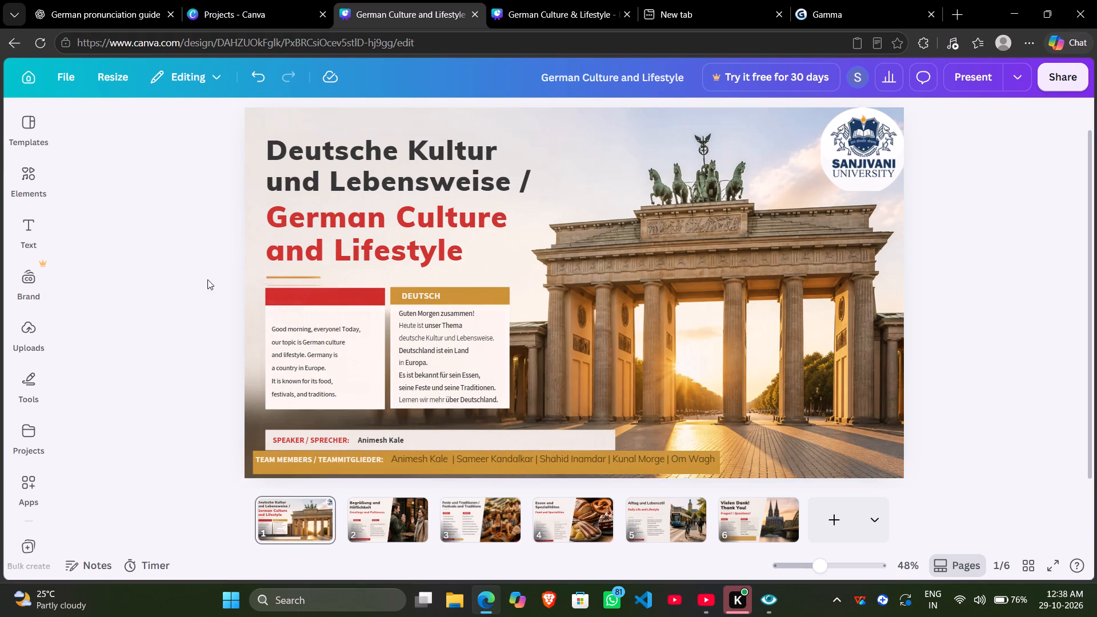
click(114, 359)
Place the ENGLISH heading on slide 1's red bar, widen its text box, and match the DEUTSCH heading's font size of 19.9.
drag(296, 310, 297, 299)
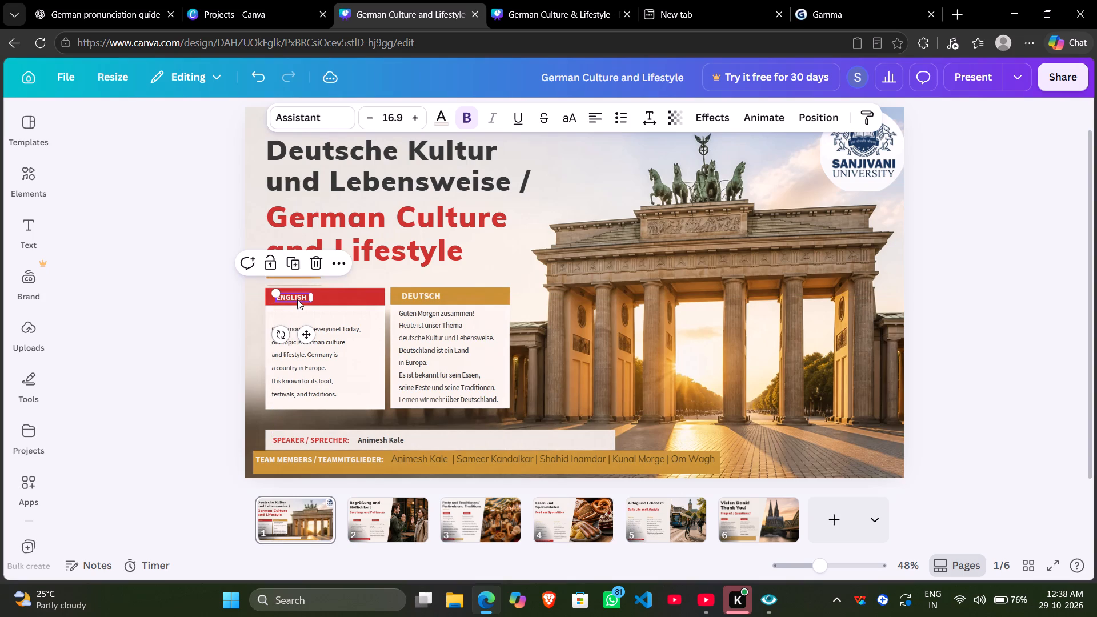
double_click(417, 119)
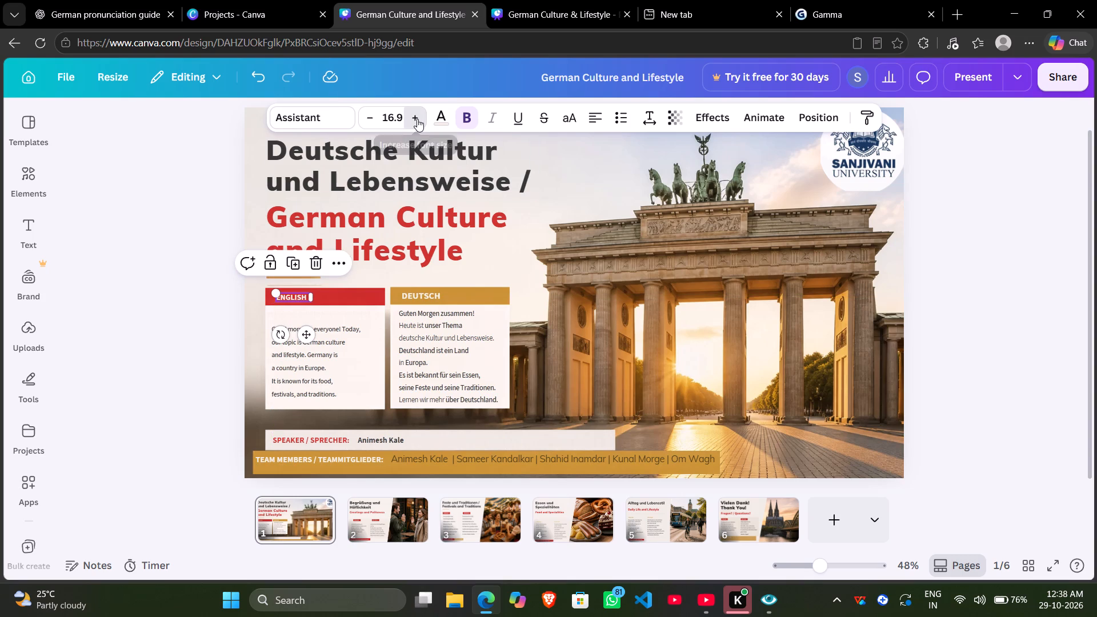
click(430, 294)
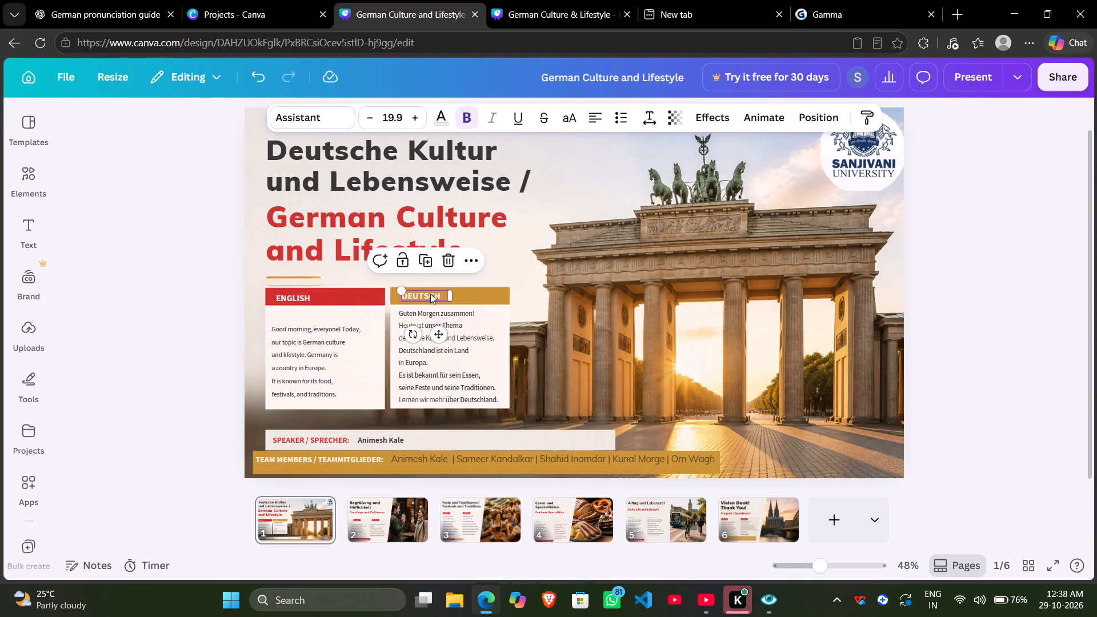
click(302, 297)
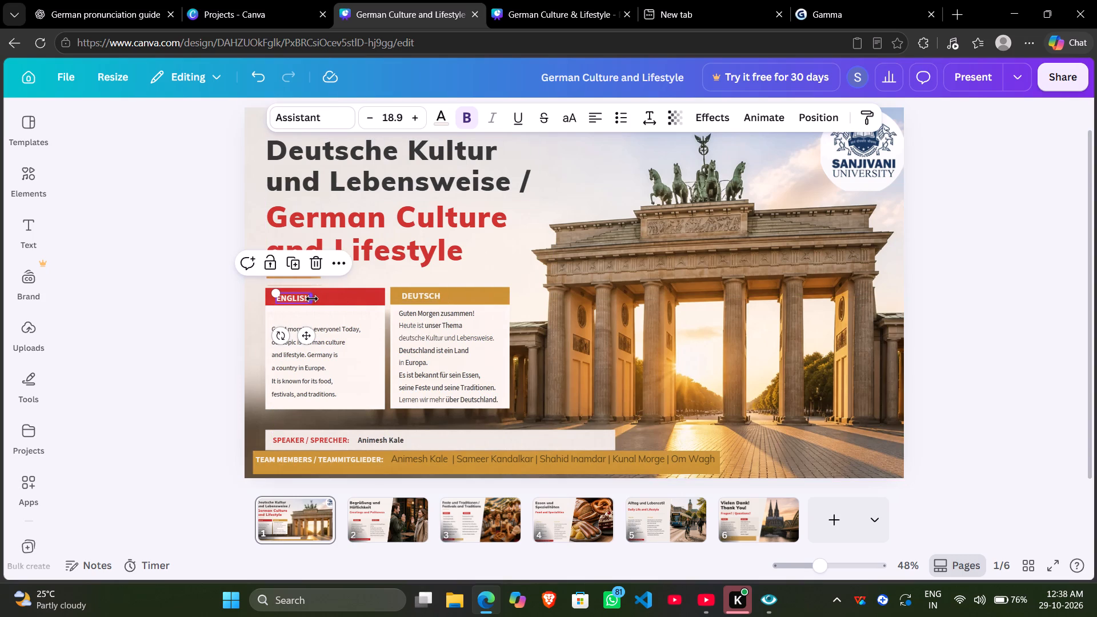
drag(311, 299, 320, 298)
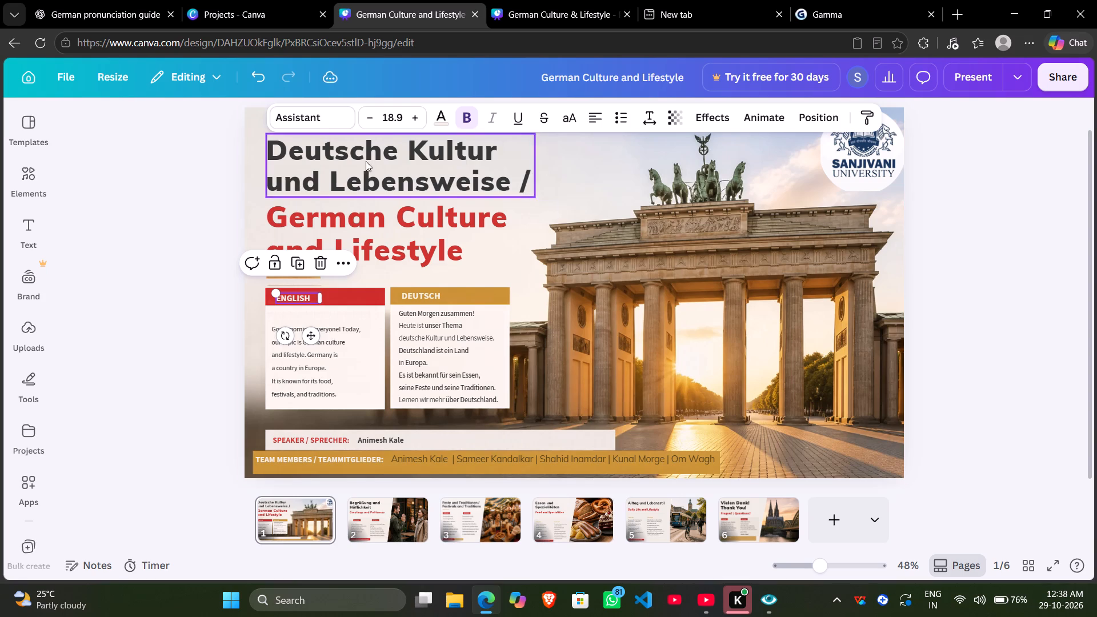
click(428, 297)
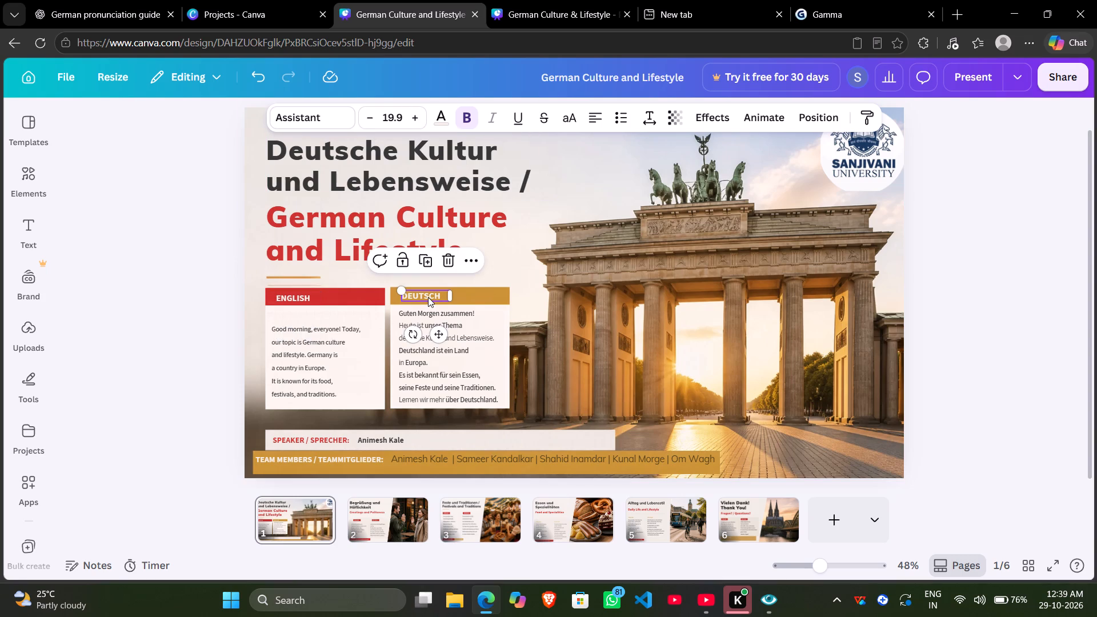
click(309, 299)
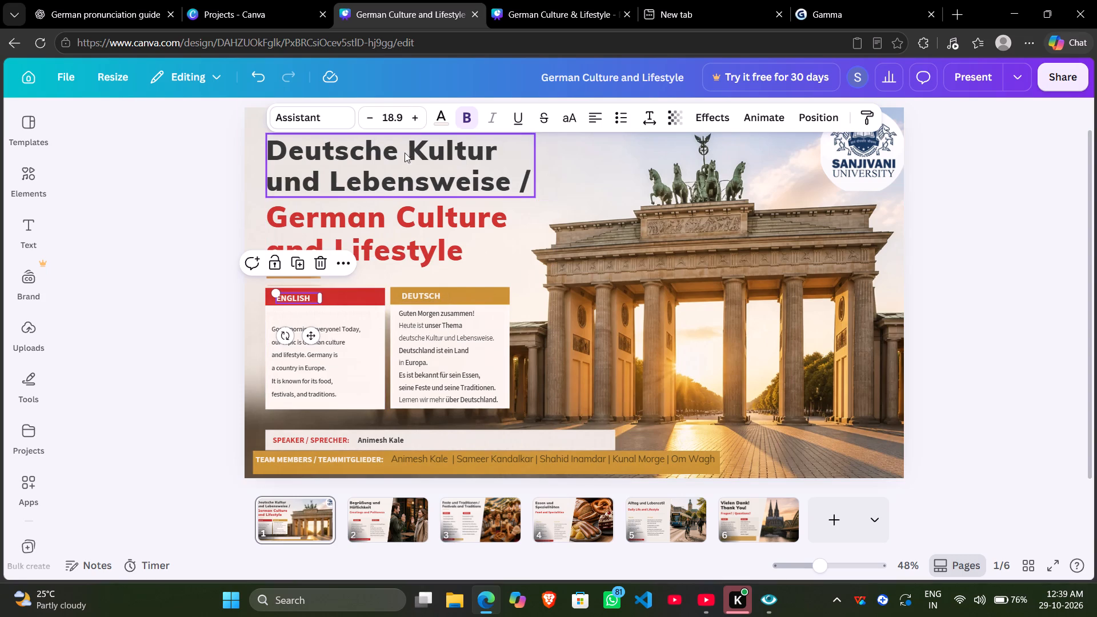
click(415, 119)
click(210, 289)
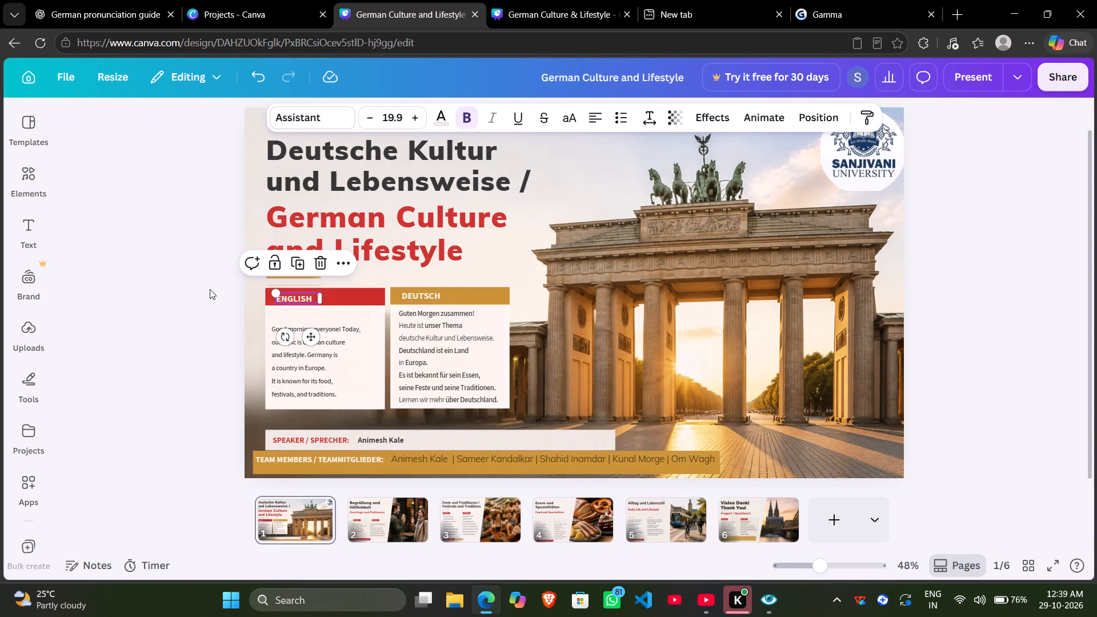
Move slide 1's English body text up to just below the red bar, keeping its left margin inside the card.
drag(305, 368, 305, 367)
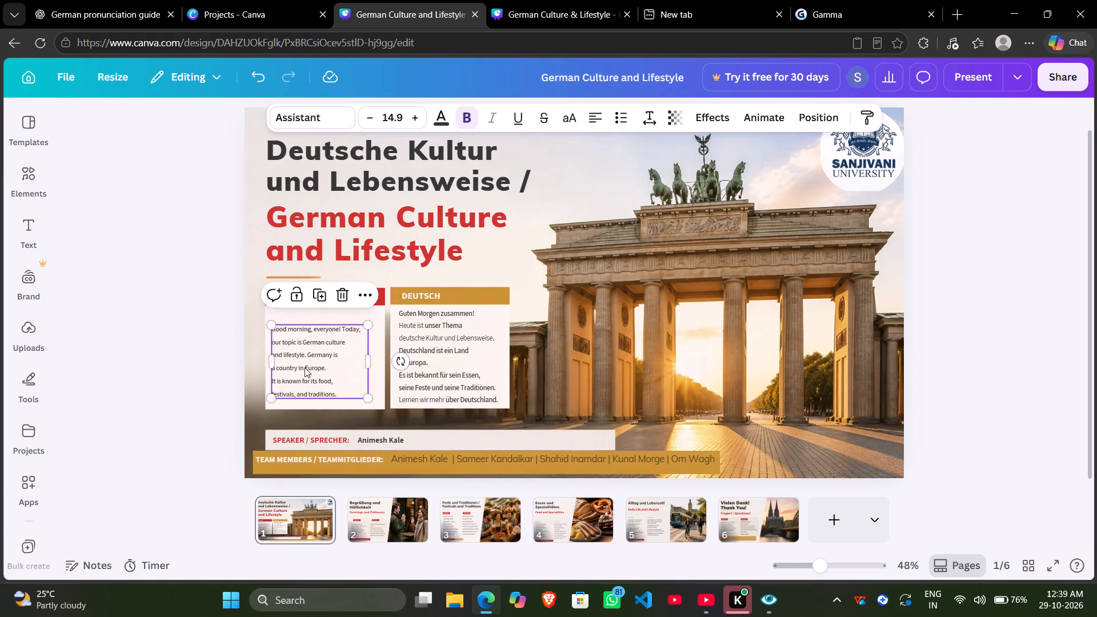
drag(305, 367, 302, 356)
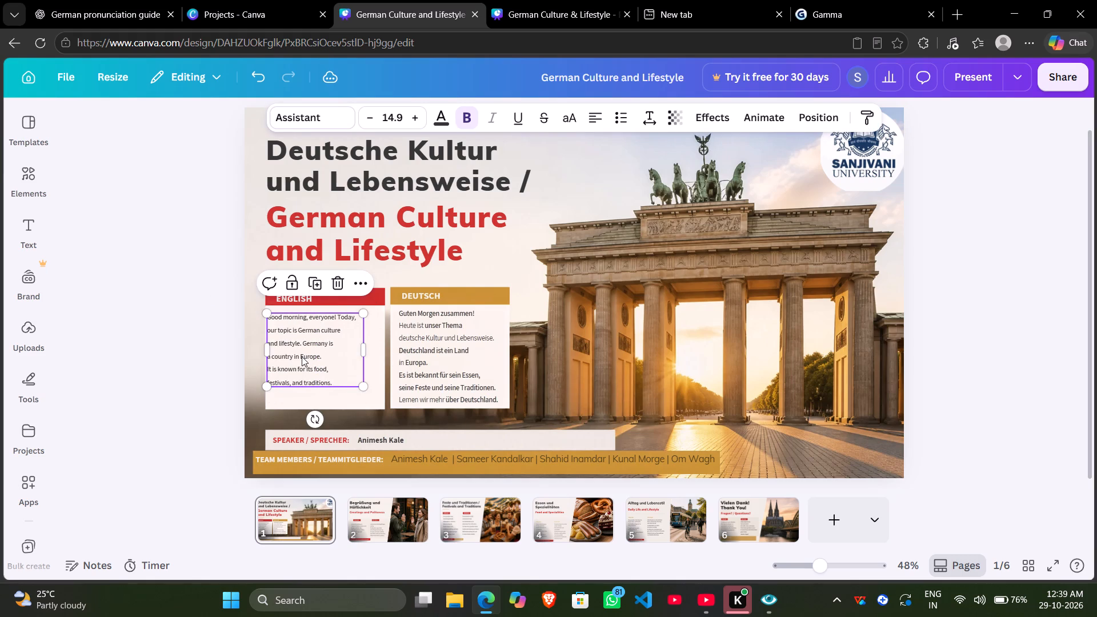
drag(299, 356, 303, 356)
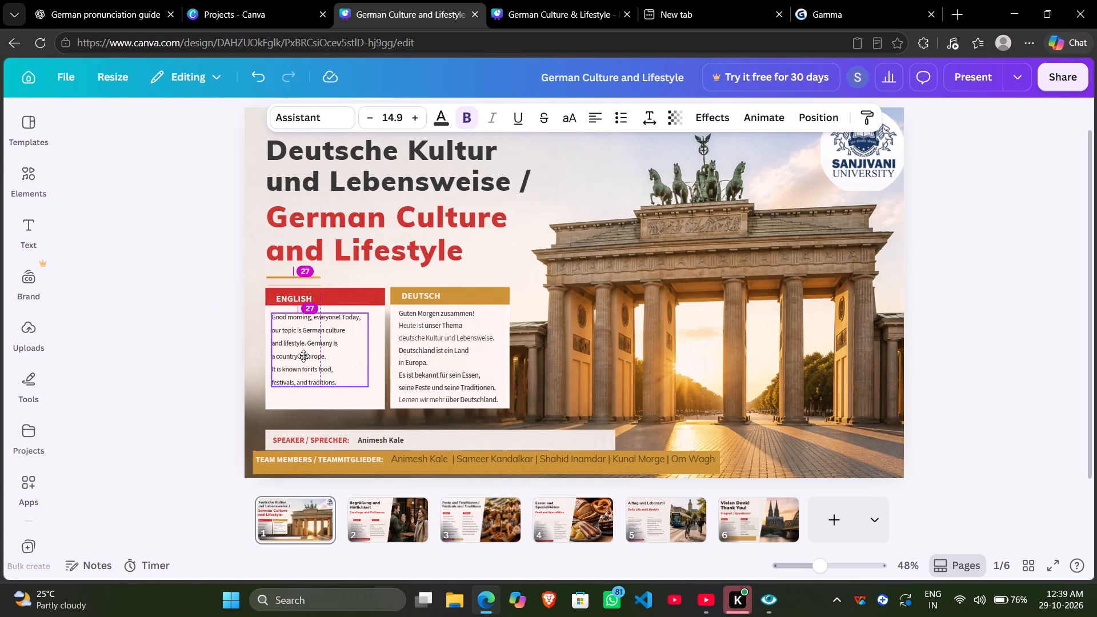
drag(303, 356, 304, 356)
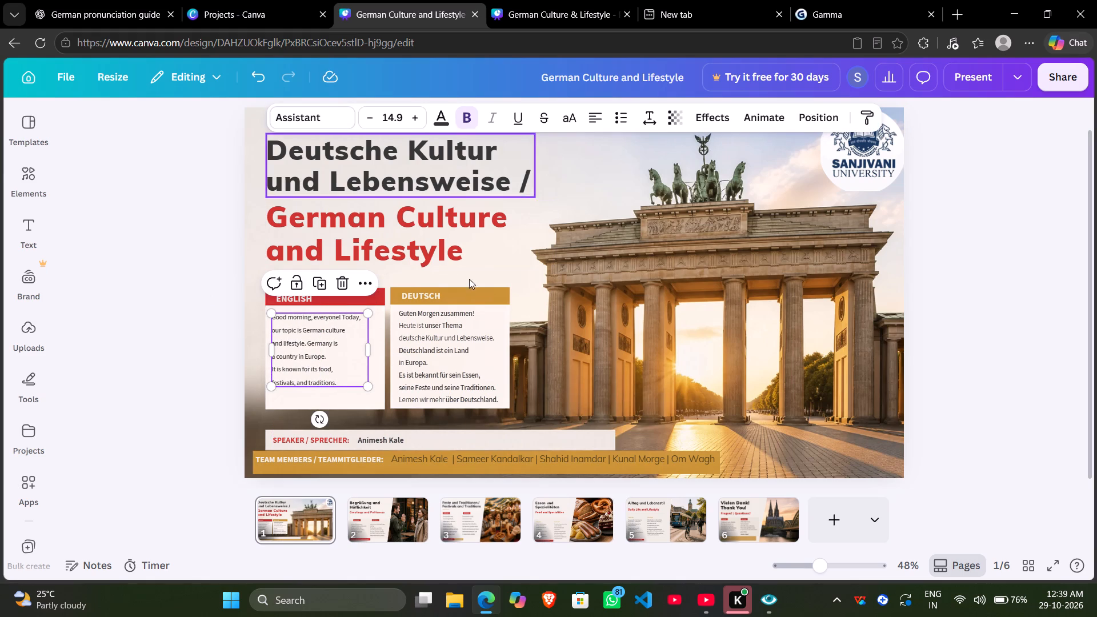
Set slide 1's English body text to font size 15.9 and compare it with the German text's size.
click(443, 345)
click(335, 359)
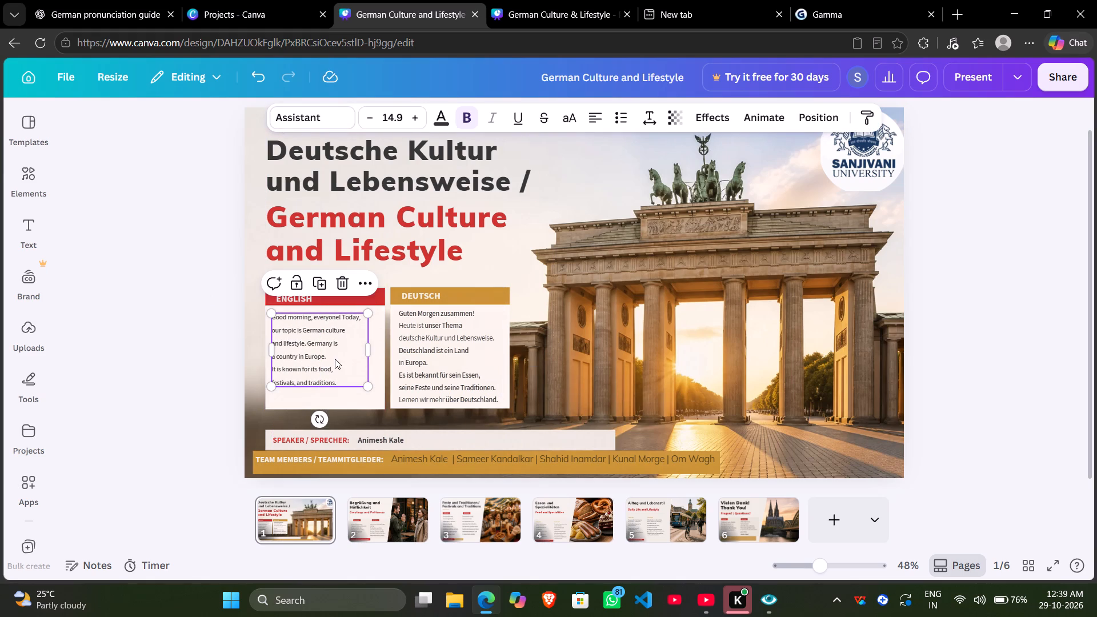
click(415, 115)
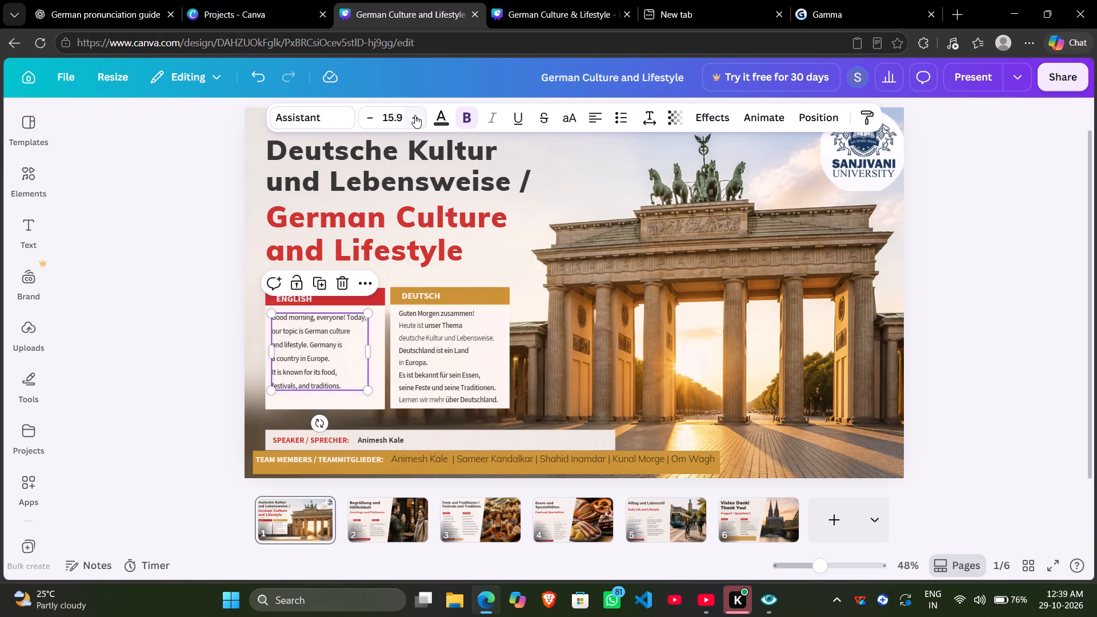
click(450, 354)
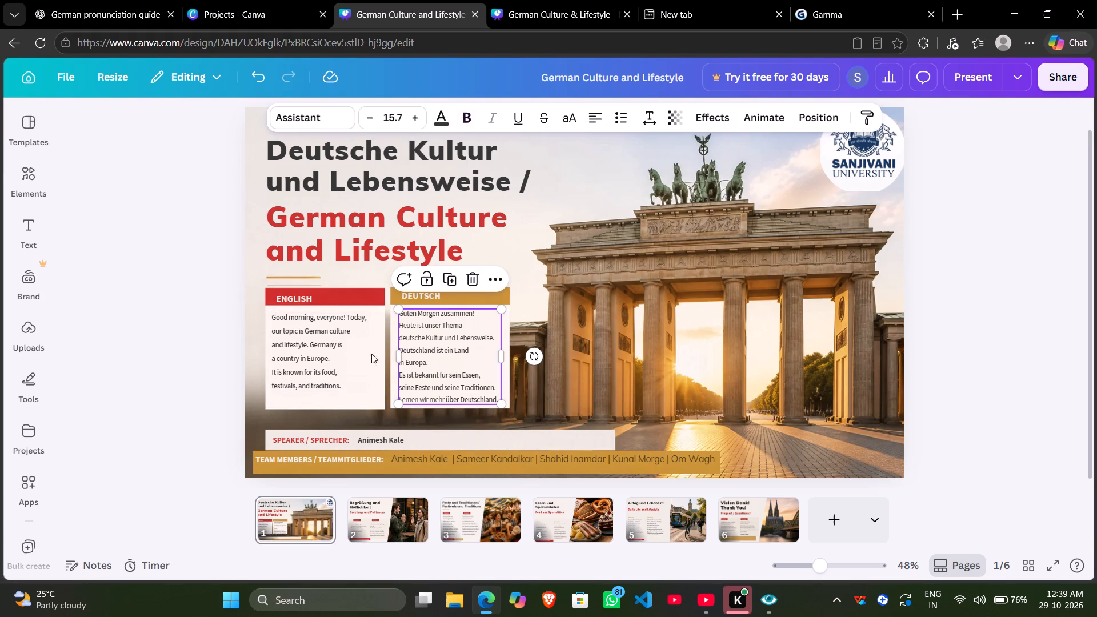
click(326, 348)
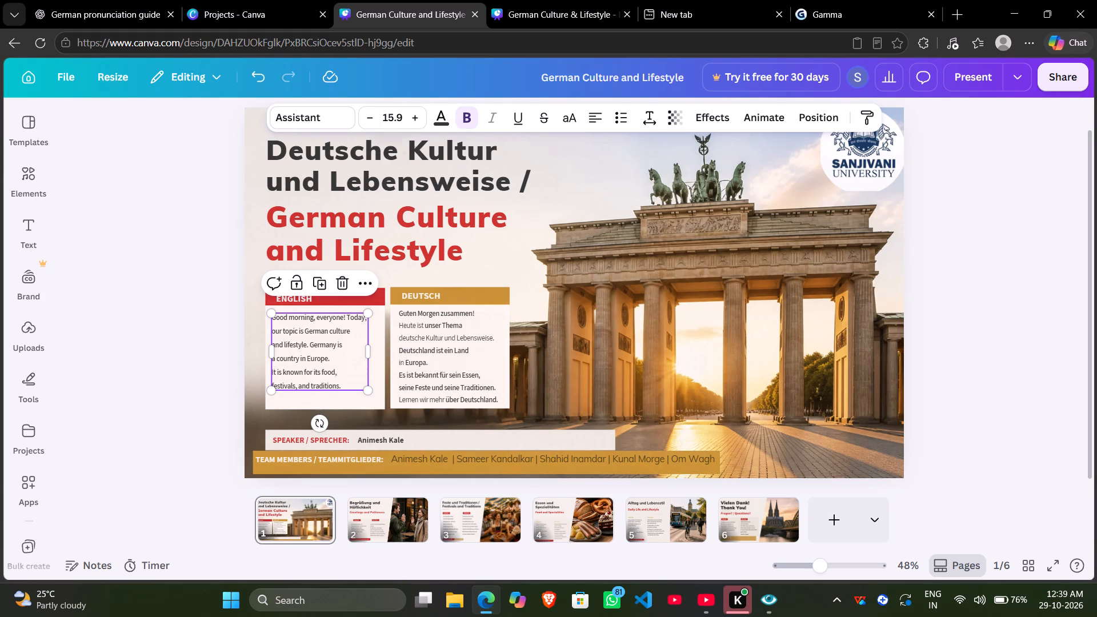
Set slide 1's English body text to font size 15.7.
click(396, 115)
key(BackSpace)
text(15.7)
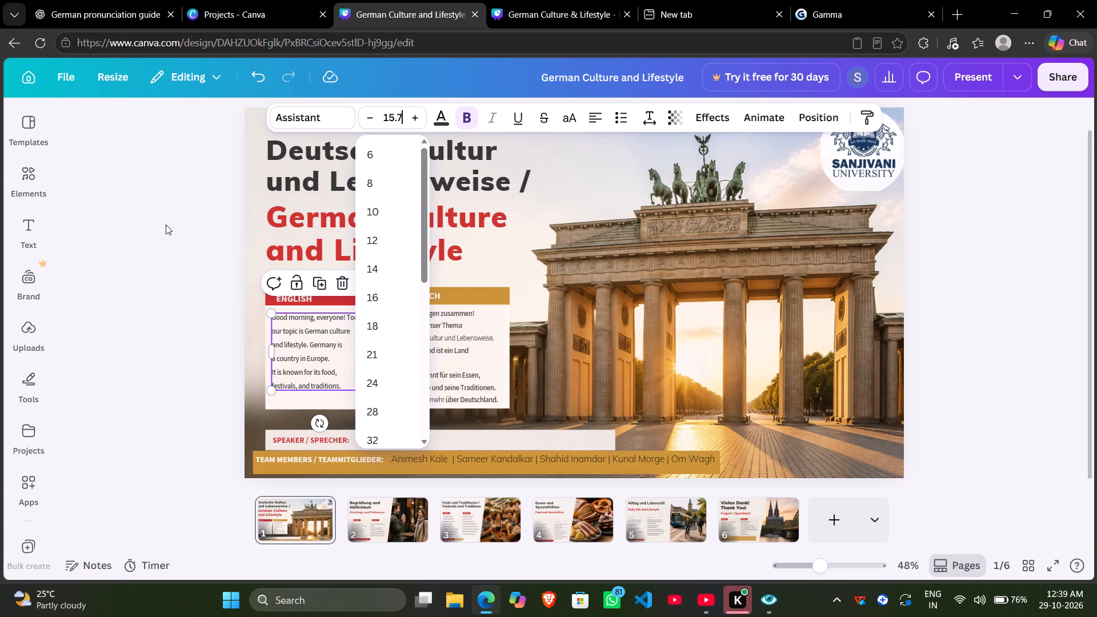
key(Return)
click(178, 379)
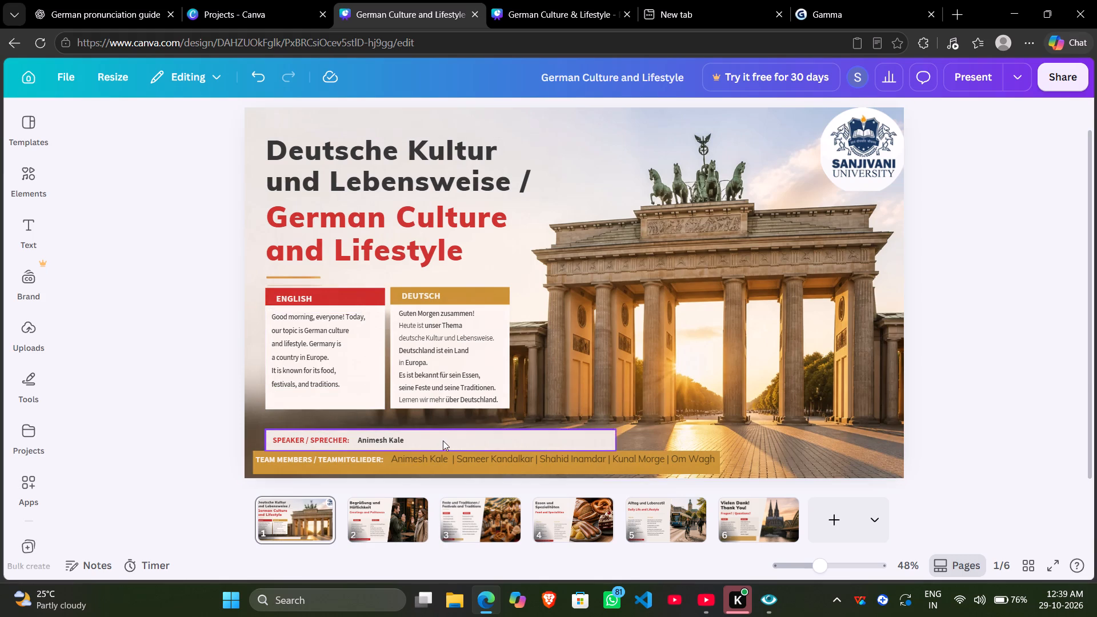
Move slide 1's pale speaker bar up and slightly left, into the gap between the language cards and the gold team band.
drag(447, 441, 443, 431)
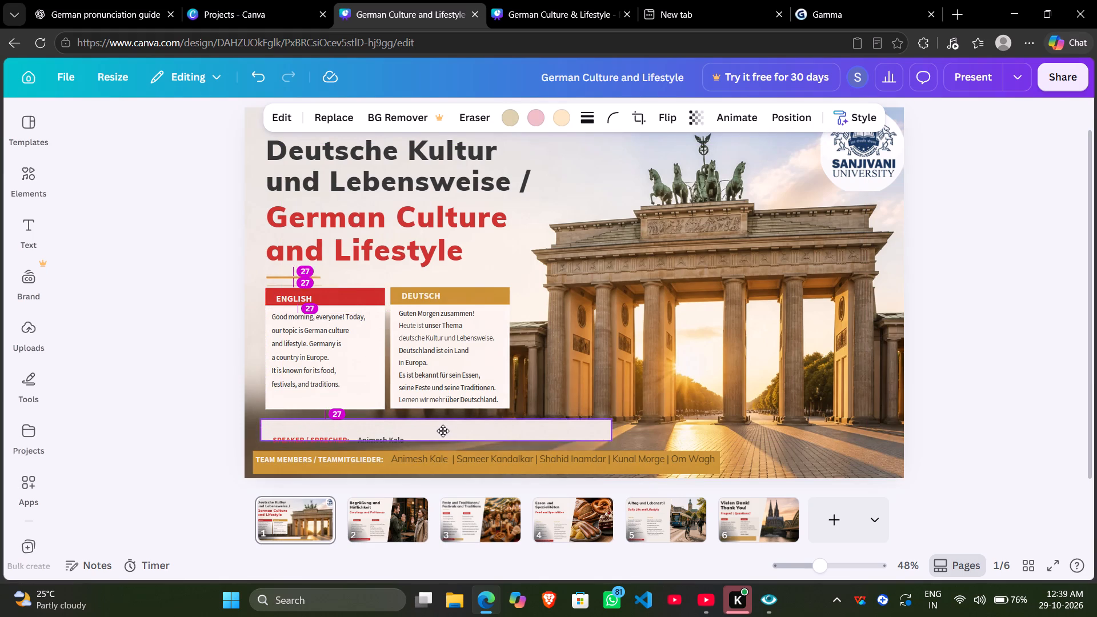
drag(443, 431, 441, 430)
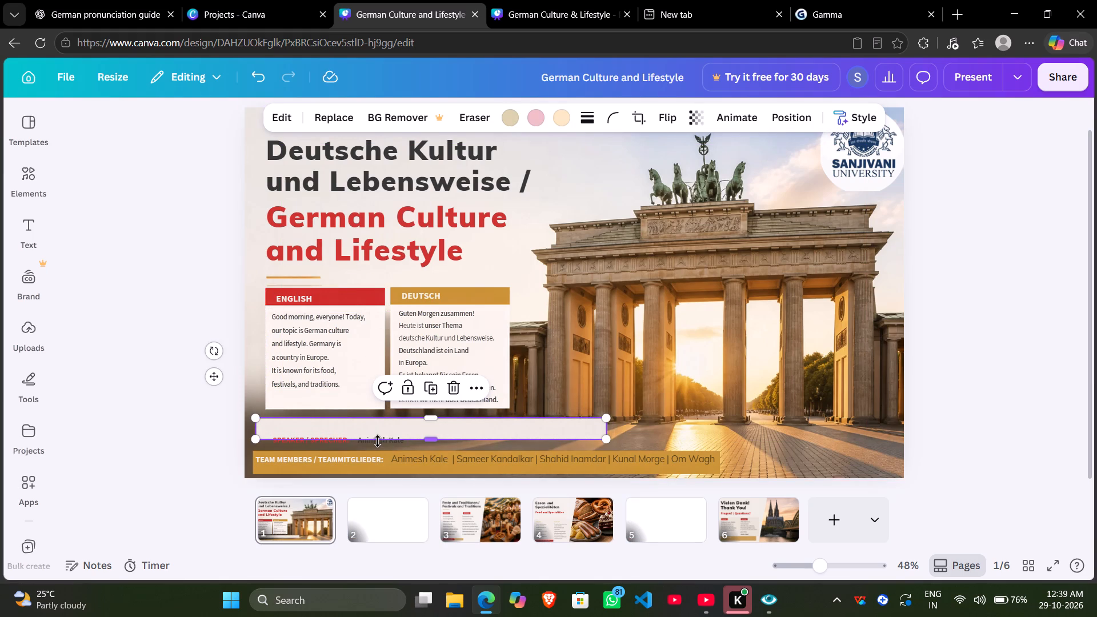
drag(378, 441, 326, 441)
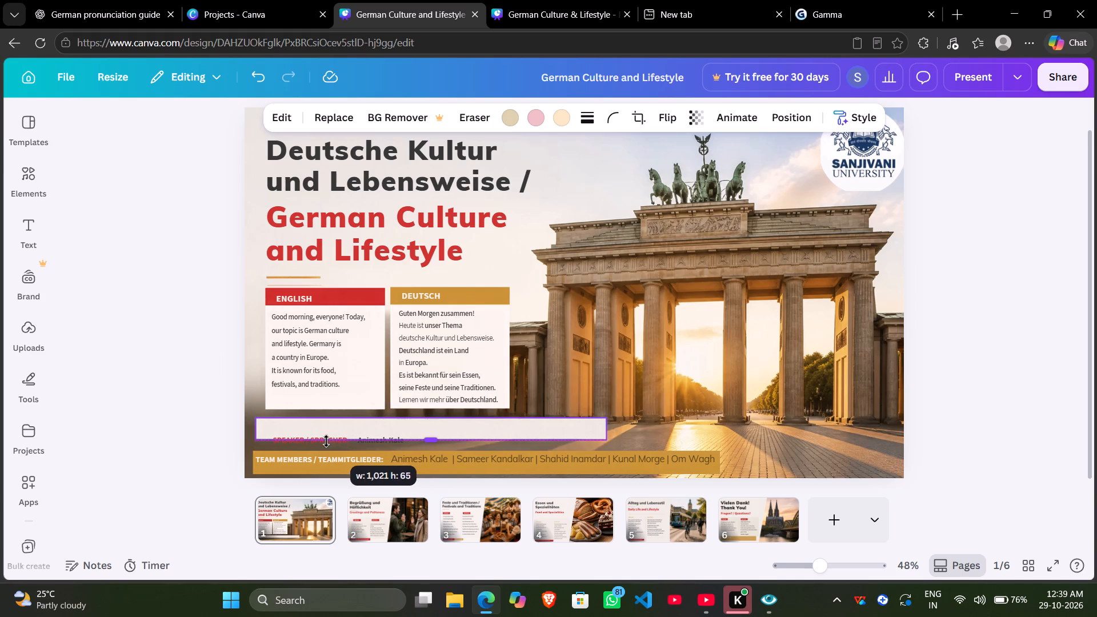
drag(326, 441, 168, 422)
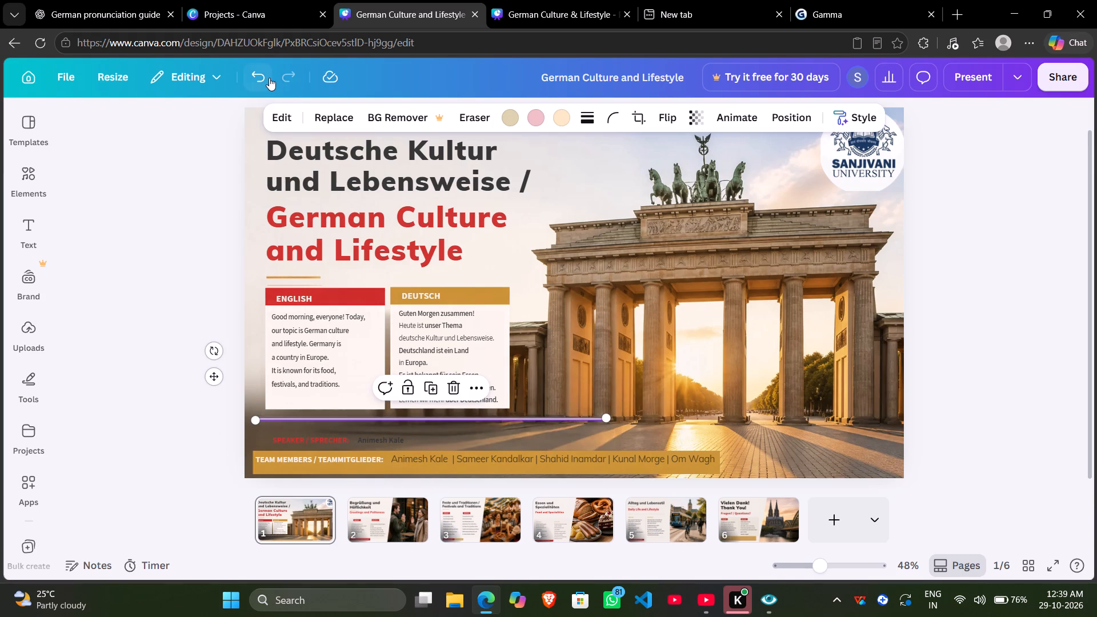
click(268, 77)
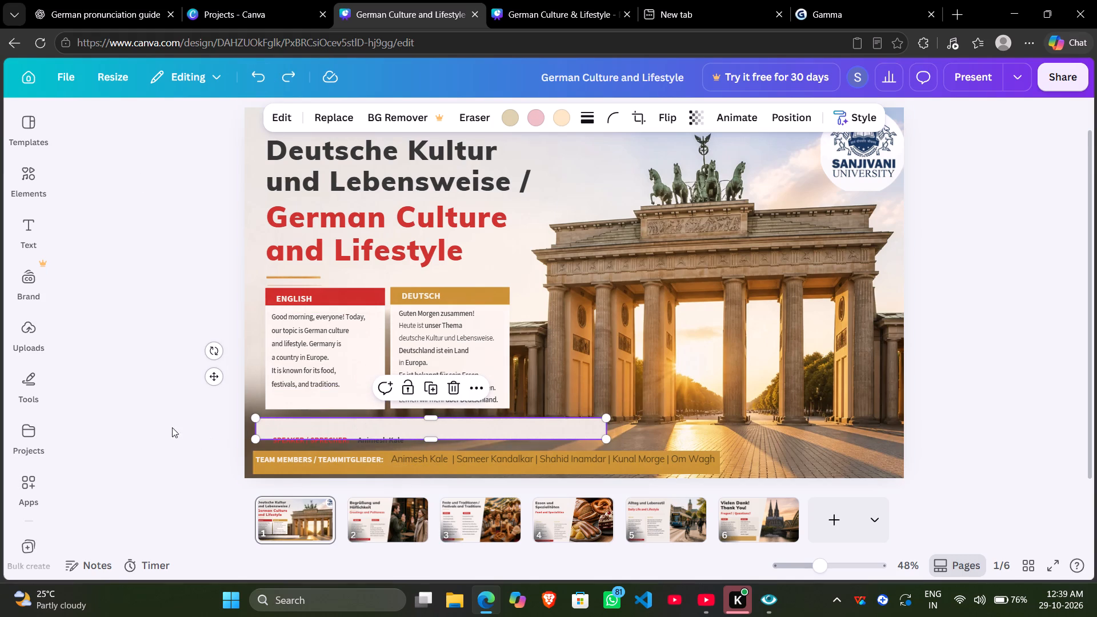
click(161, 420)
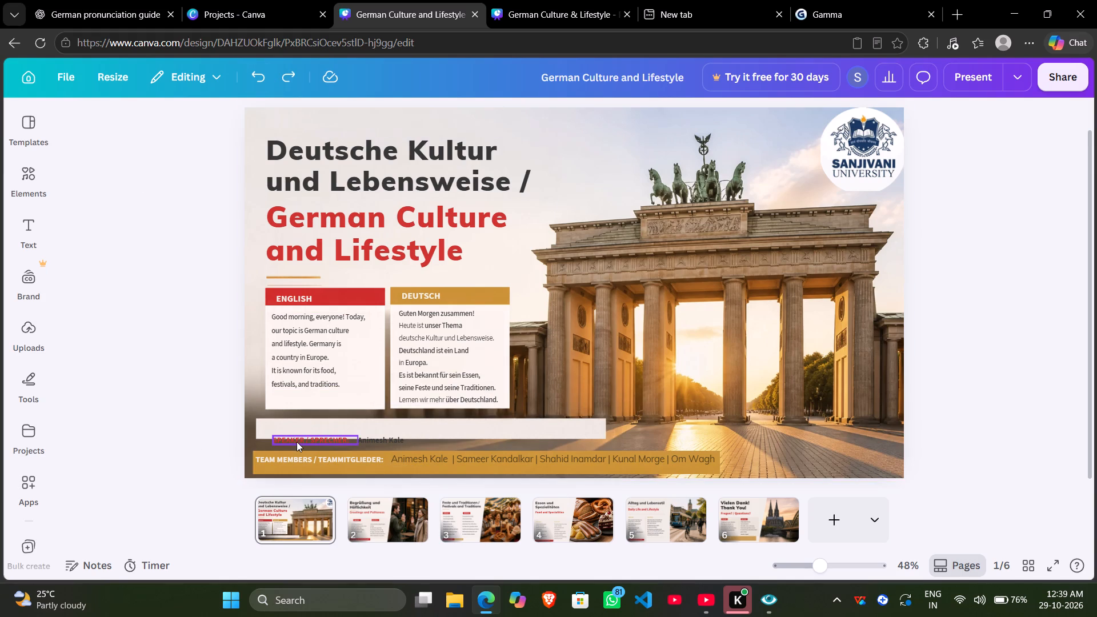
Move the SPEAKER / SPRECHER label and the speaker's name up onto the repositioned pale bar on slide 1.
drag(297, 442, 291, 433)
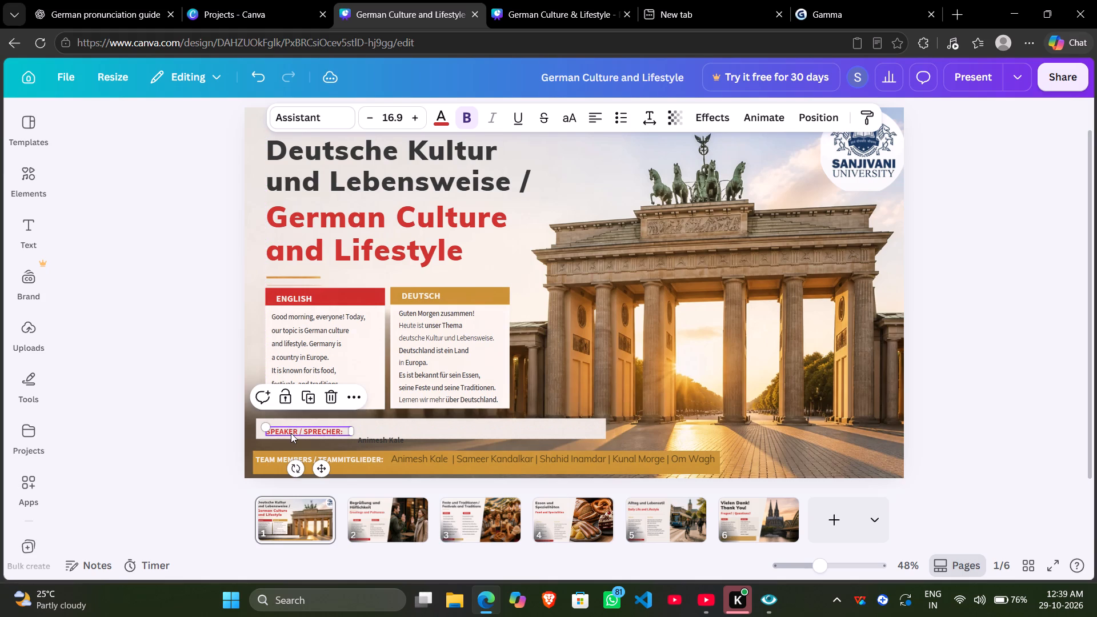
drag(386, 442, 386, 435)
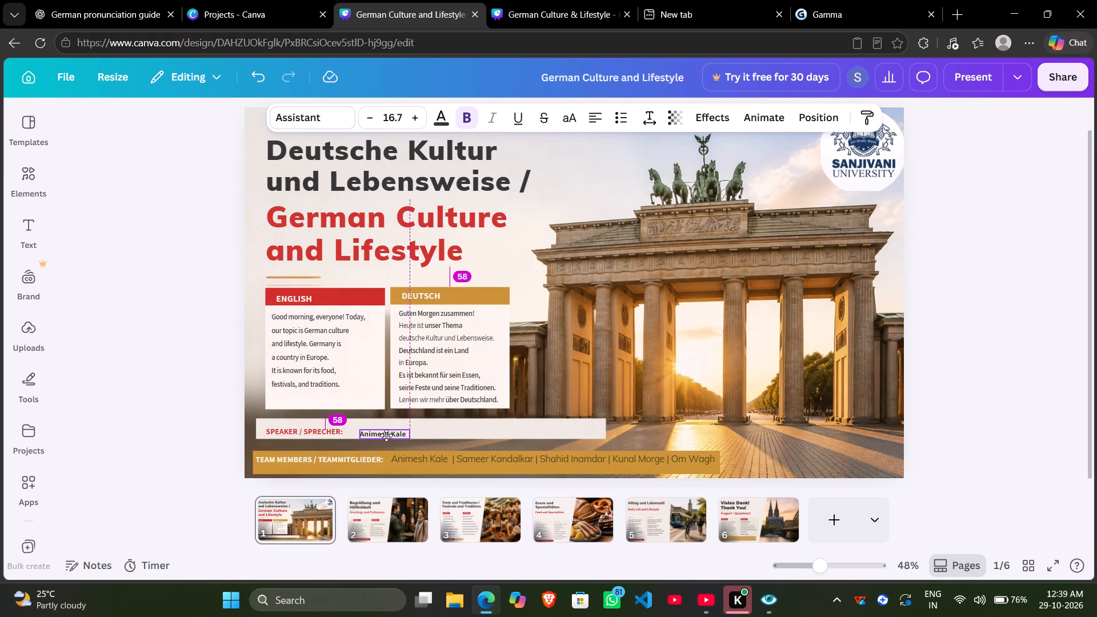
drag(386, 435, 382, 435)
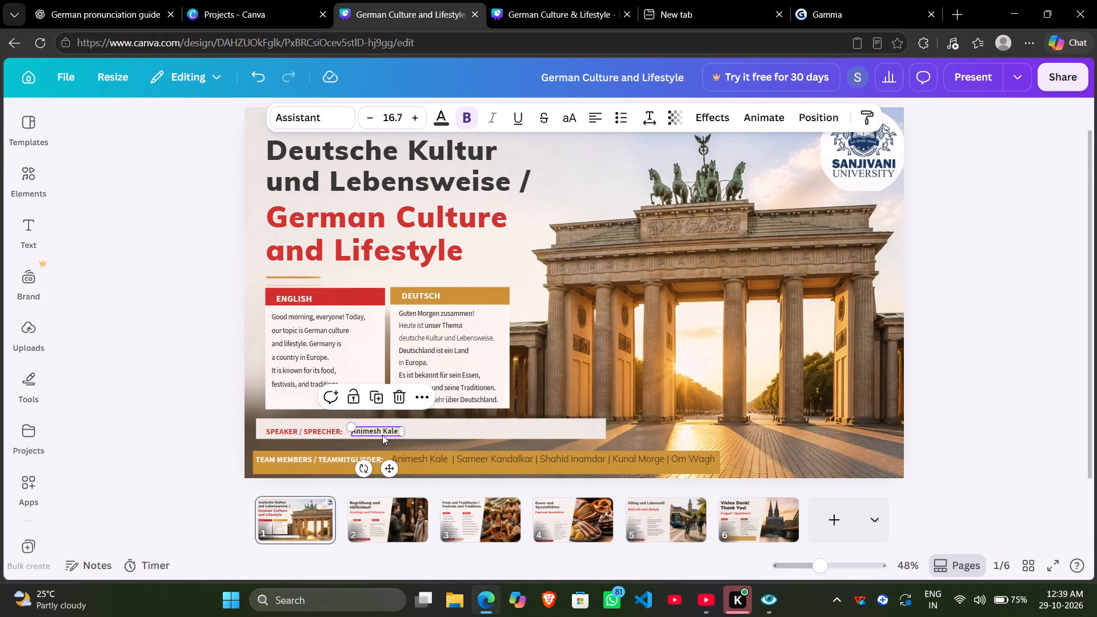
click(195, 355)
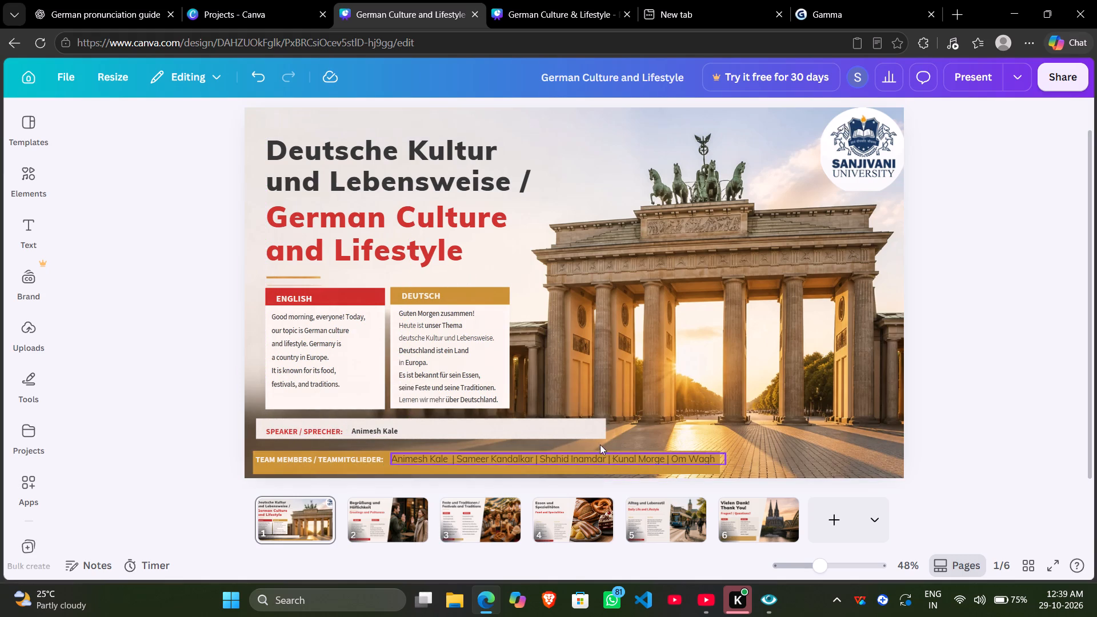
Resize slide 1's speaker bar to about 565 wide by 69 high so it fits around the label and name.
click(590, 426)
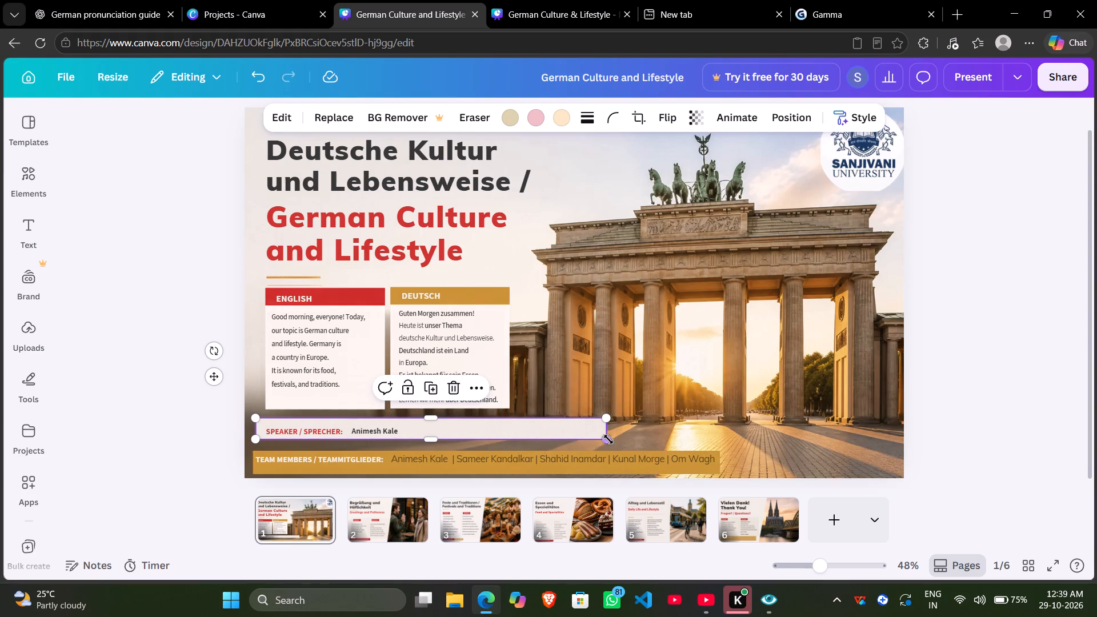
drag(607, 438, 445, 478)
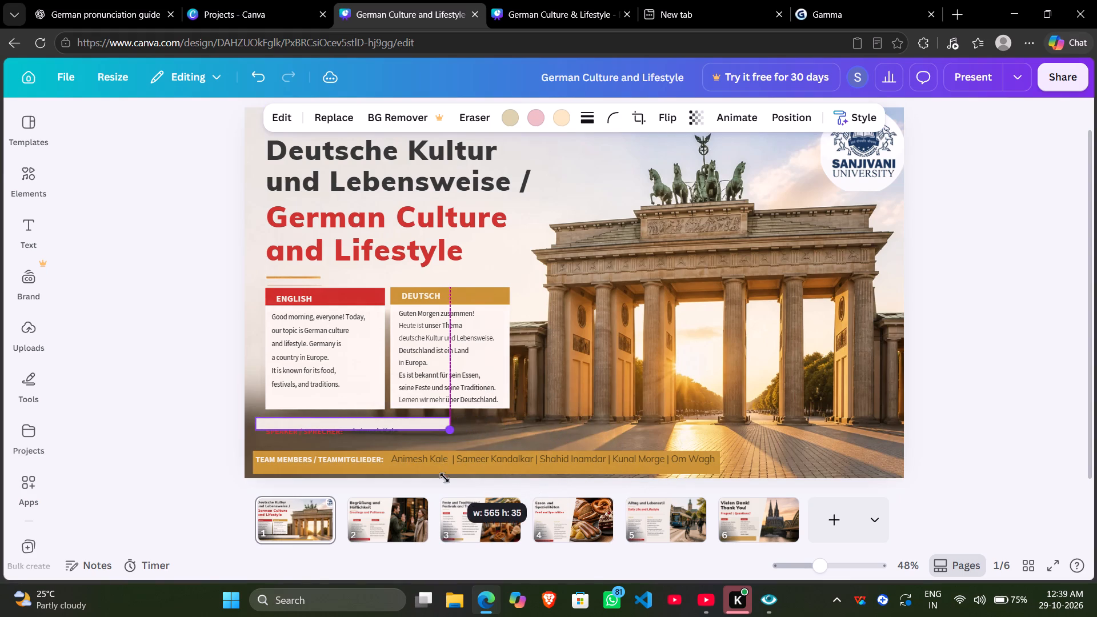
drag(445, 478, 445, 478)
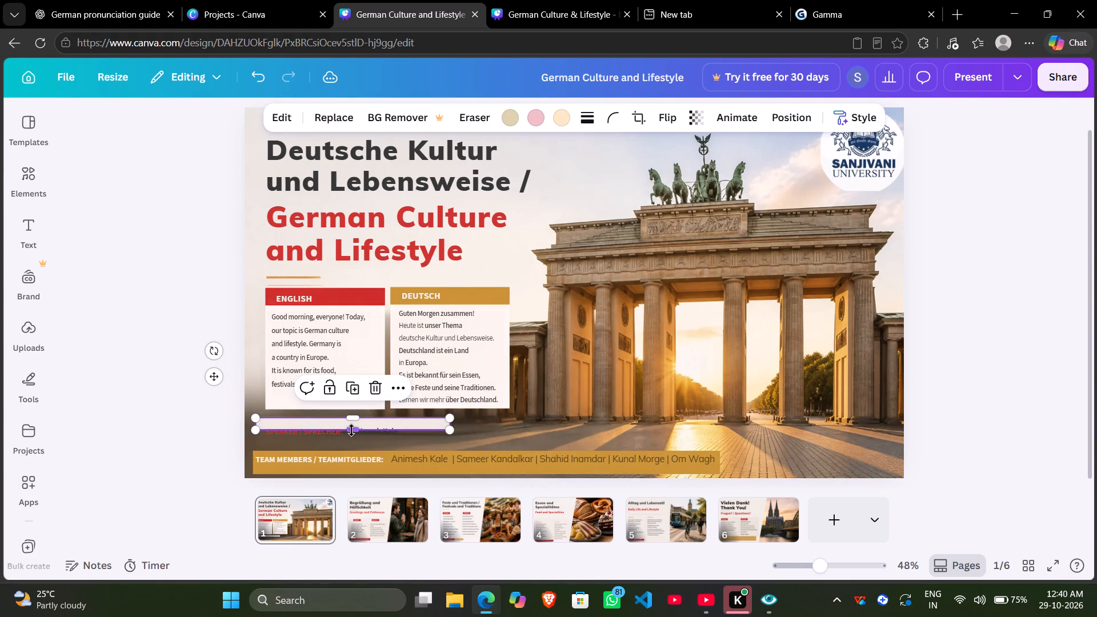
drag(351, 430, 351, 444)
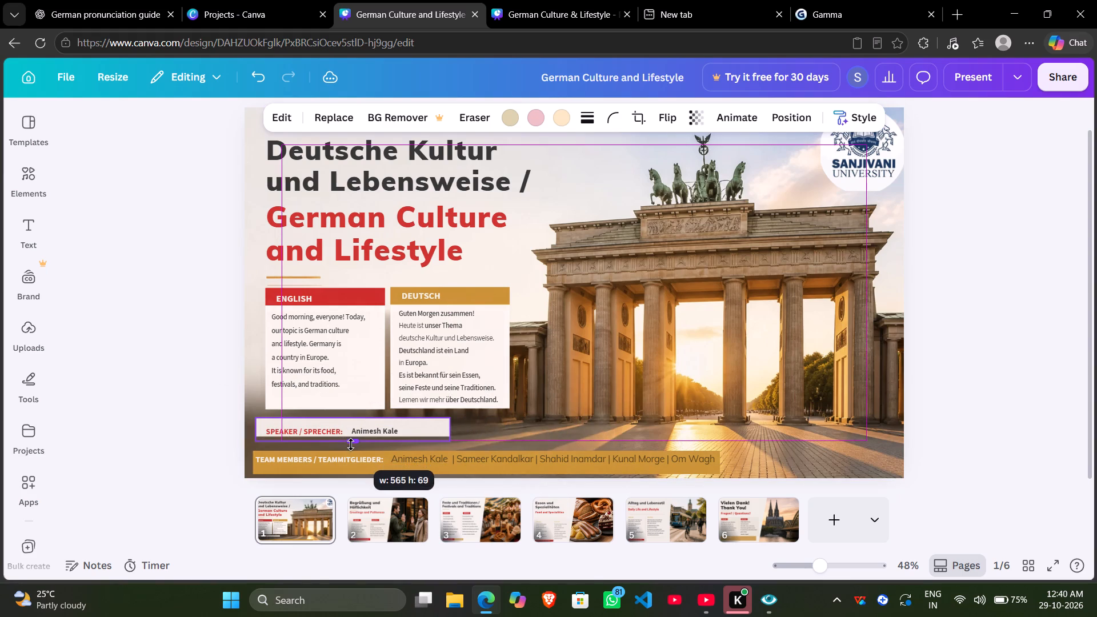
drag(351, 444, 351, 446)
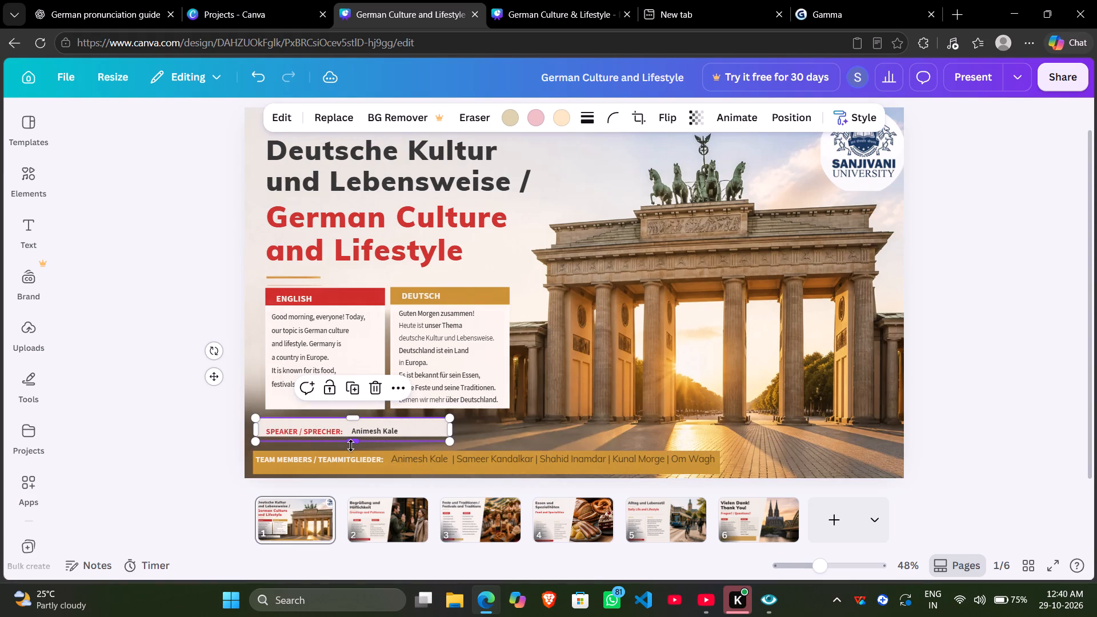
click(137, 414)
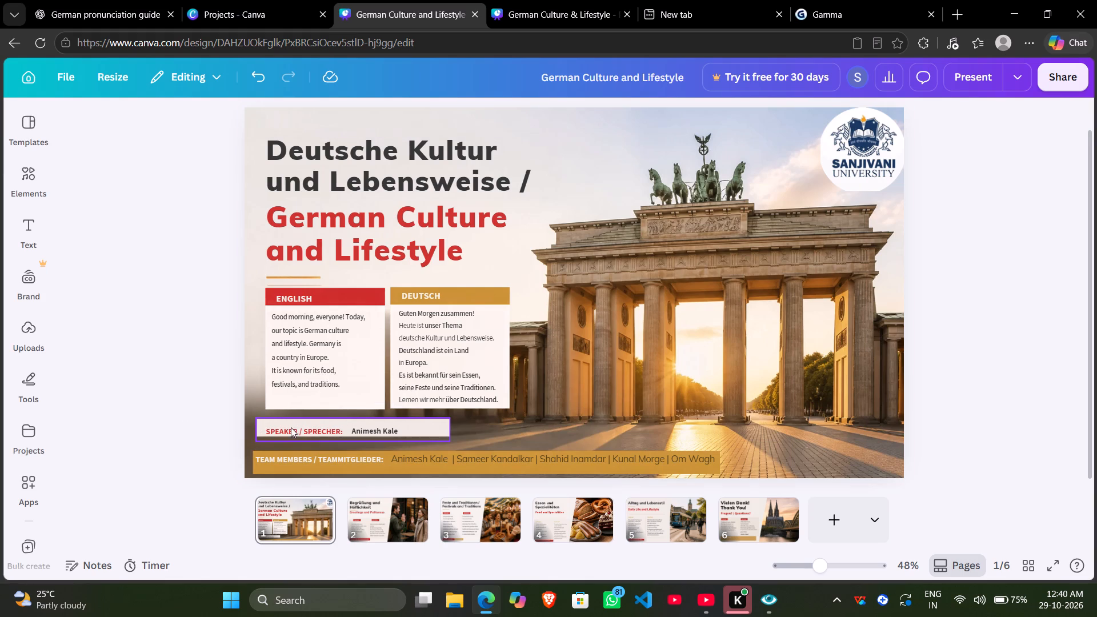
Nudge the speaker label and name up slightly within slide 1's bar, bringing the name closer to the label.
click(303, 427)
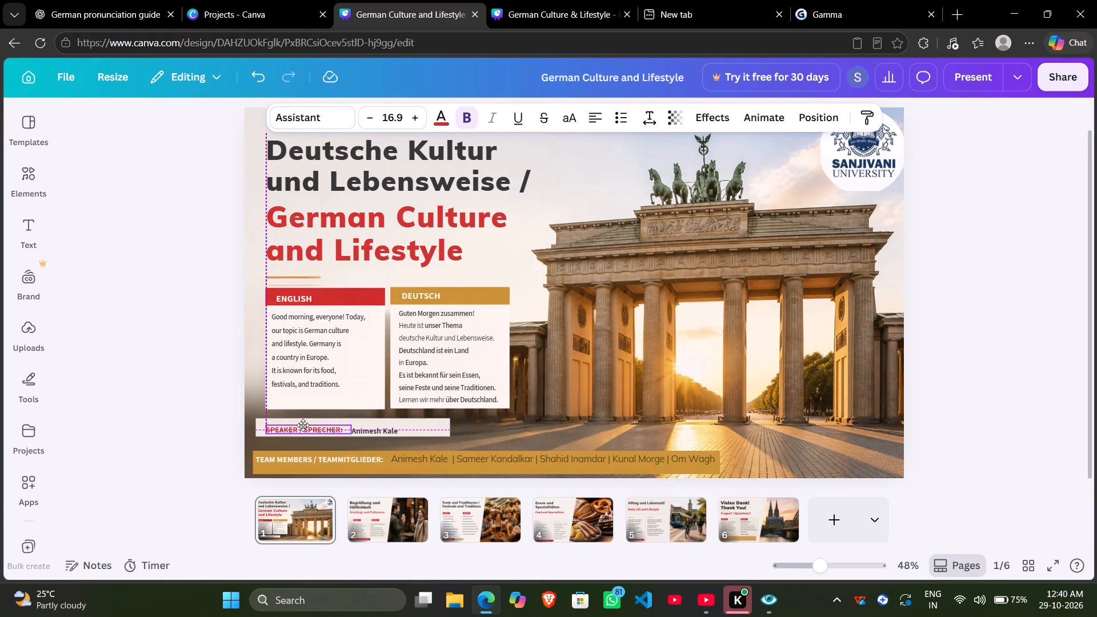
click(391, 432)
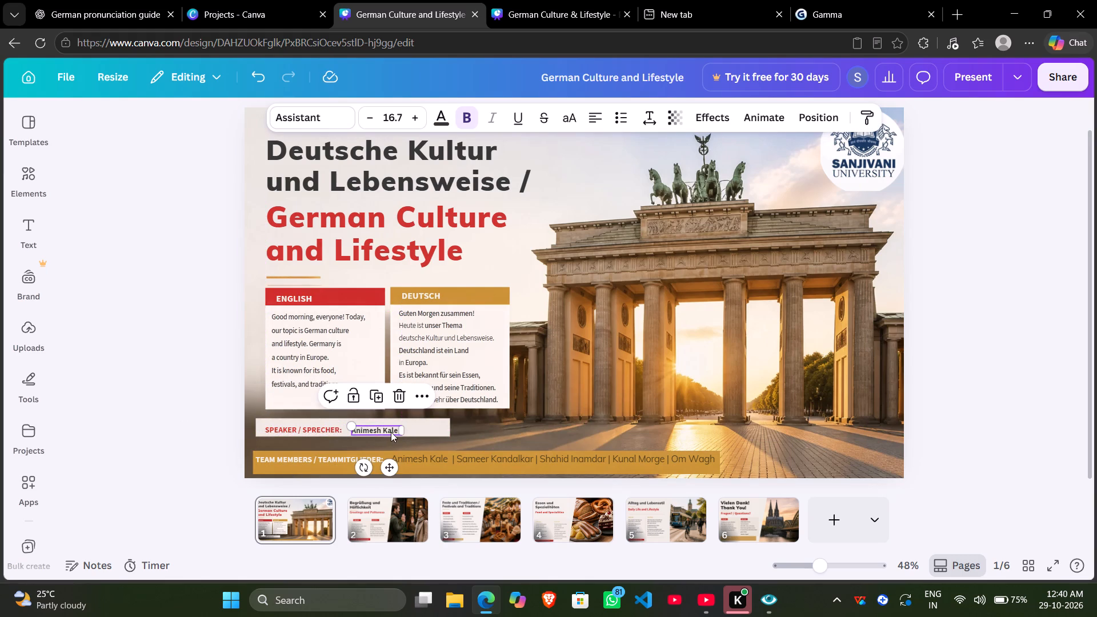
click(177, 389)
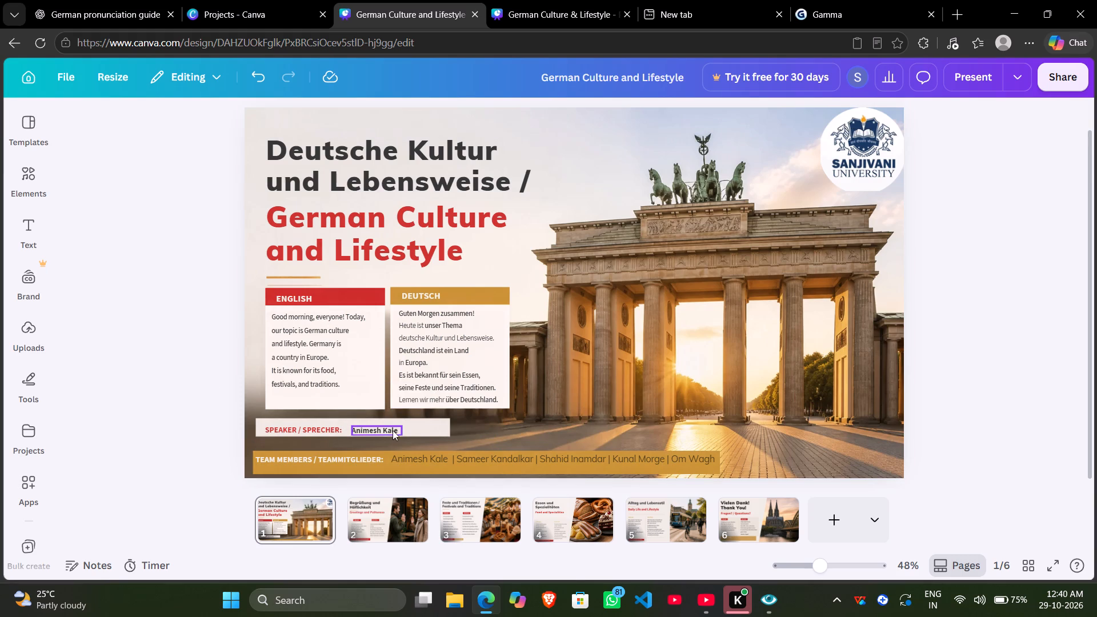
drag(391, 430, 385, 428)
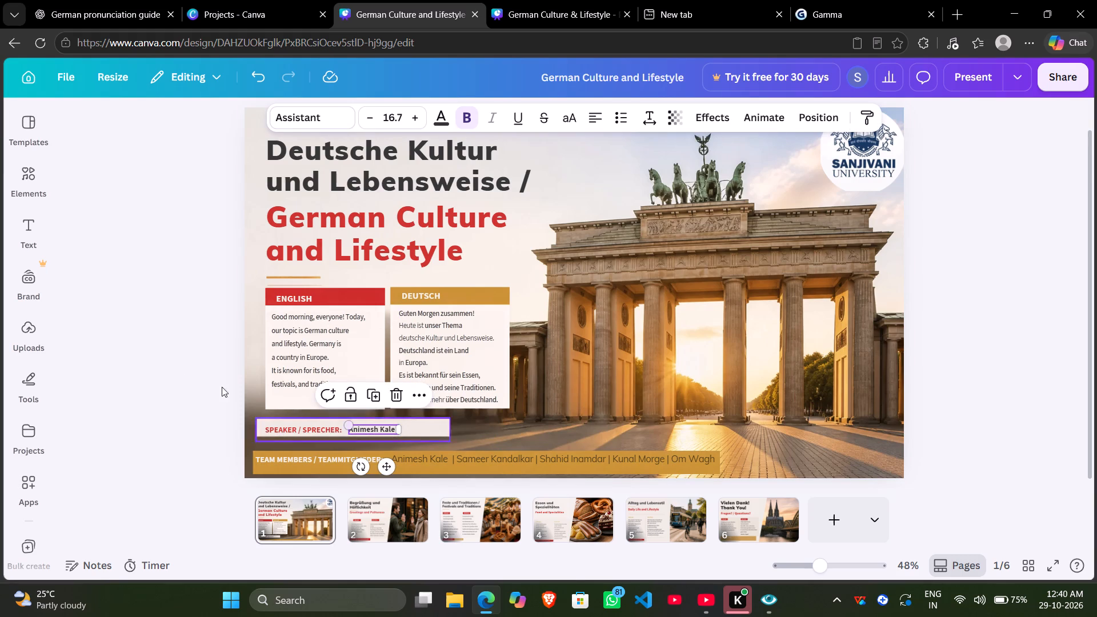
click(177, 374)
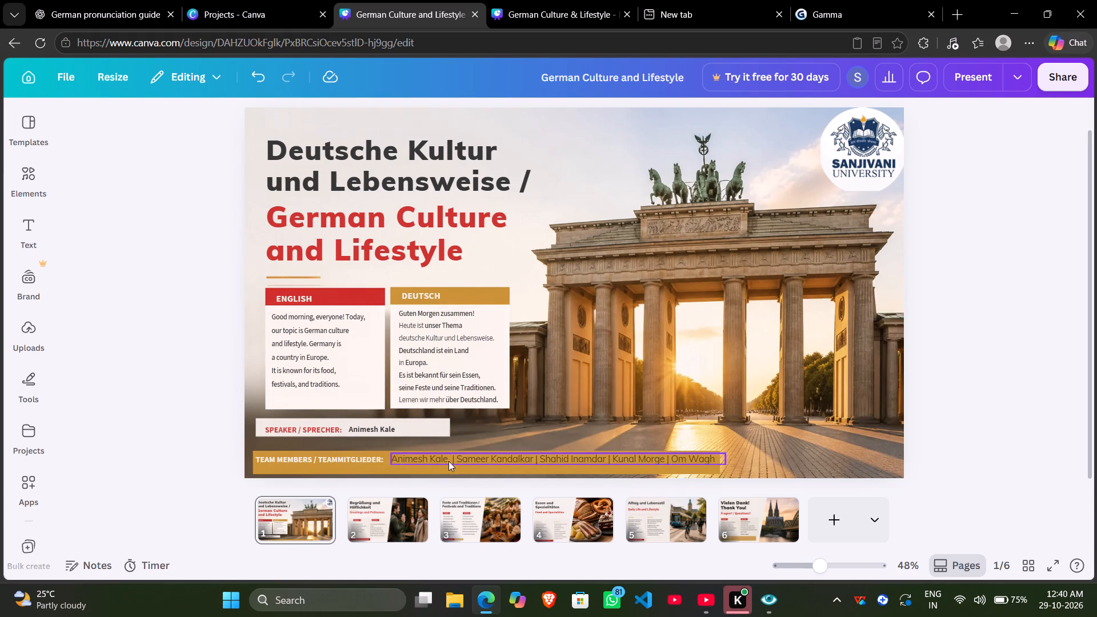
Move the gold band behind slide 1's team members line up slightly so the text sits centred in it.
click(403, 469)
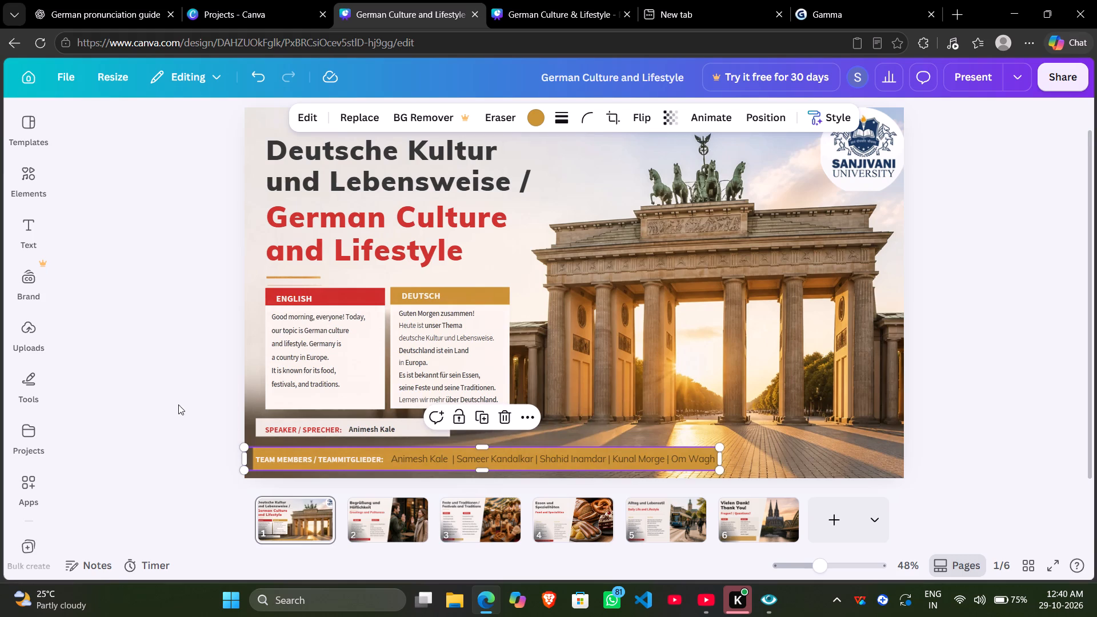
click(150, 399)
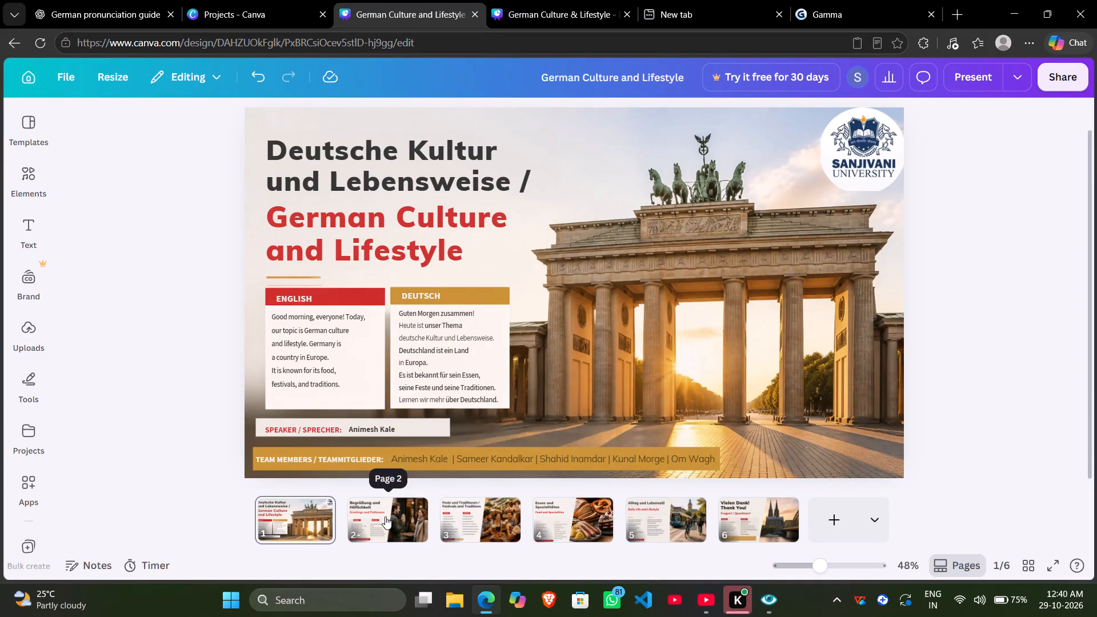
Nudge slide 1's ENGLISH heading up slightly on its red bar, level with the DEUTSCH heading.
click(296, 299)
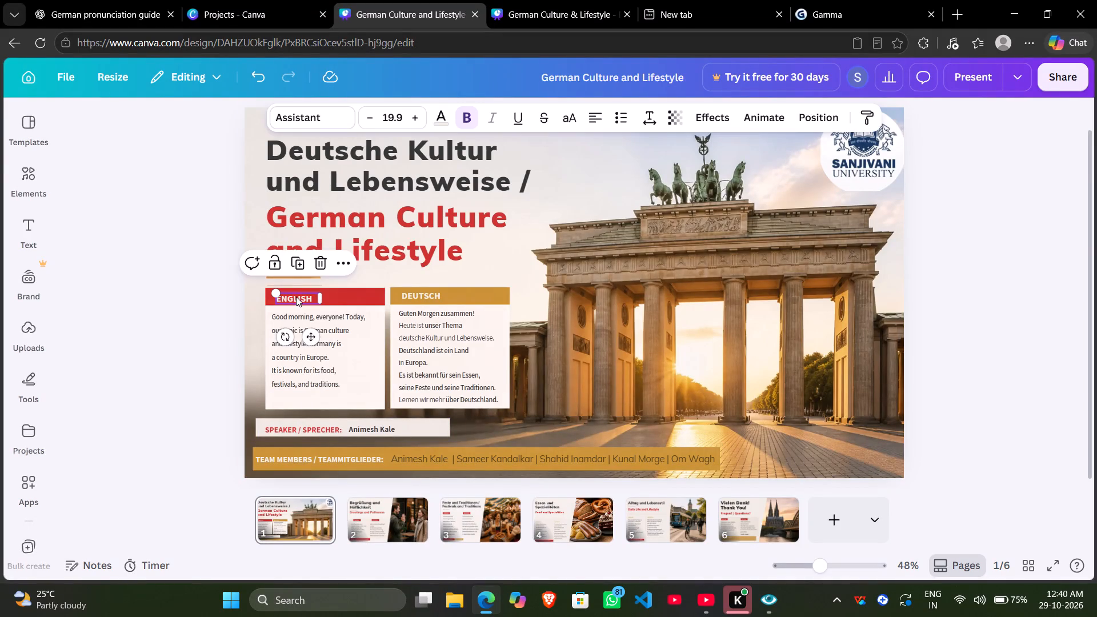
click(195, 296)
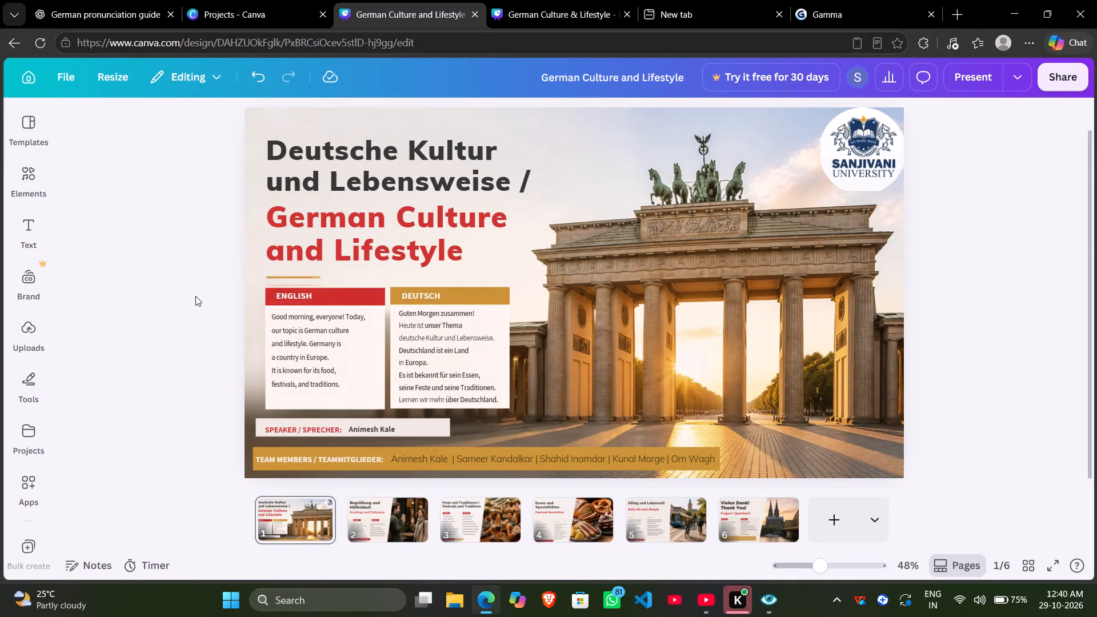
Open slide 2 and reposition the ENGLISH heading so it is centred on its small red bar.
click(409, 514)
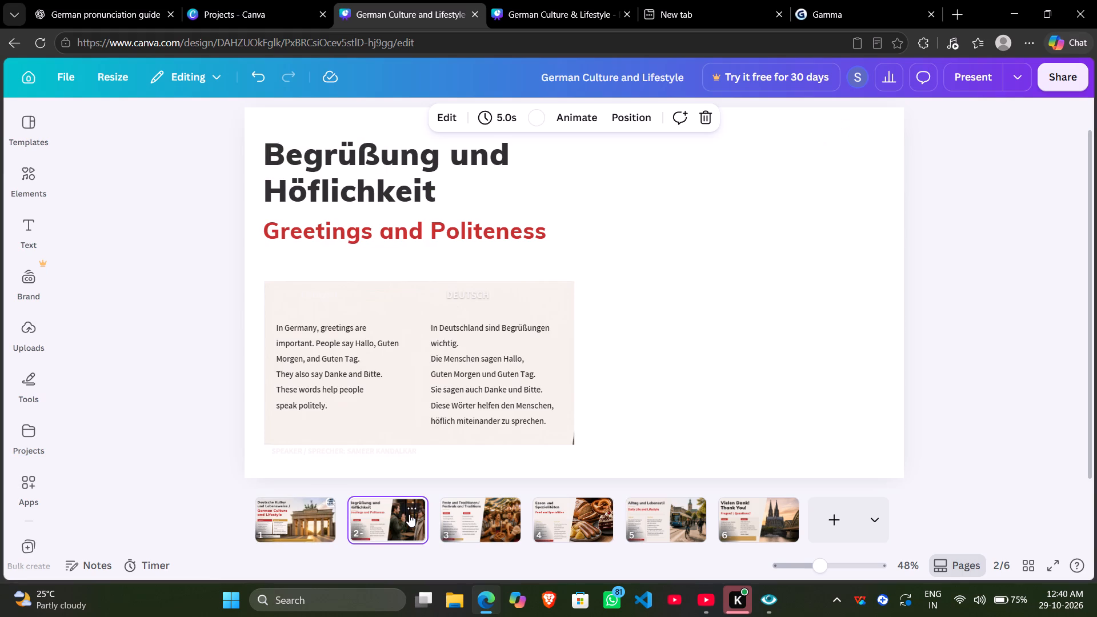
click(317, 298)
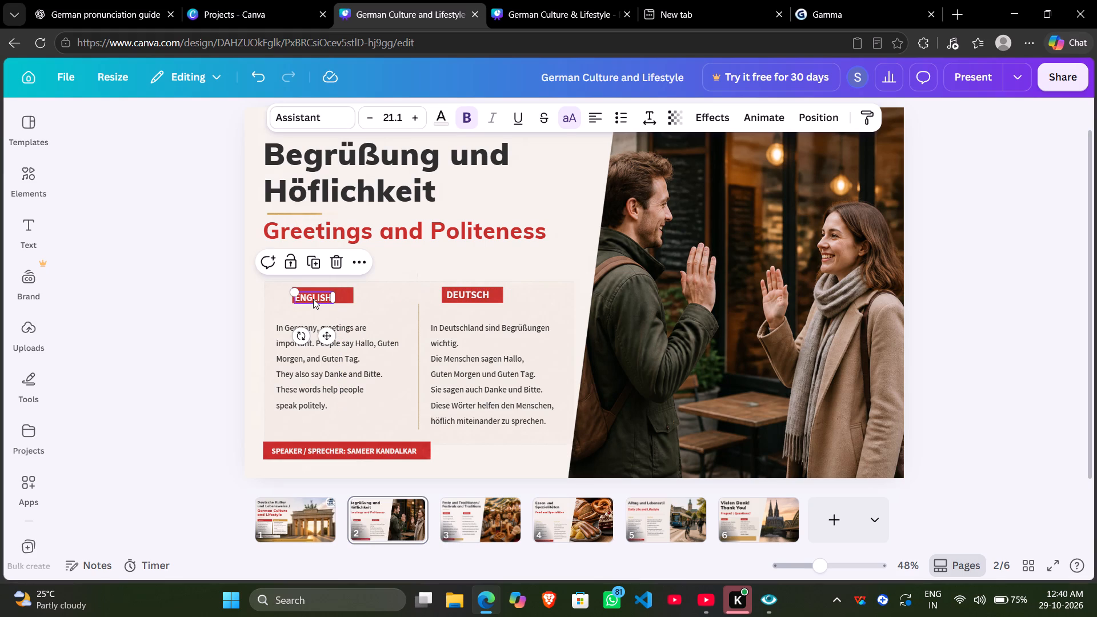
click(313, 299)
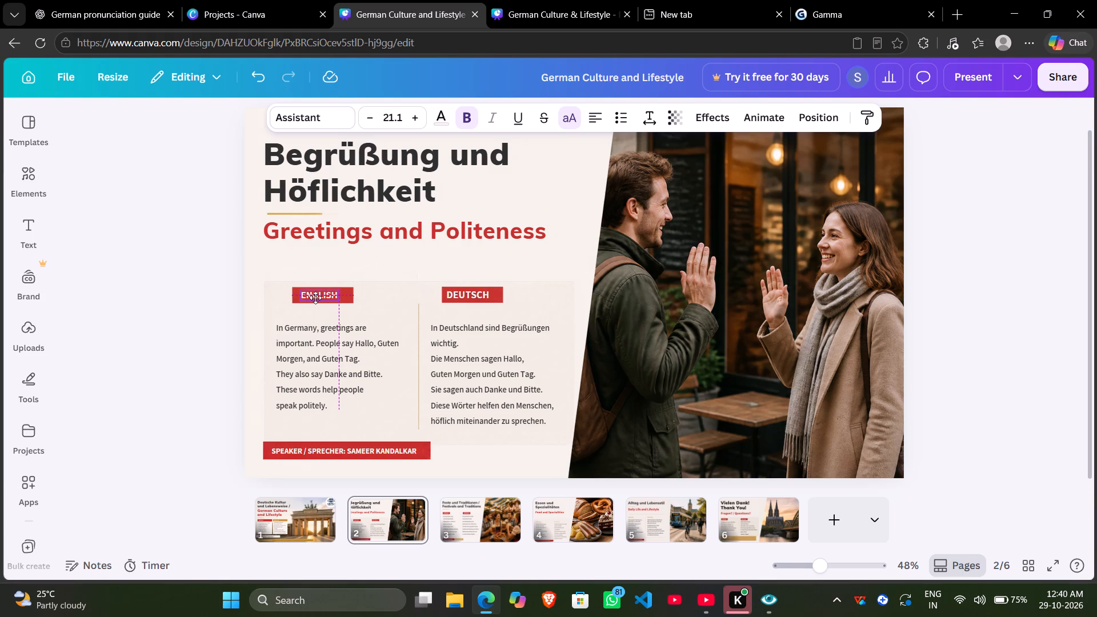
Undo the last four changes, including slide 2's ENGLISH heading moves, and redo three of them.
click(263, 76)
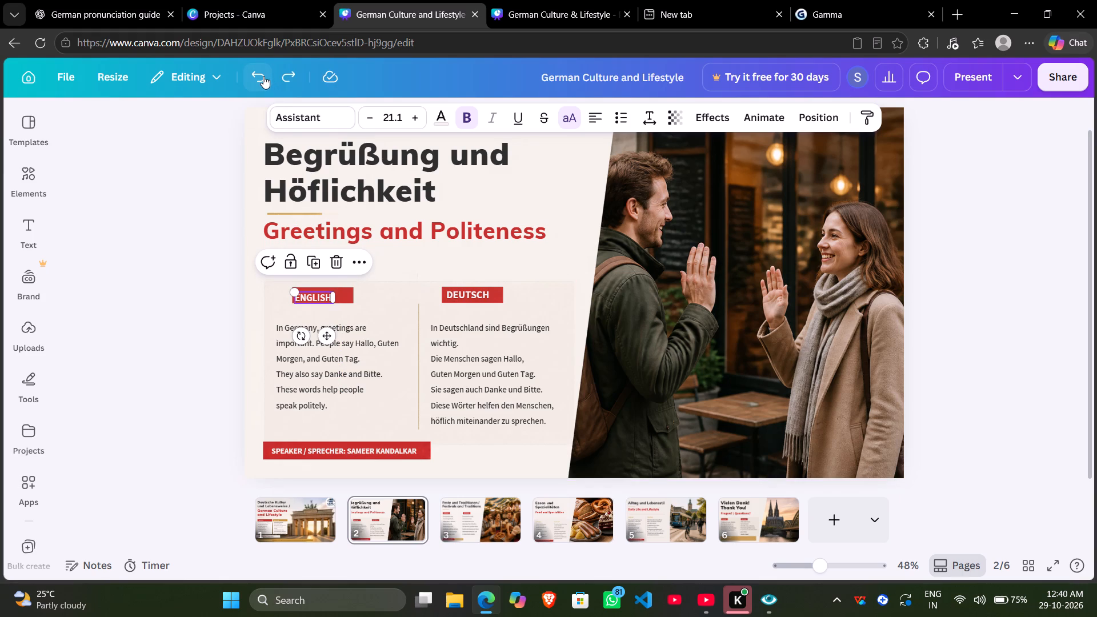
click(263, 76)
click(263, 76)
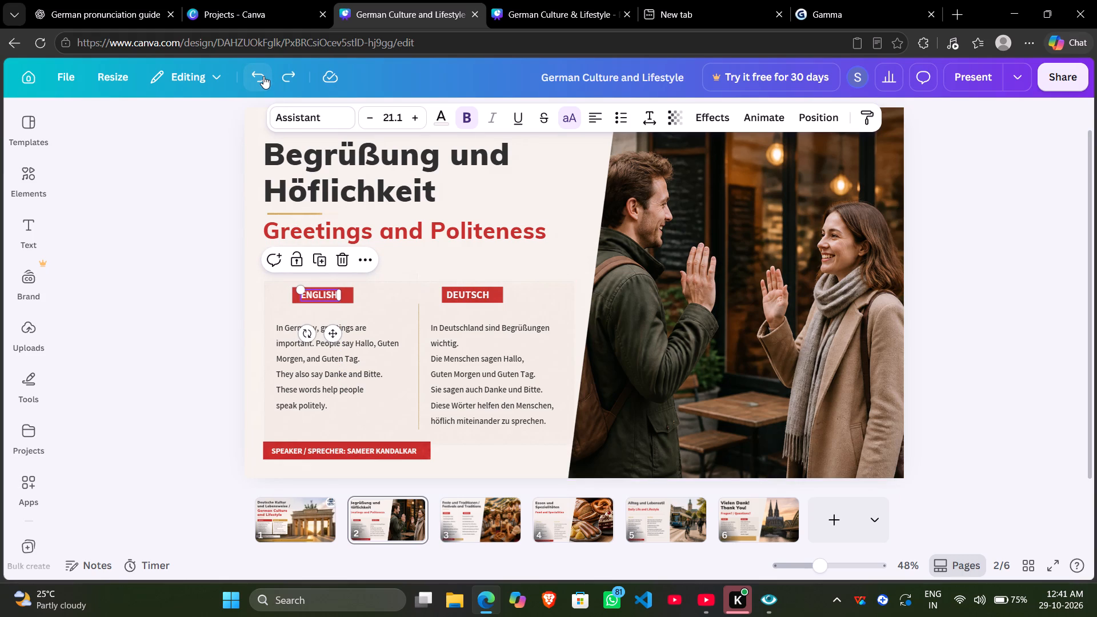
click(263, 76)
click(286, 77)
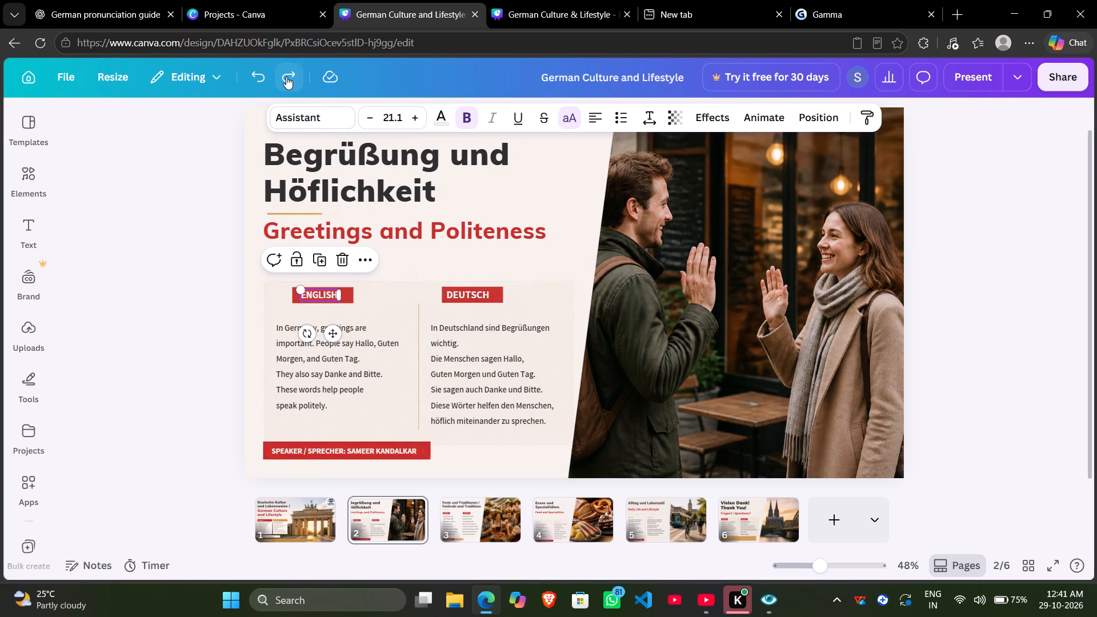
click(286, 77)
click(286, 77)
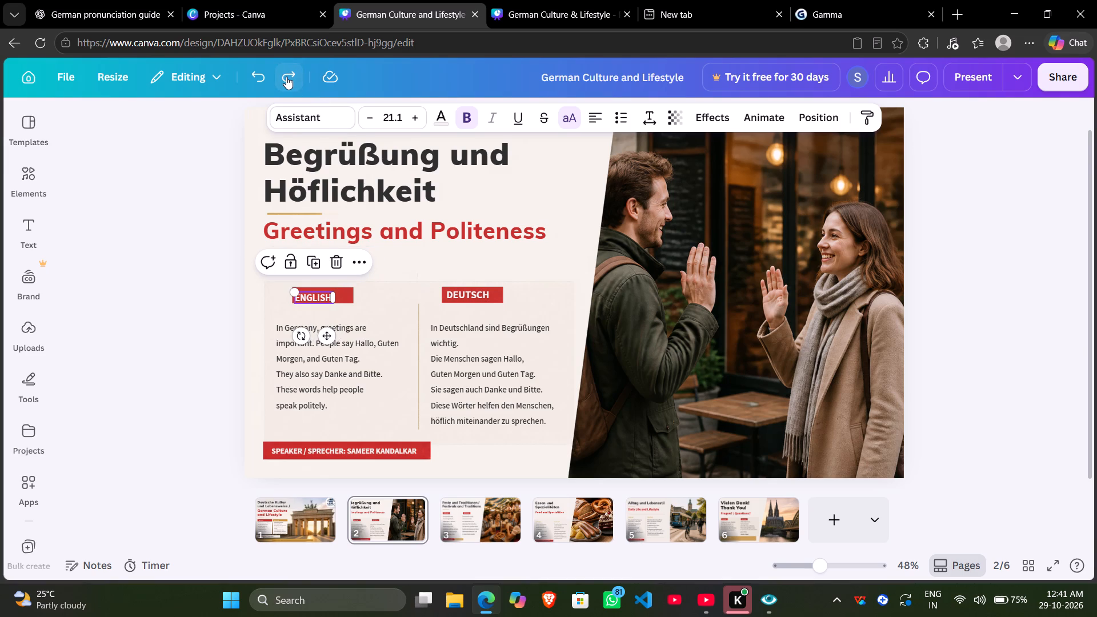
Undo the most recently redone move of slide 2's ENGLISH heading.
click(255, 73)
click(223, 182)
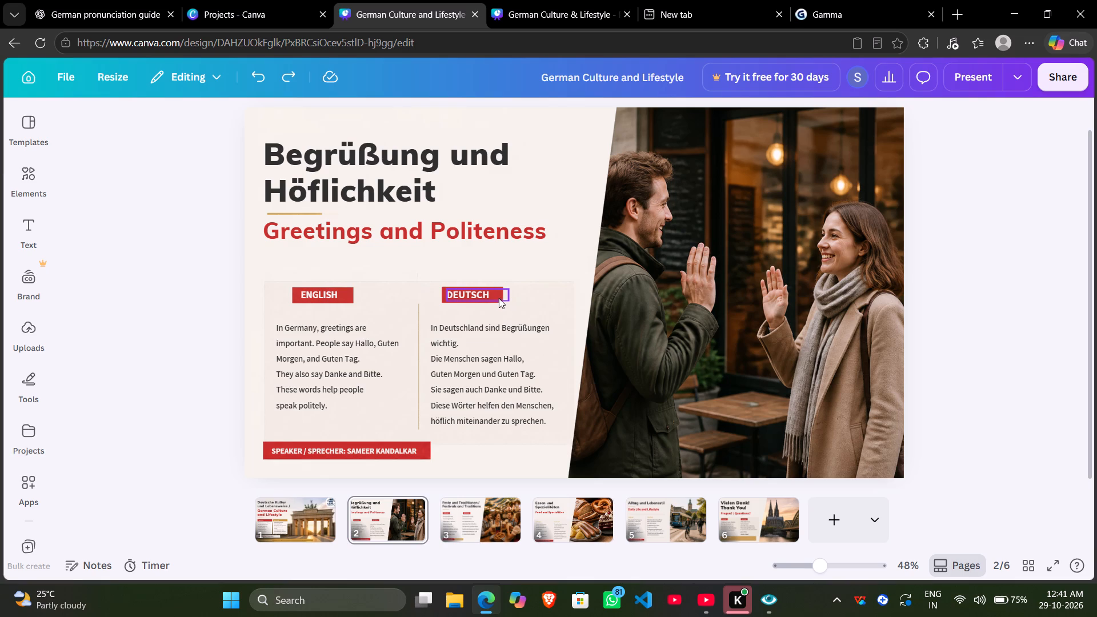
click(442, 298)
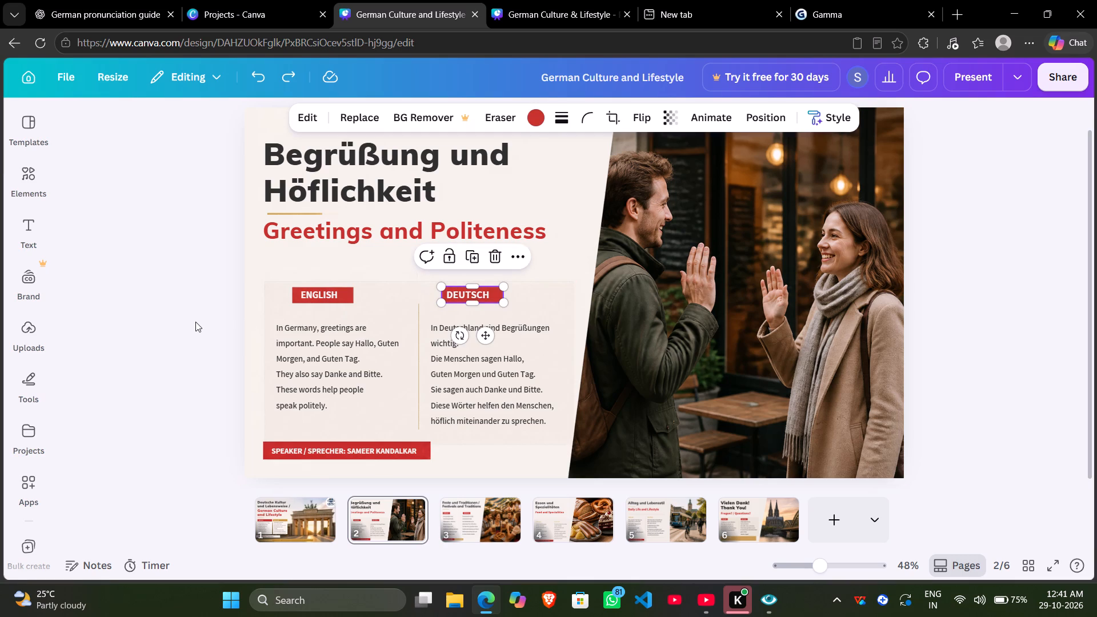
click(152, 314)
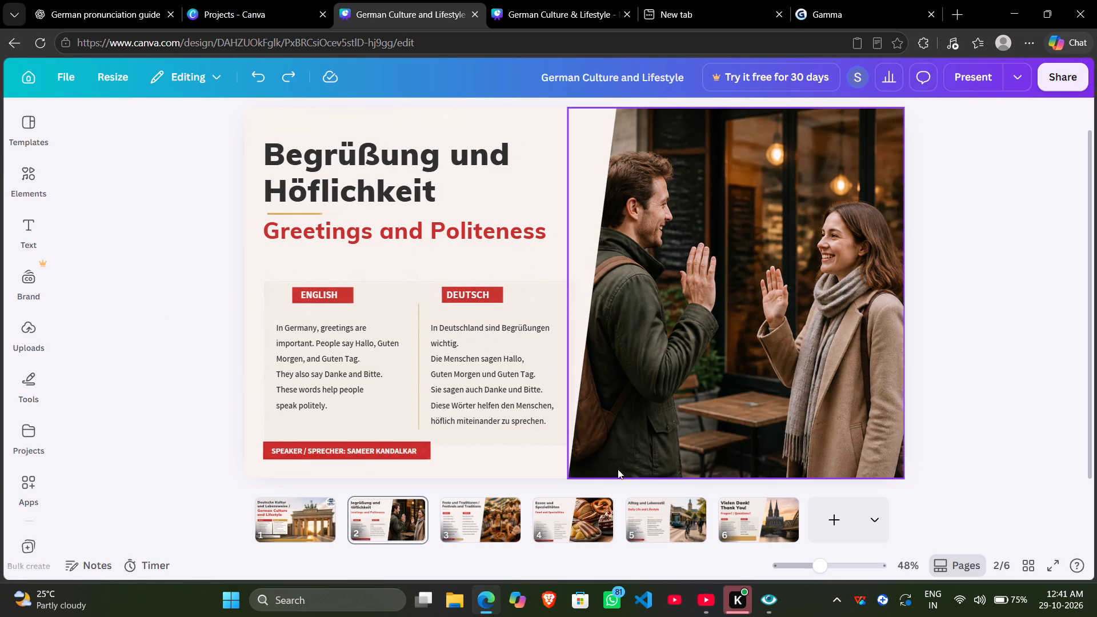
Copy the red bar behind slide 3's DEUTSCH heading onto slide 1 and place it over the photo's lower right area.
click(502, 526)
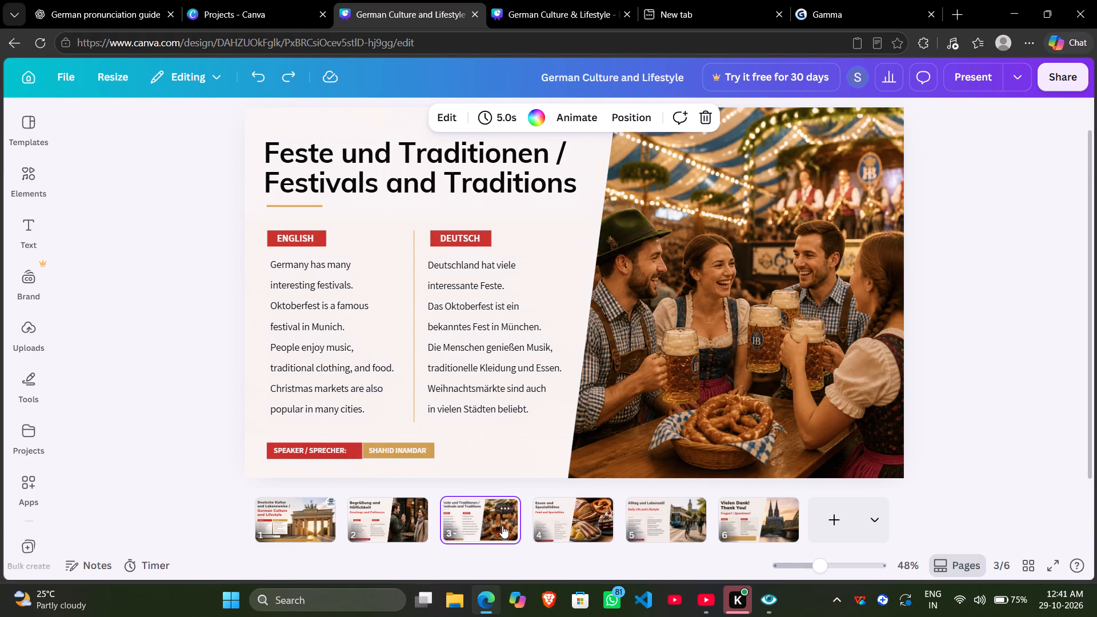
right_click(483, 241)
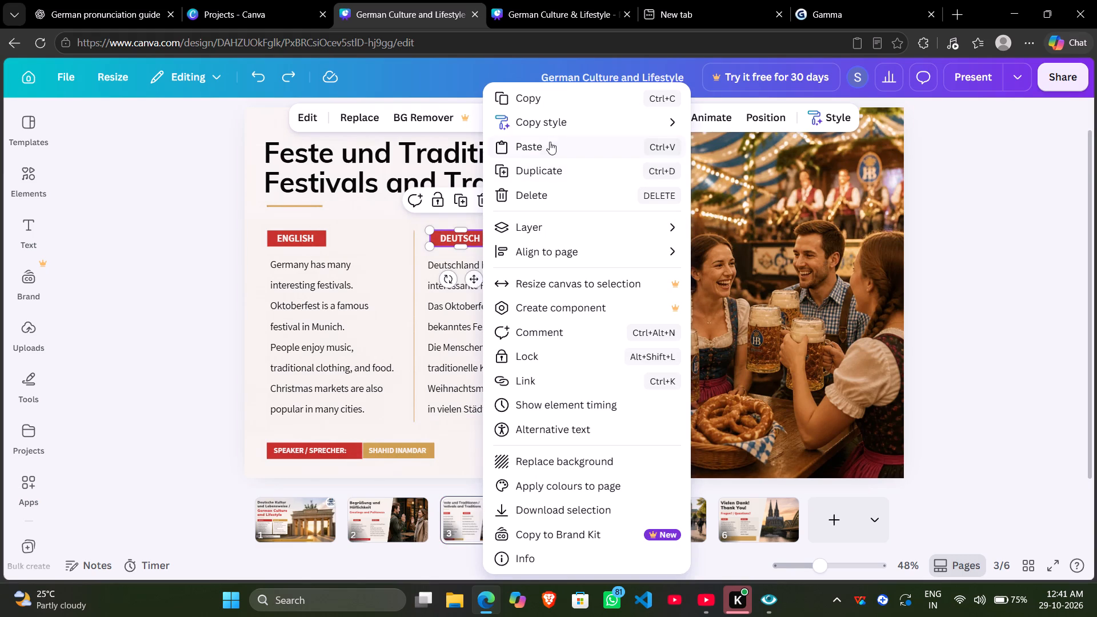
click(571, 92)
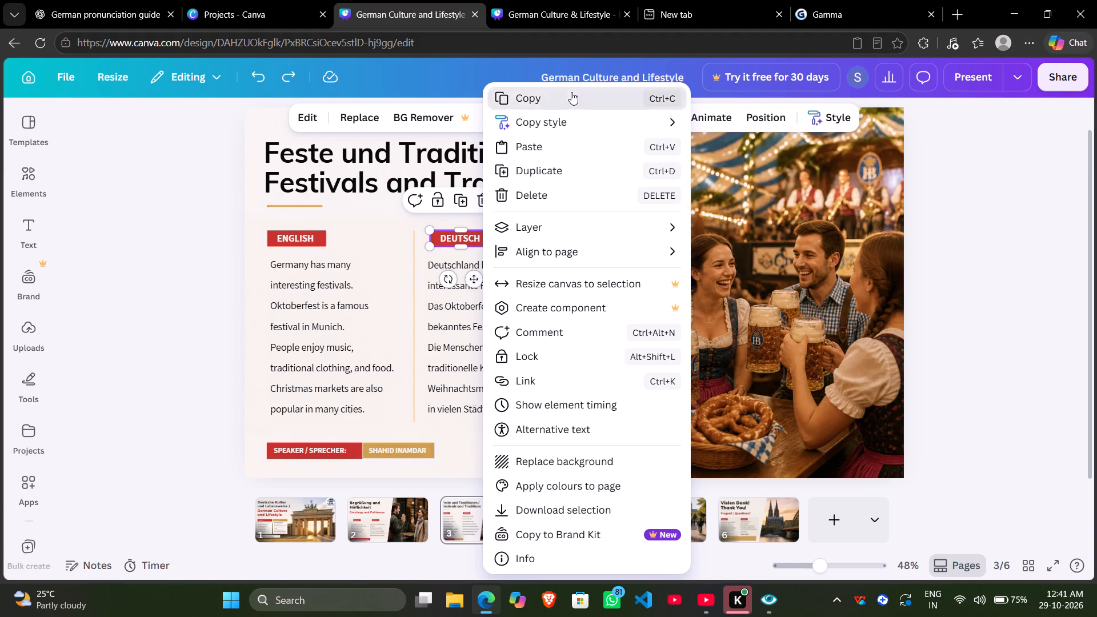
click(319, 520)
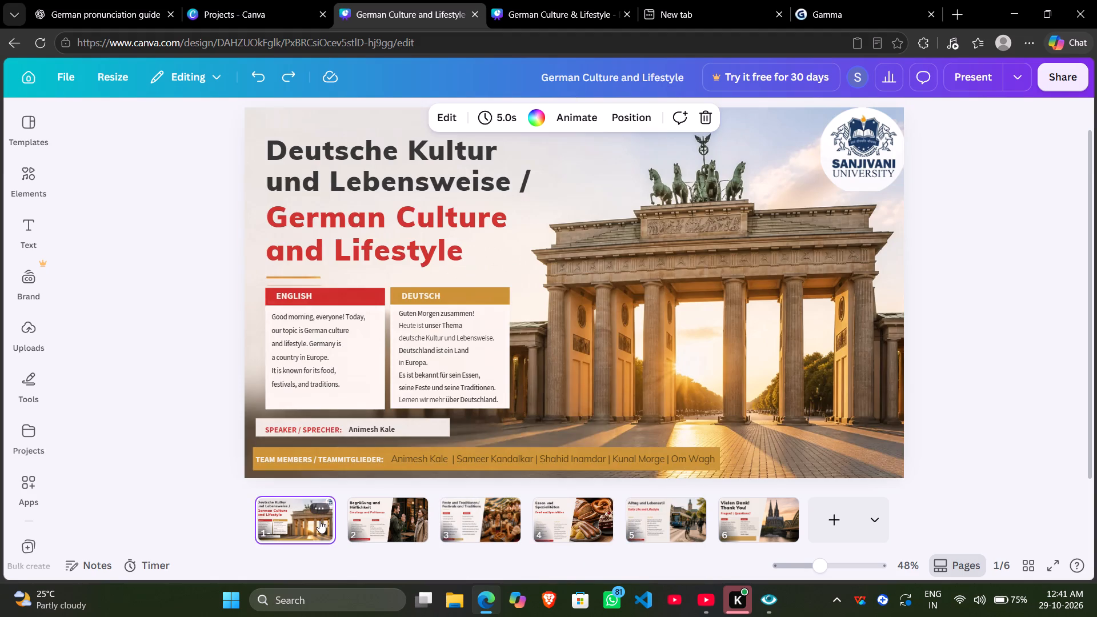
right_click(723, 417)
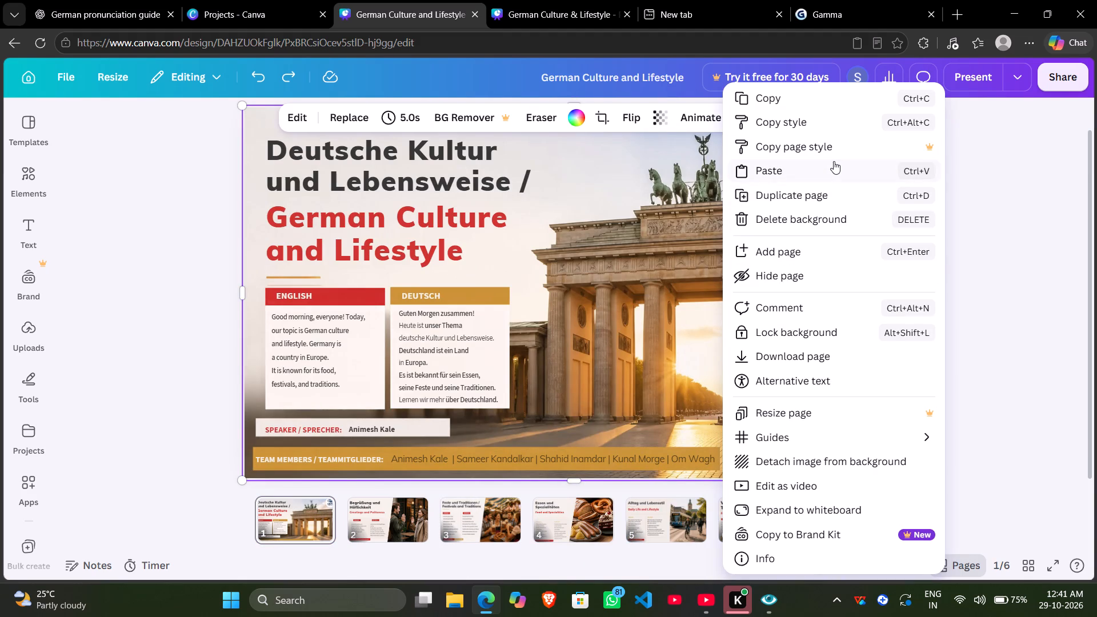
click(831, 167)
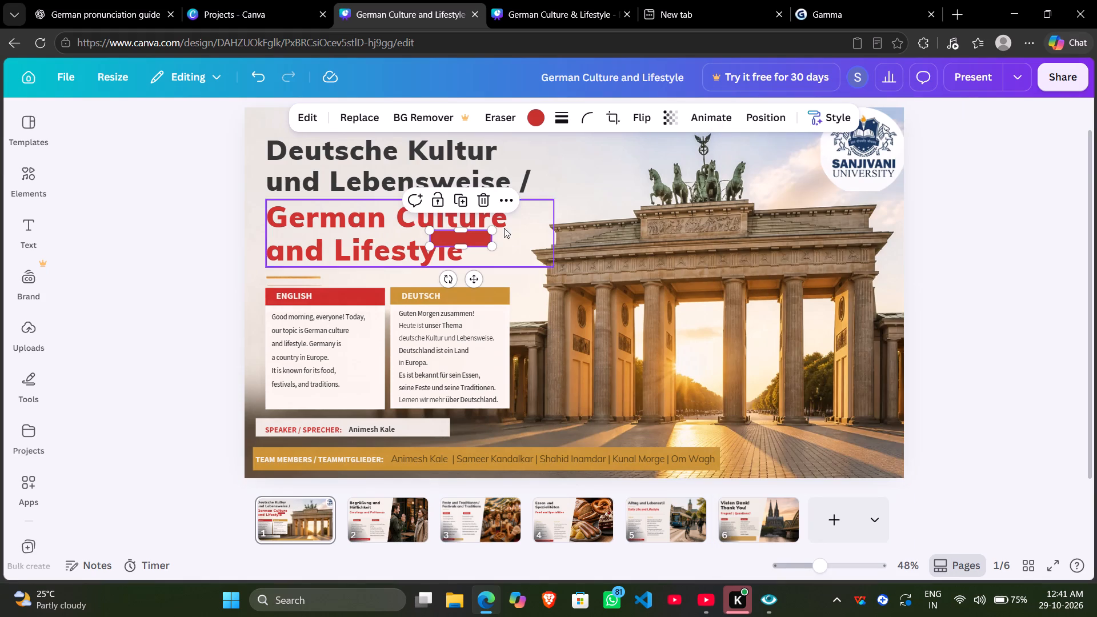
drag(478, 240, 759, 410)
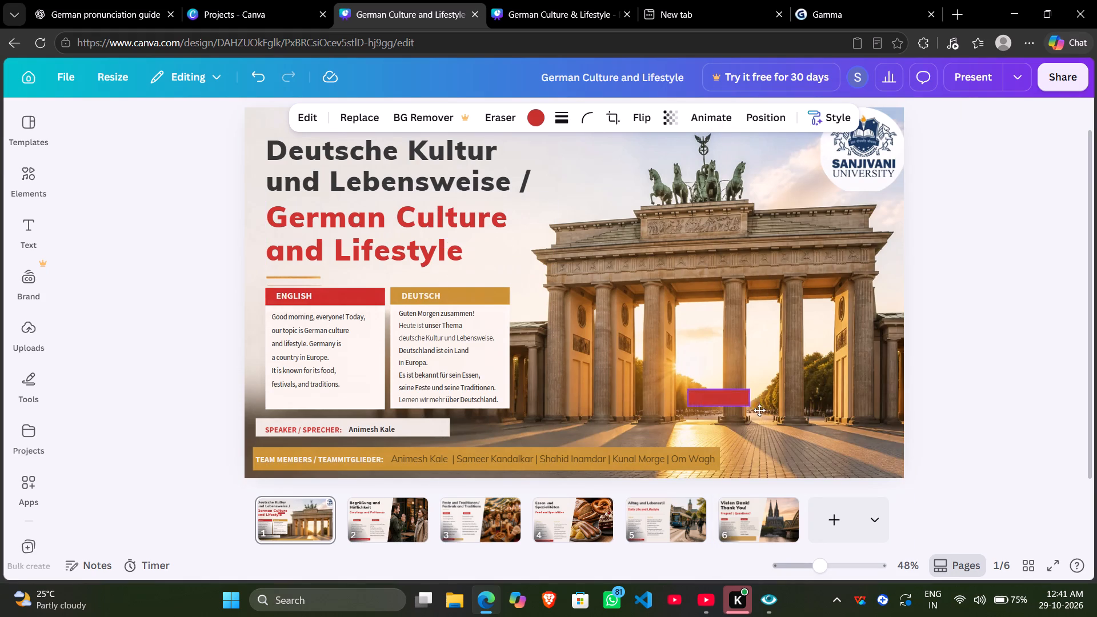
drag(759, 410, 852, 424)
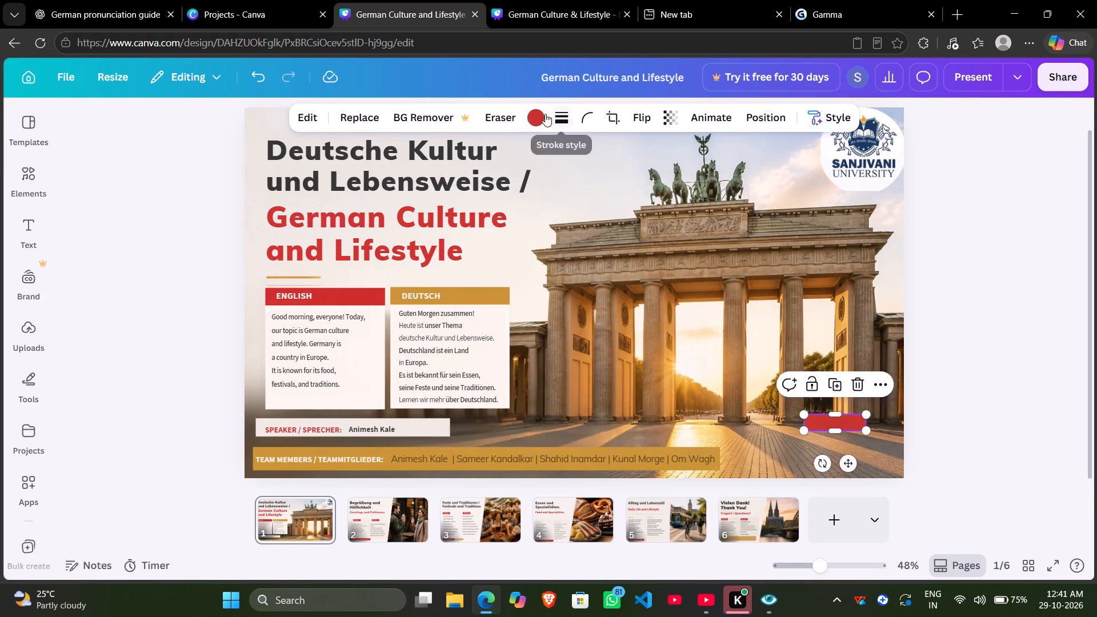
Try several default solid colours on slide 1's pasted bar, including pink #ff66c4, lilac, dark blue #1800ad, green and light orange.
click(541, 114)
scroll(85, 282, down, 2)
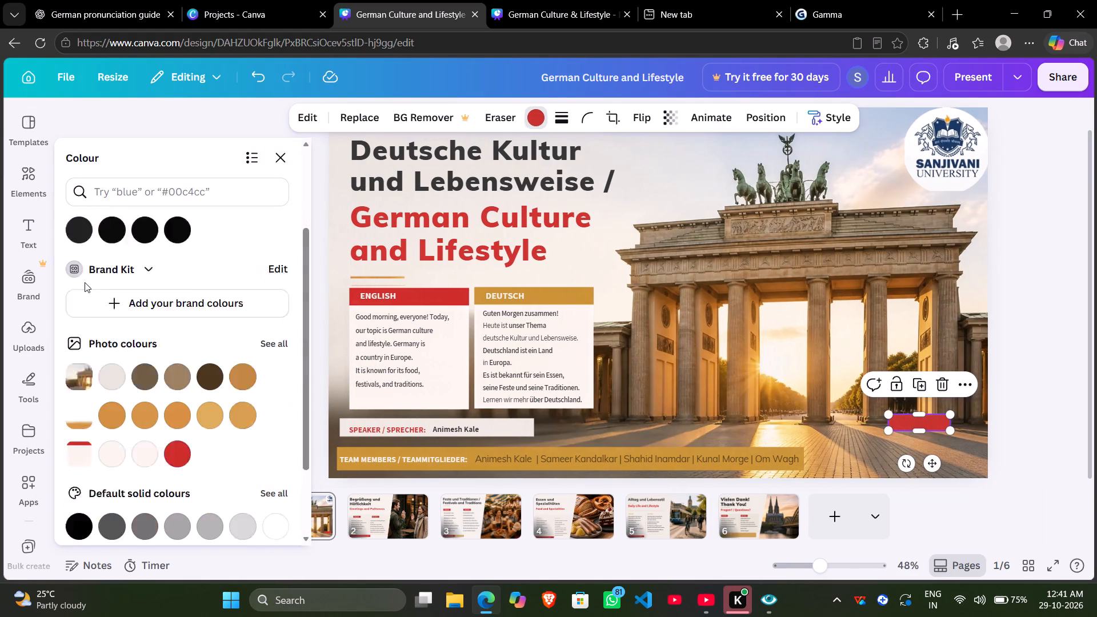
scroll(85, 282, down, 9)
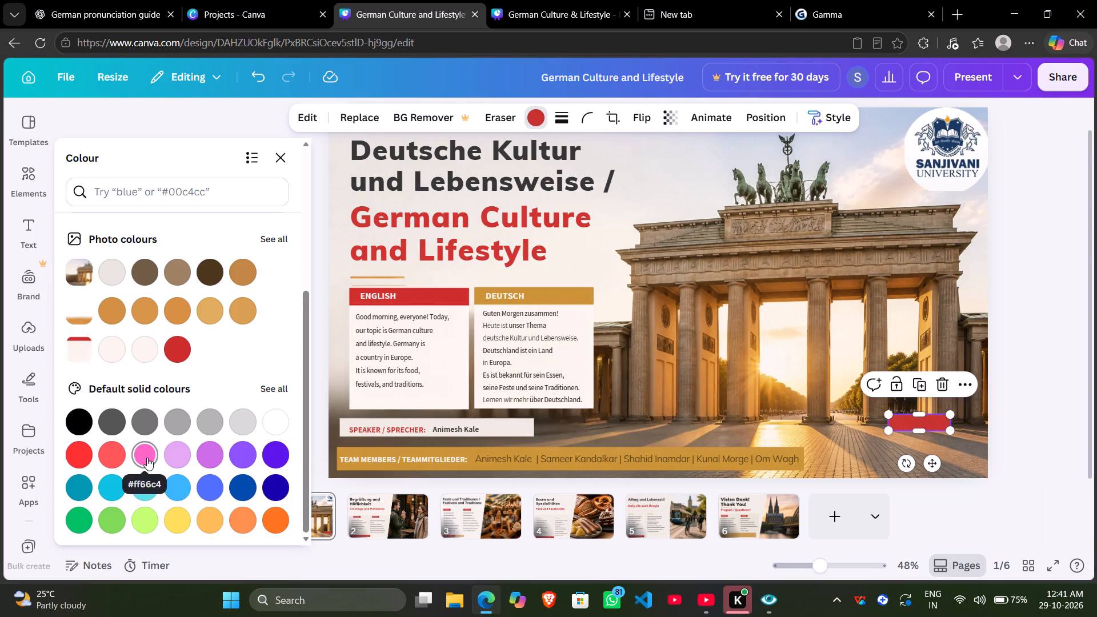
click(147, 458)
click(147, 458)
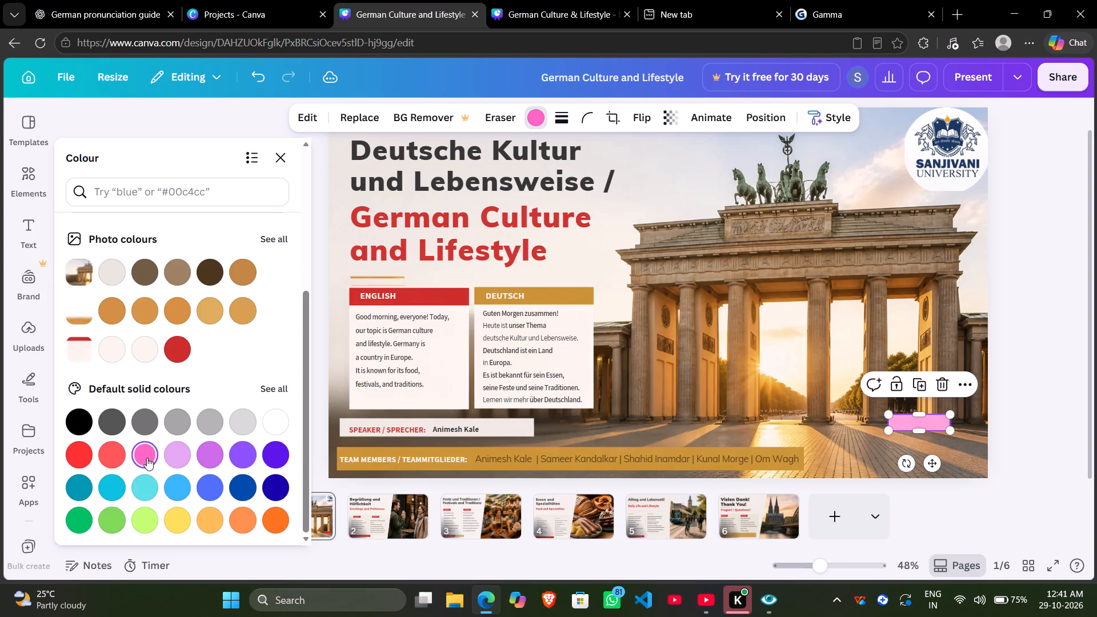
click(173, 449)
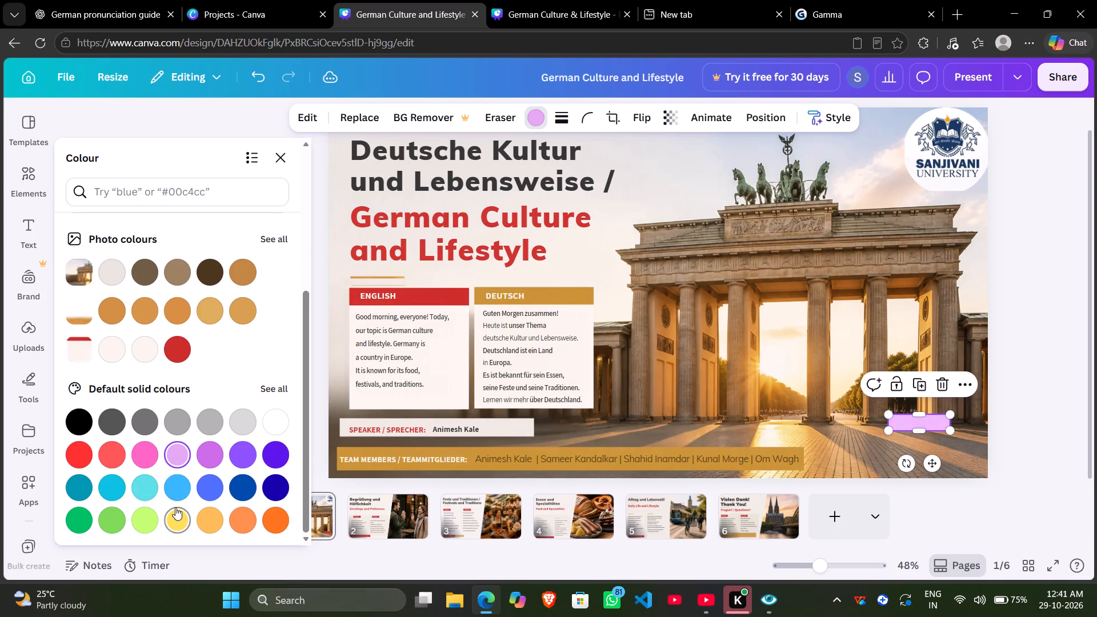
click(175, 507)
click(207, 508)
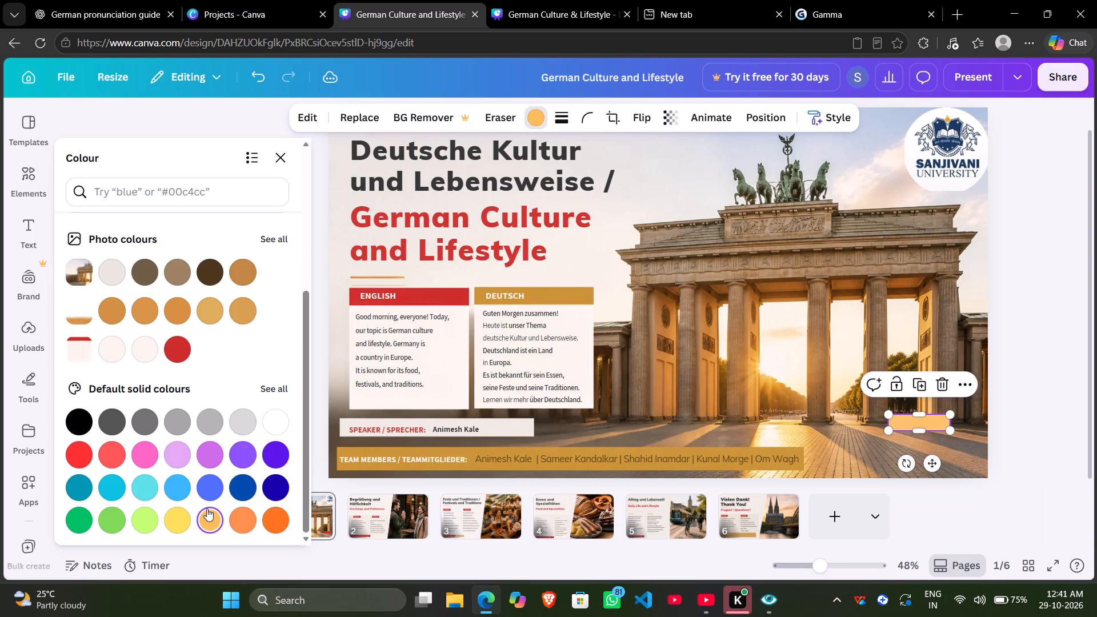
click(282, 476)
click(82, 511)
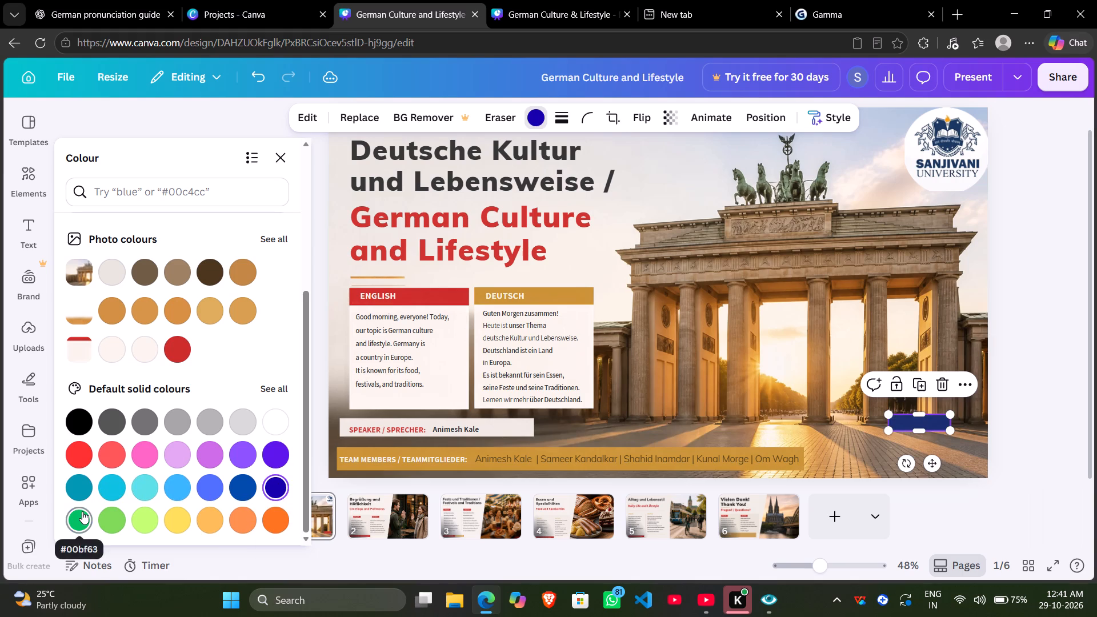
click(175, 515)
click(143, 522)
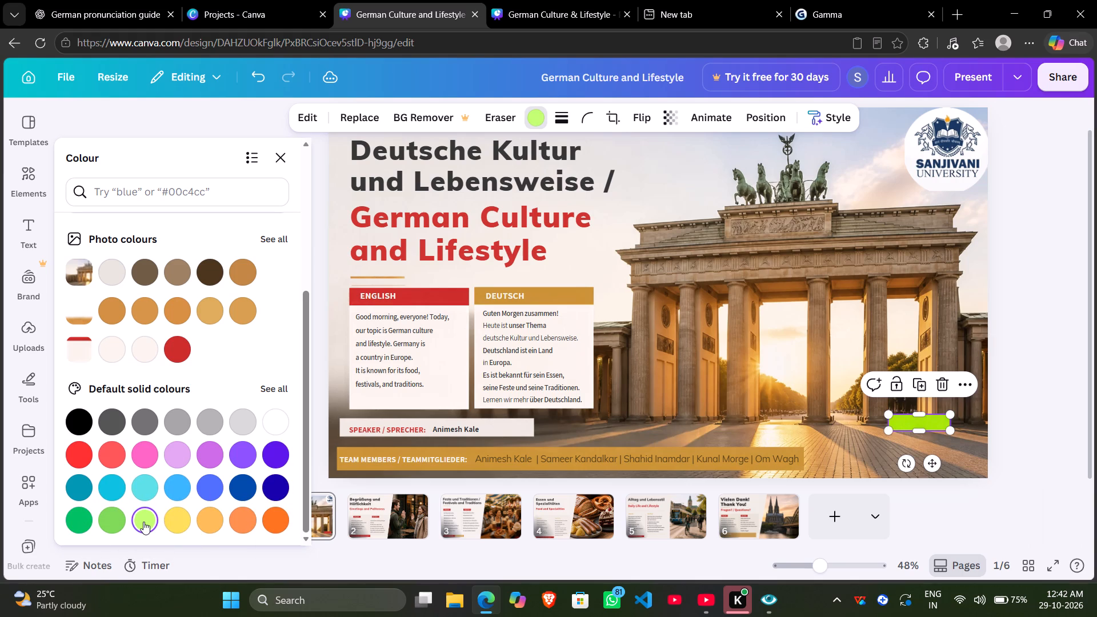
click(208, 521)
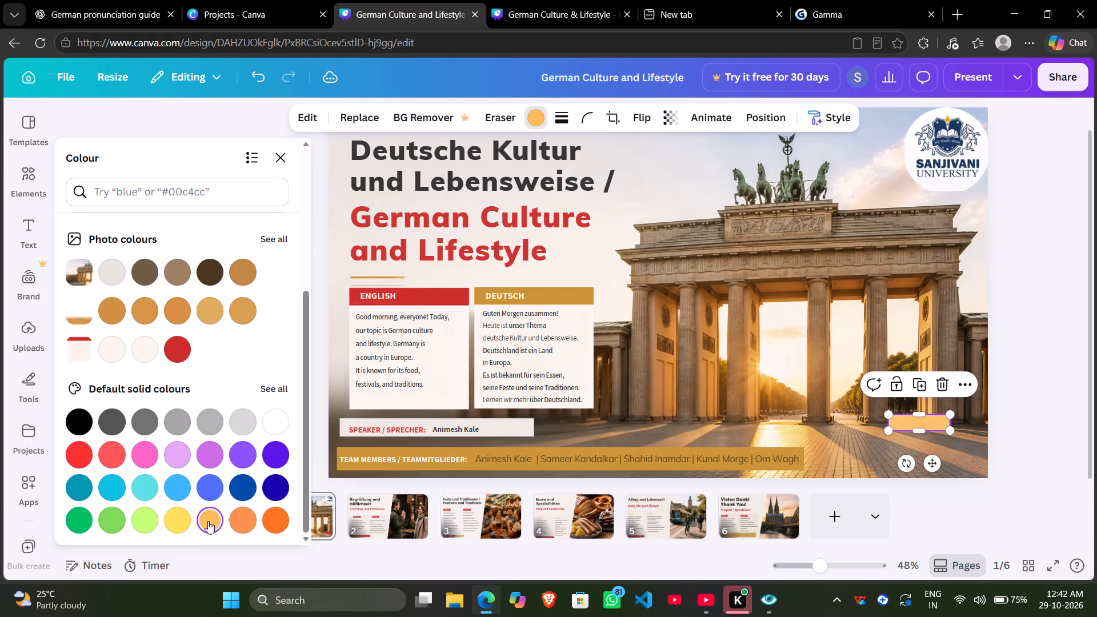
Try gold, light and brown photo colours on slide 1's pasted bar and settle on an orange one.
scroll(239, 474, up, 1)
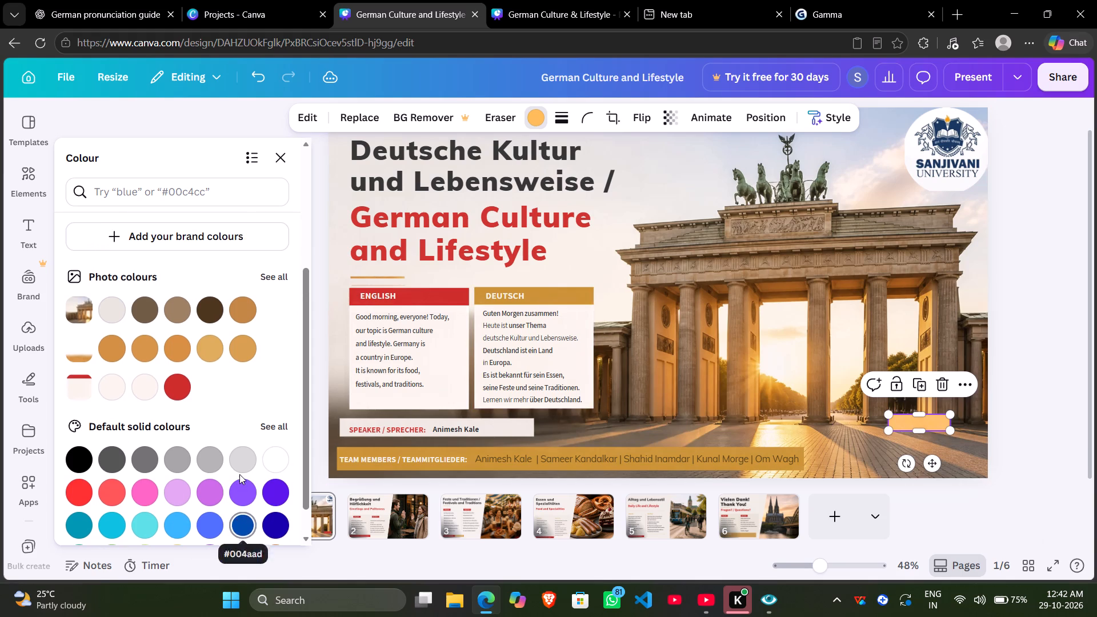
click(206, 347)
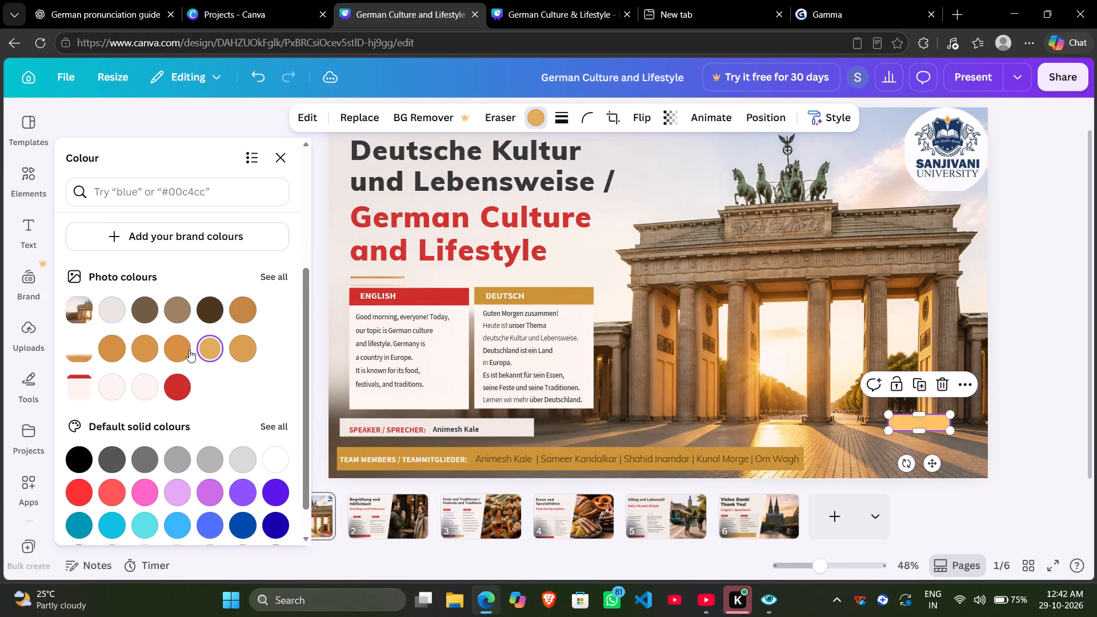
click(118, 314)
click(140, 307)
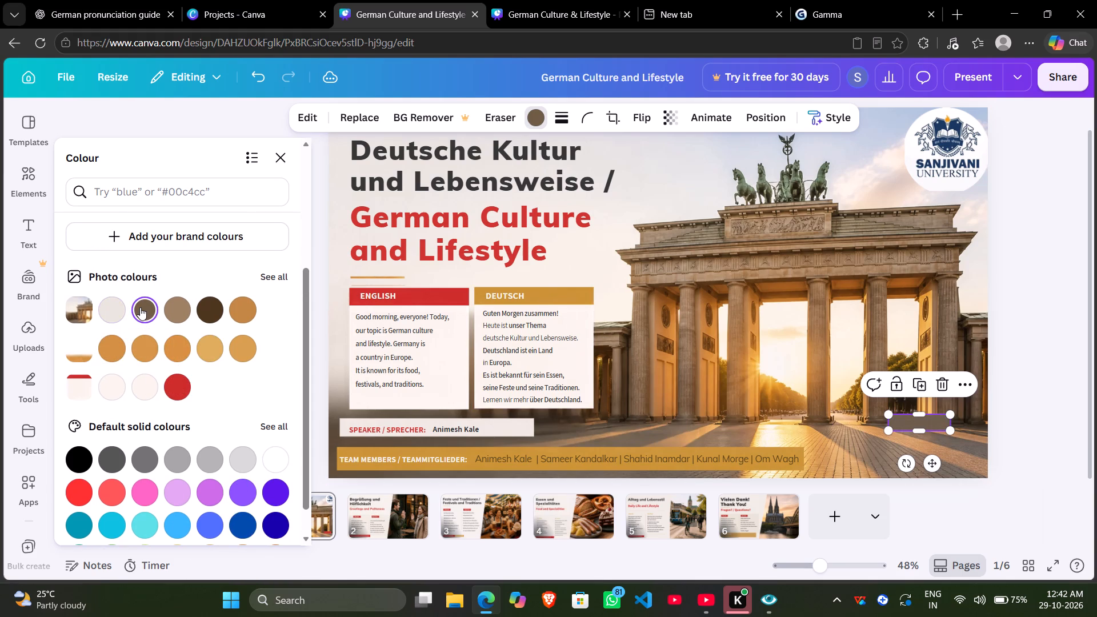
click(102, 311)
click(176, 348)
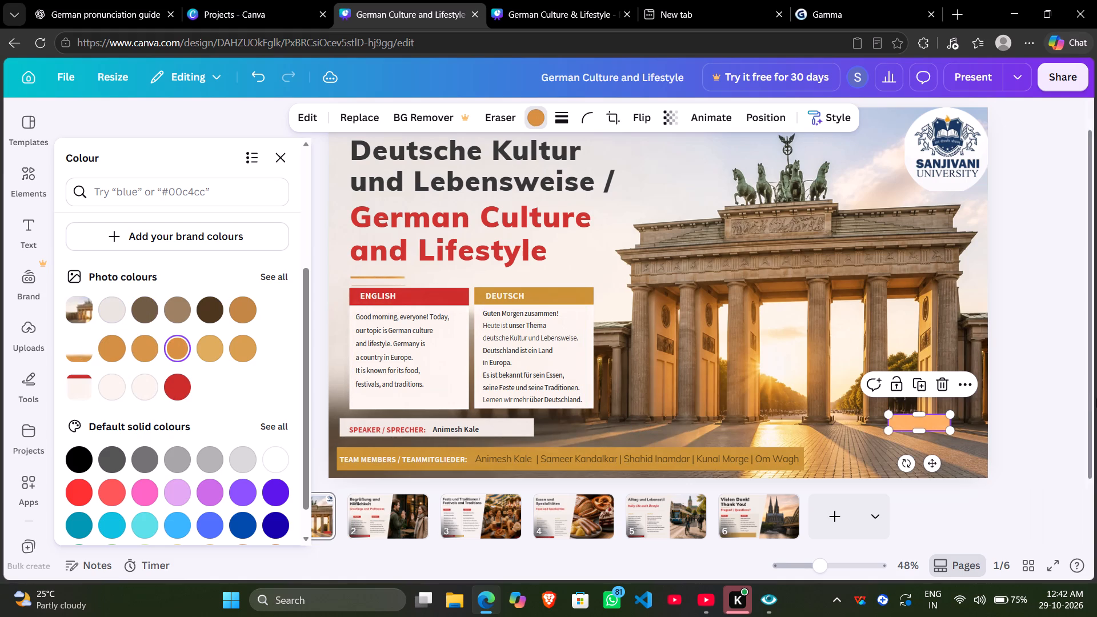
click(1037, 391)
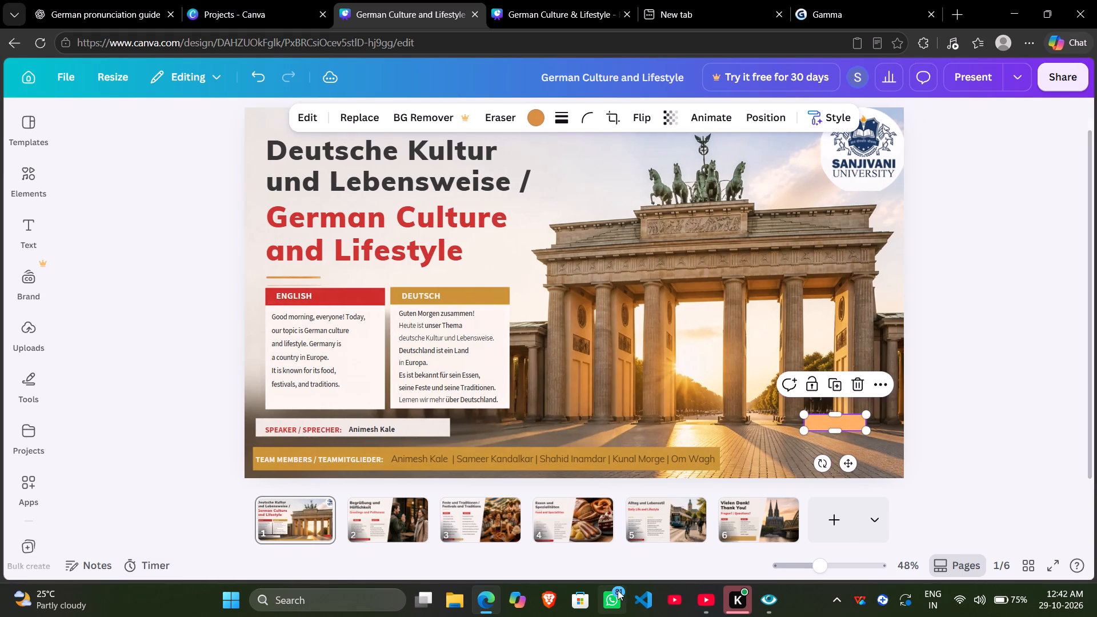
Copy the text style of slide 4's gold DEUTSCH heading, and undo and redo the last change.
click(561, 532)
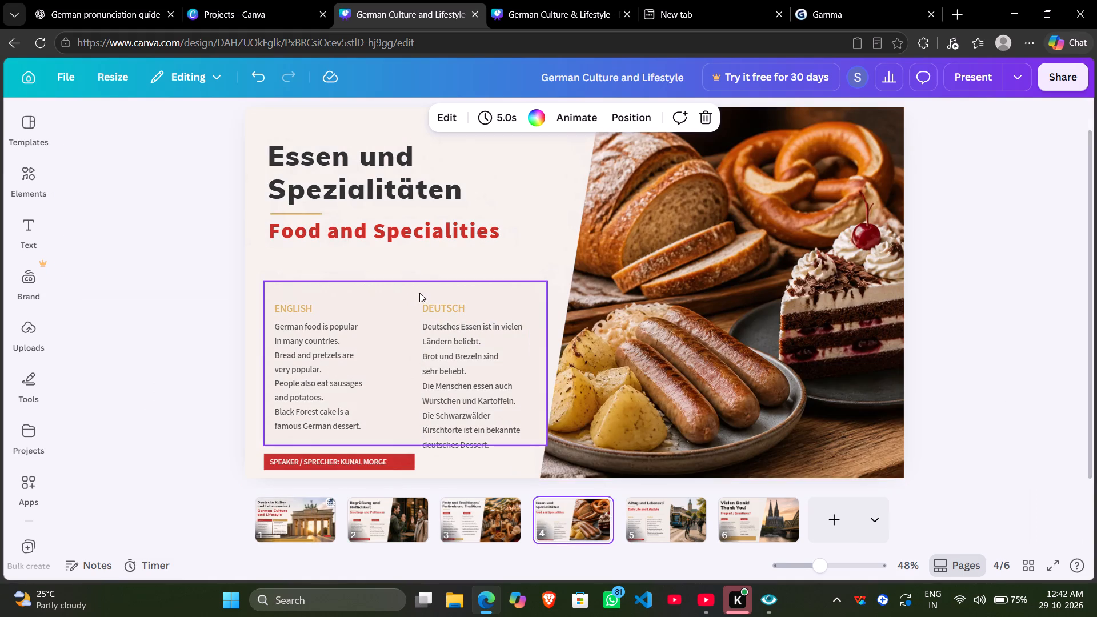
right_click(462, 314)
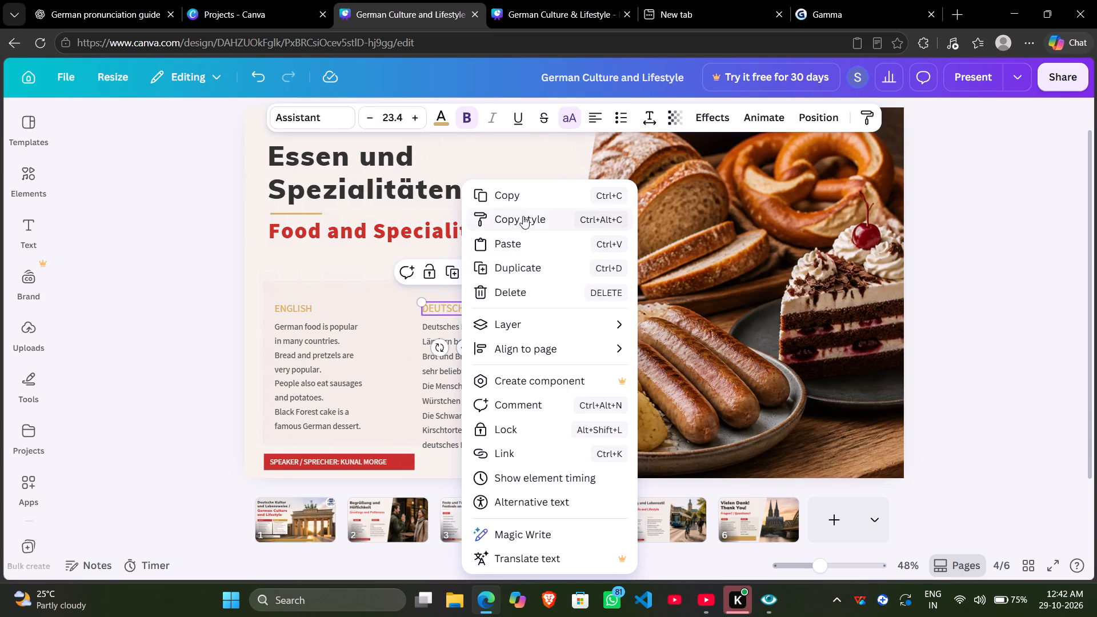
click(523, 215)
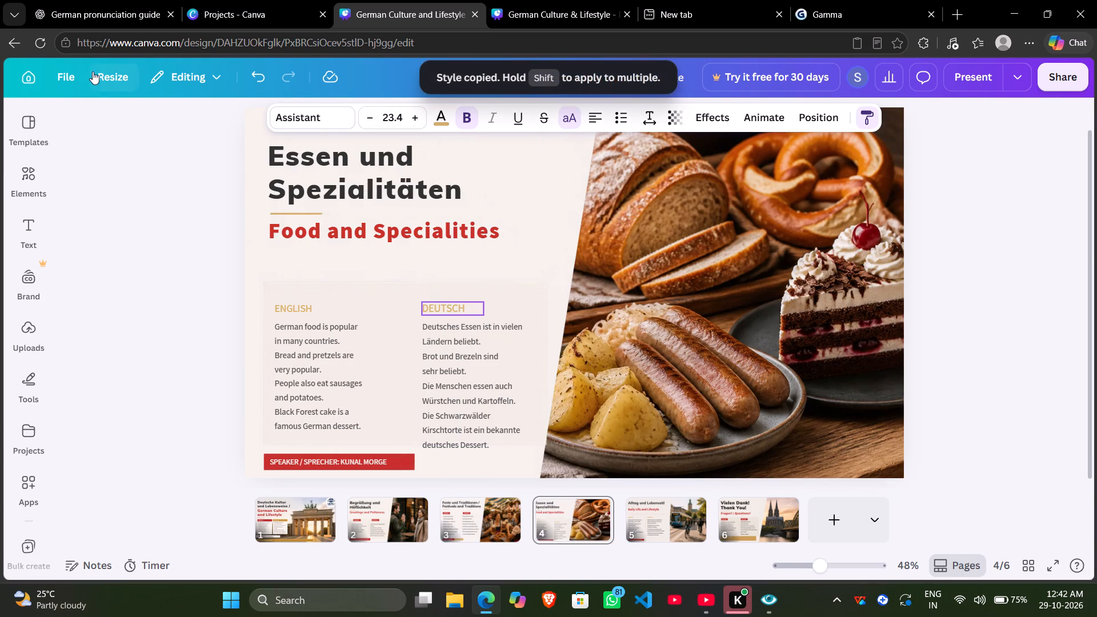
click(251, 74)
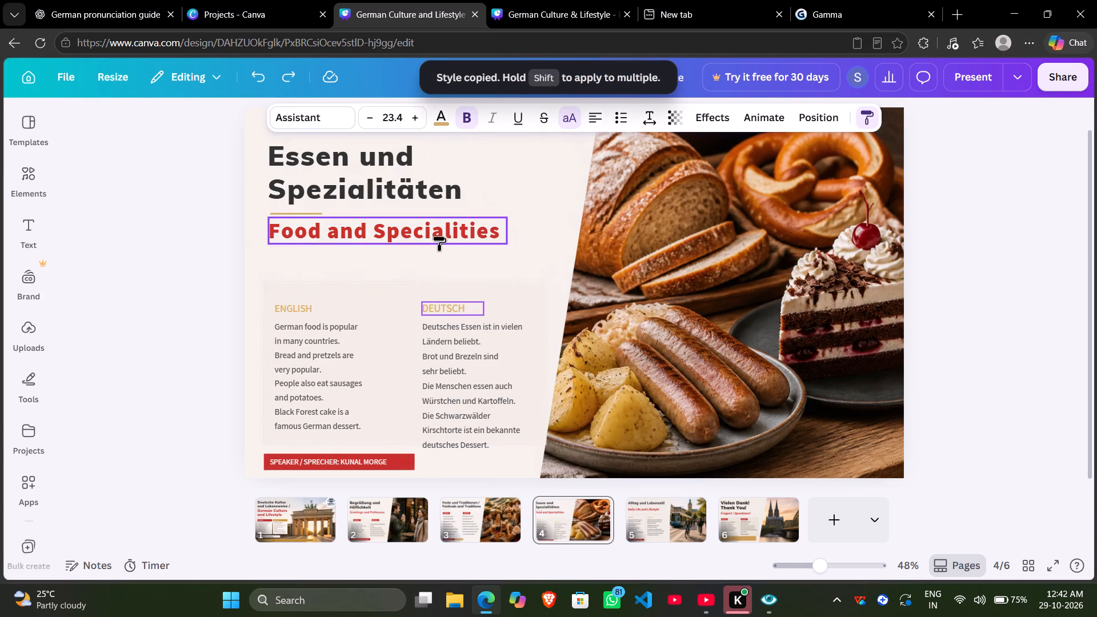
click(277, 75)
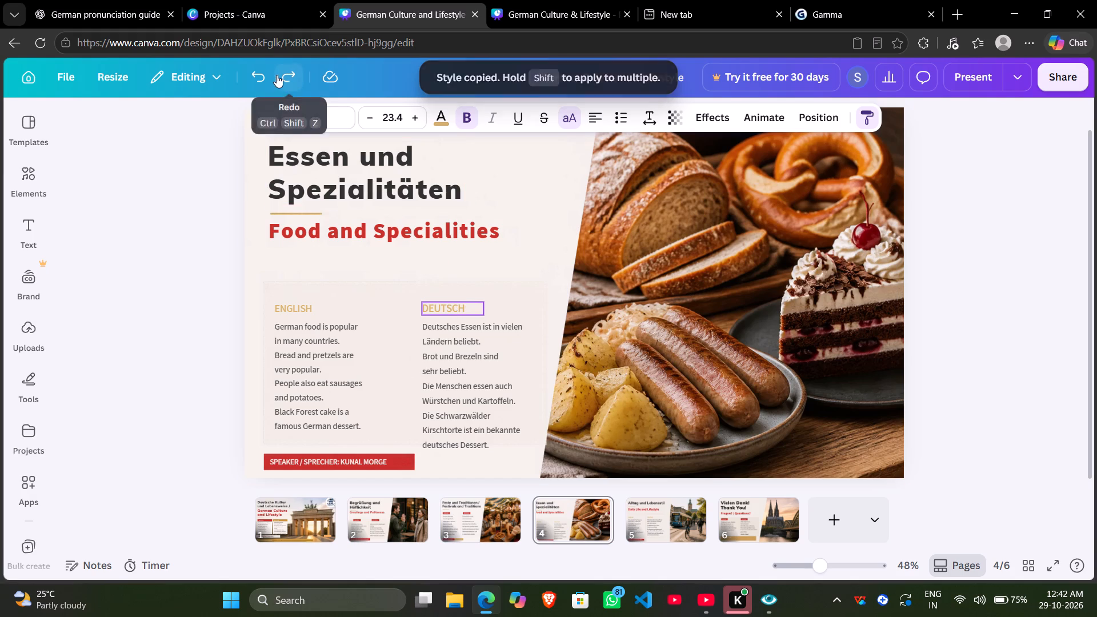
Copy slide 4's gold DEUTSCH heading onto slide 1 and place it over the orange bar on the photo.
right_click(465, 301)
click(537, 195)
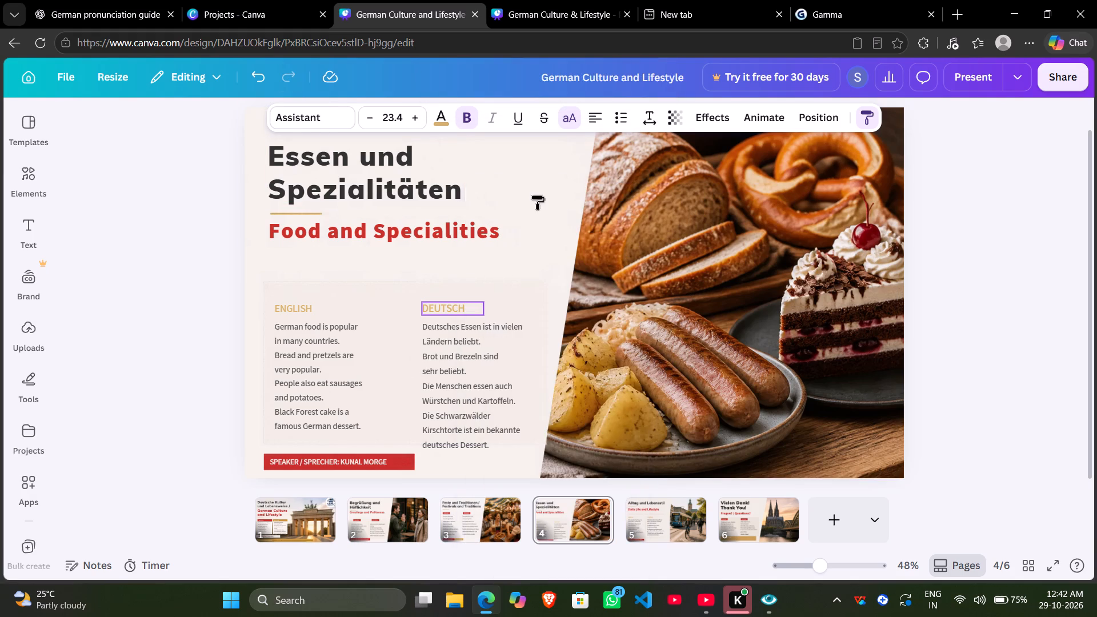
click(311, 519)
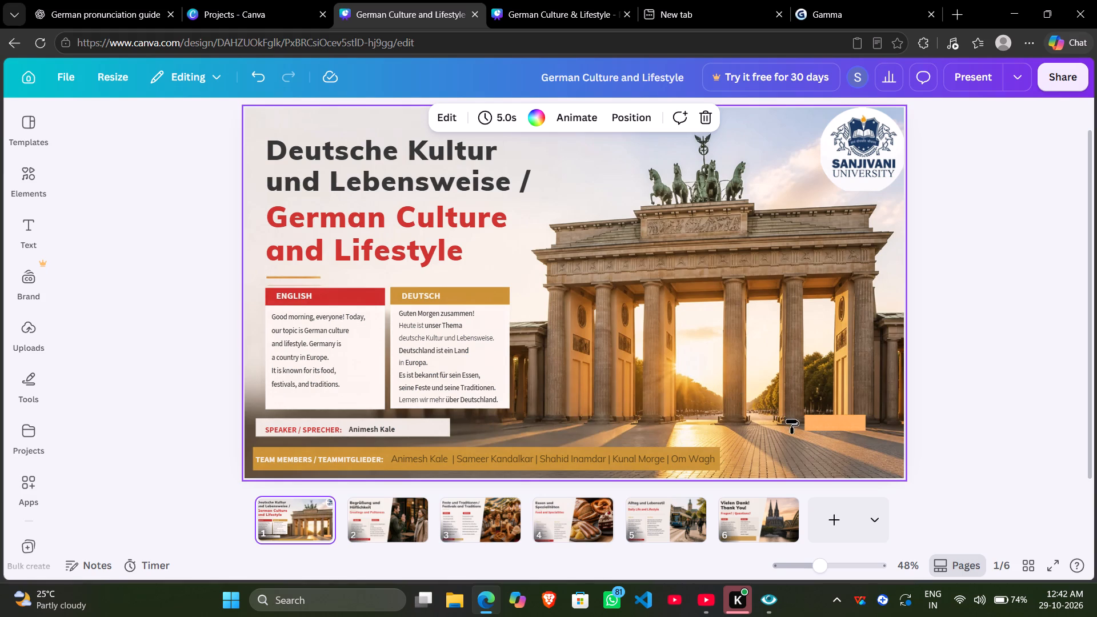
click(824, 418)
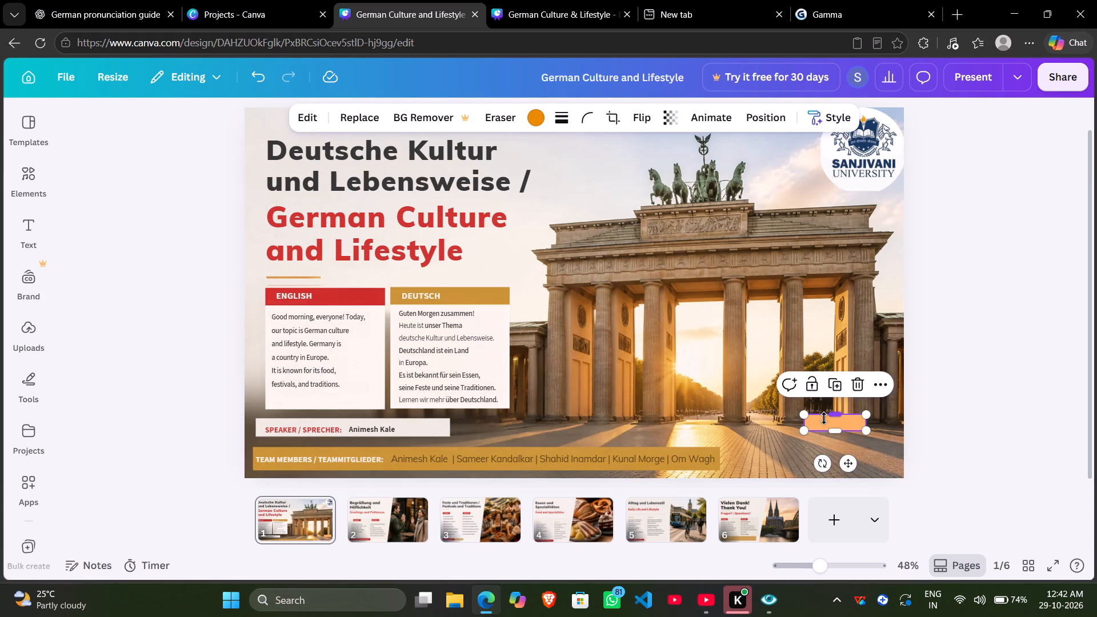
right_click(819, 423)
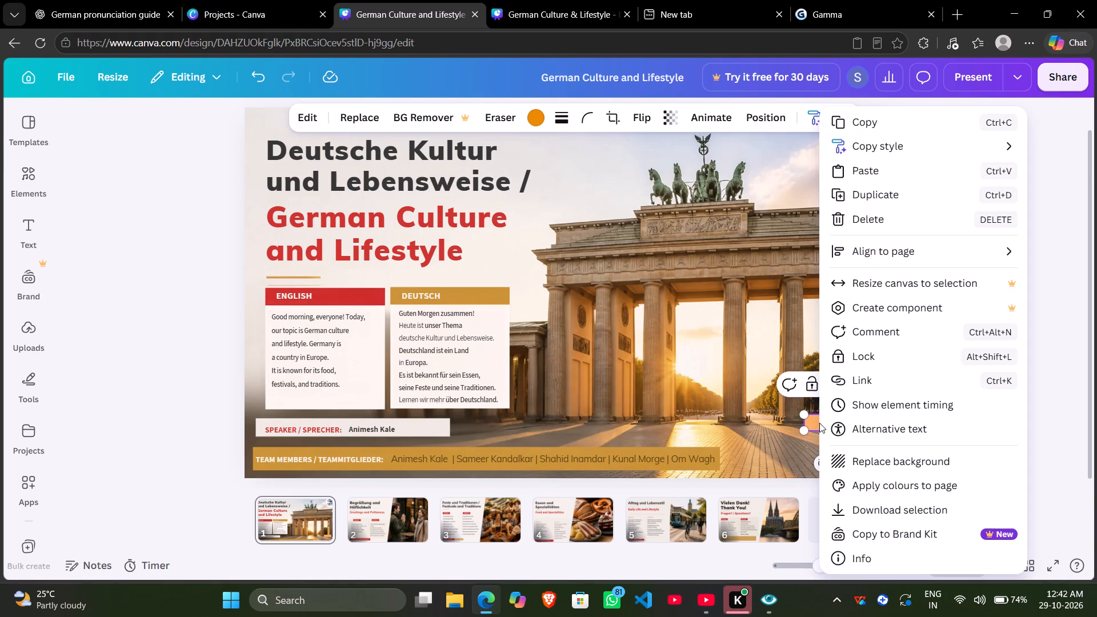
click(867, 178)
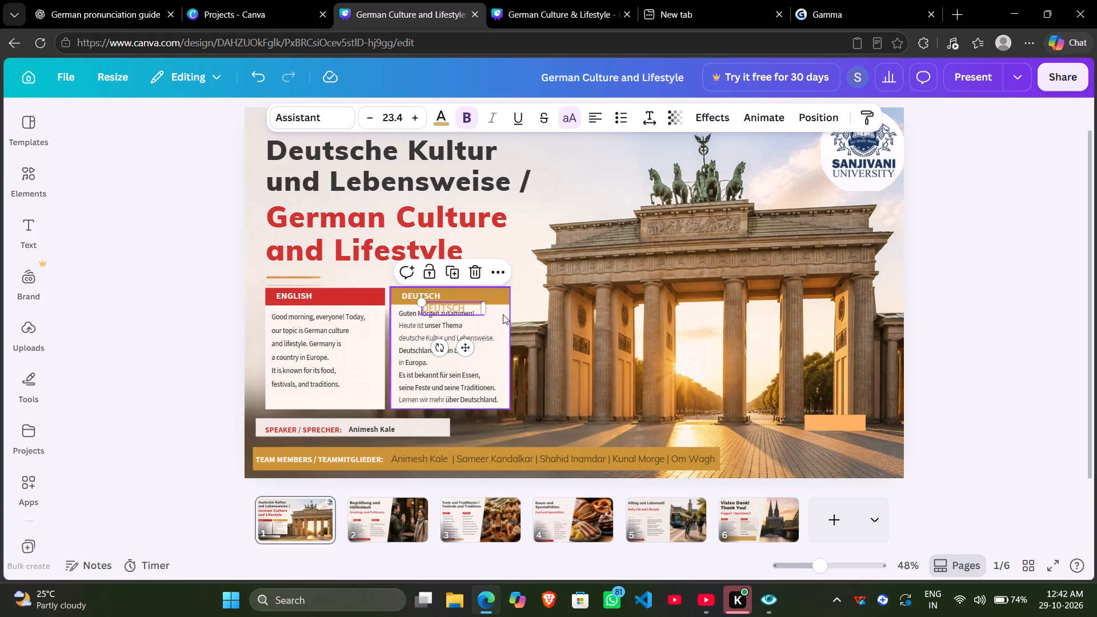
drag(463, 307, 805, 404)
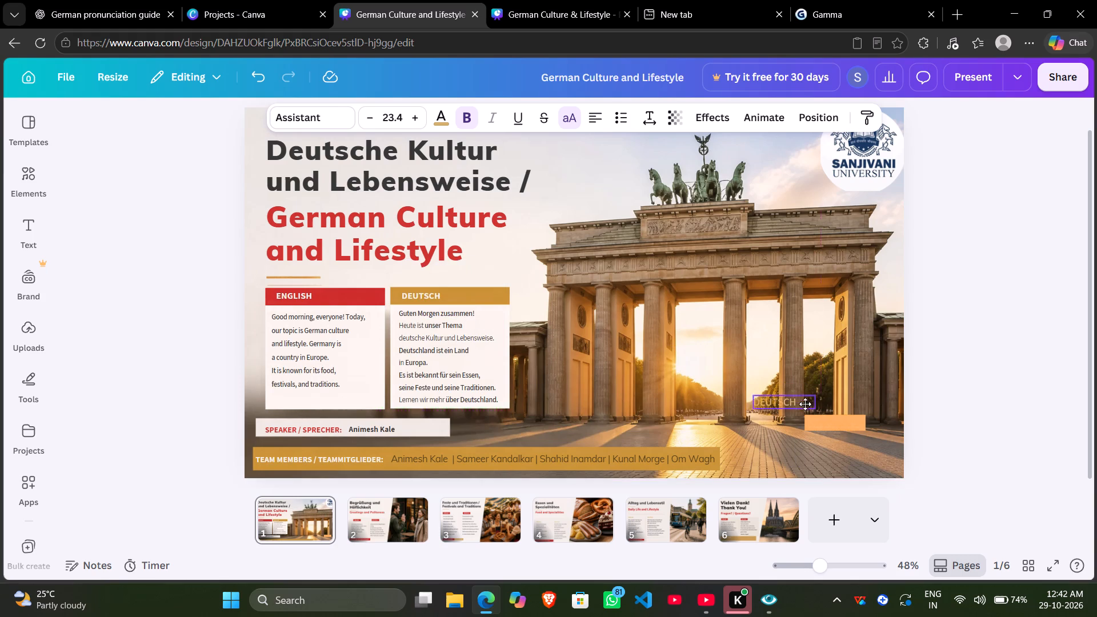
drag(805, 404, 844, 420)
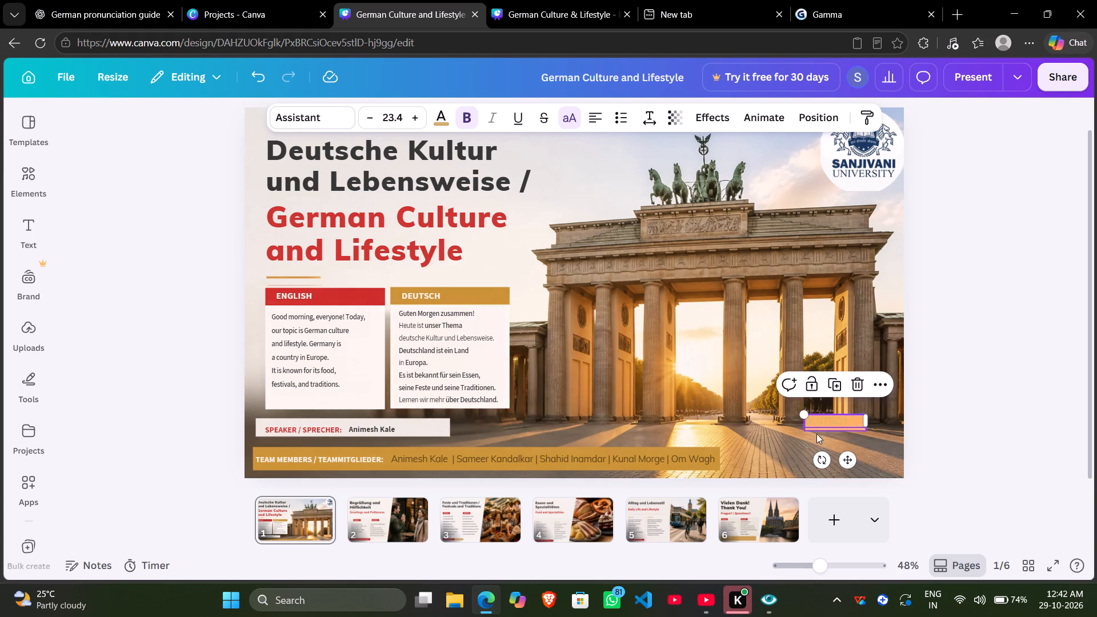
Set the text colour of slide 1's pasted DEUTSCH heading on the orange bar to black.
click(816, 420)
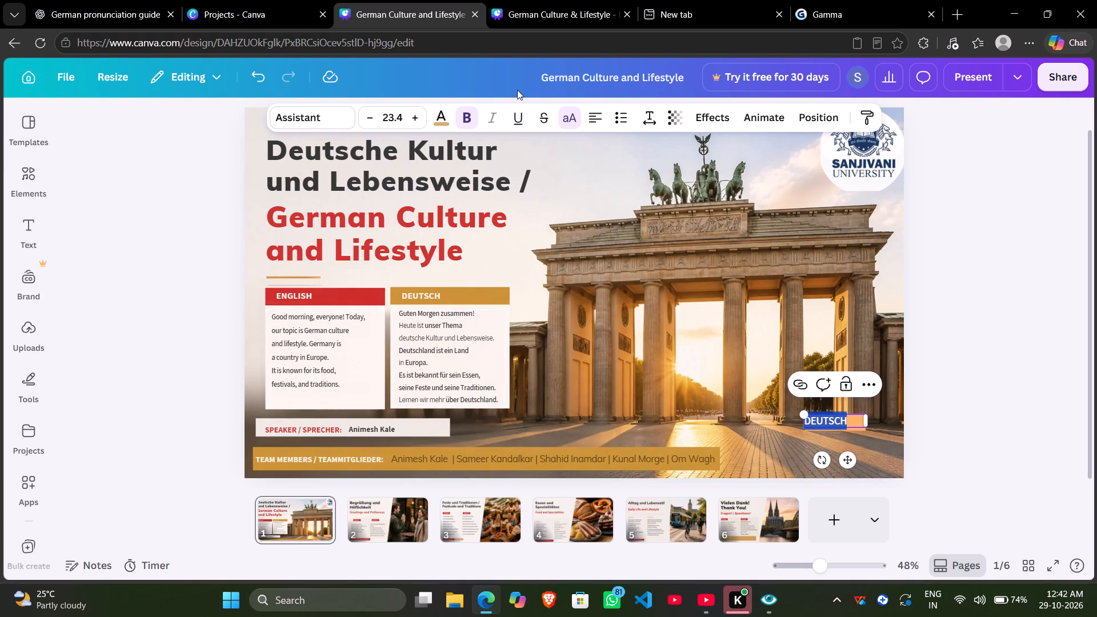
click(443, 118)
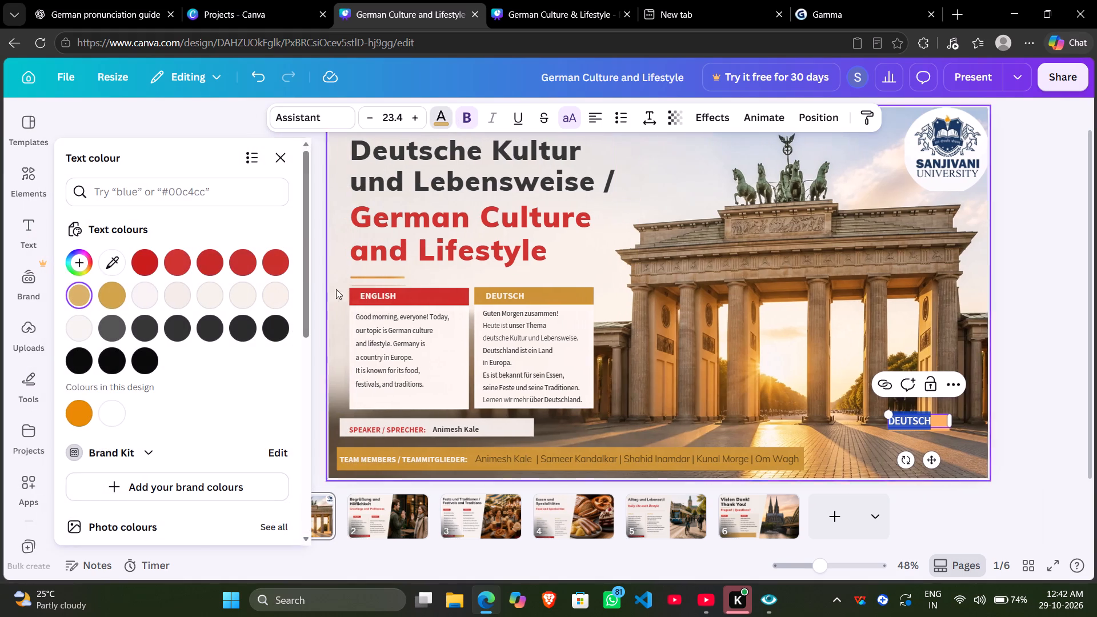
click(144, 363)
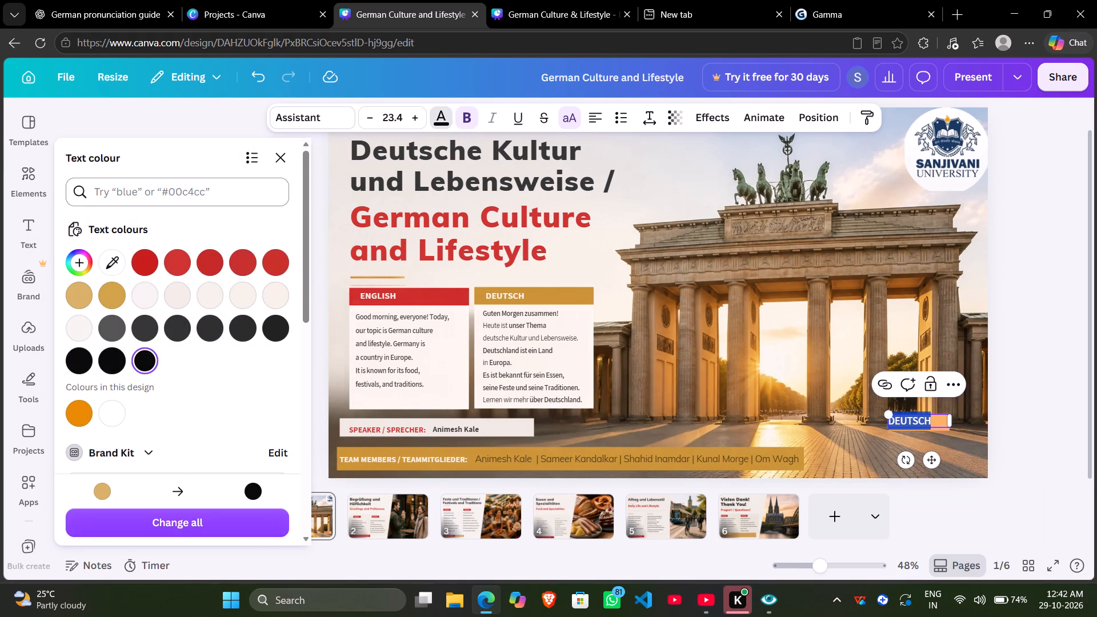
click(179, 123)
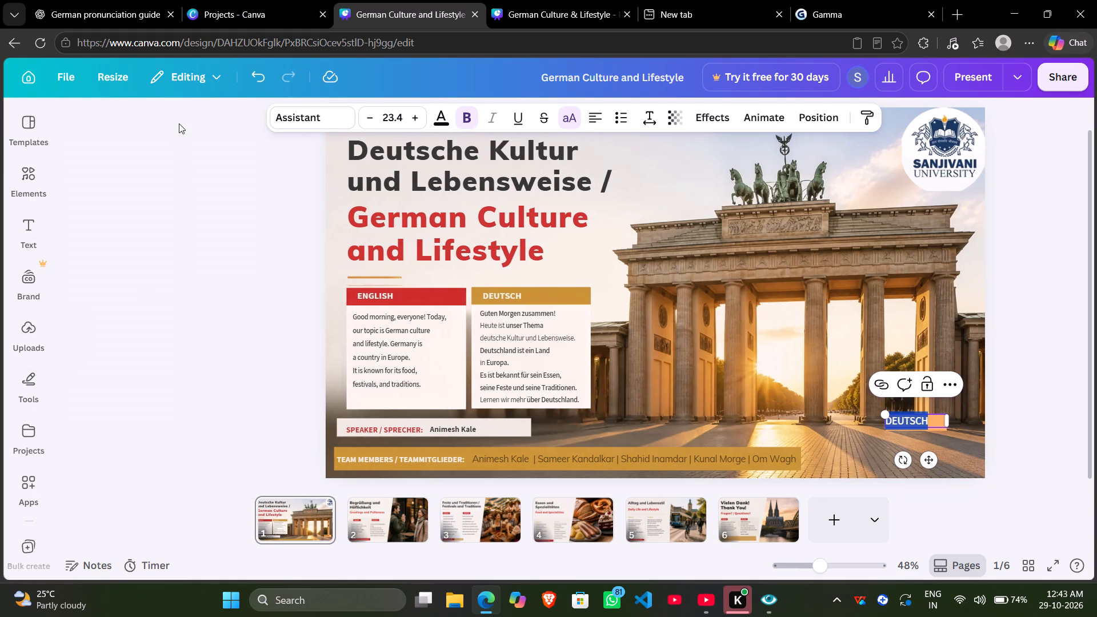
click(989, 380)
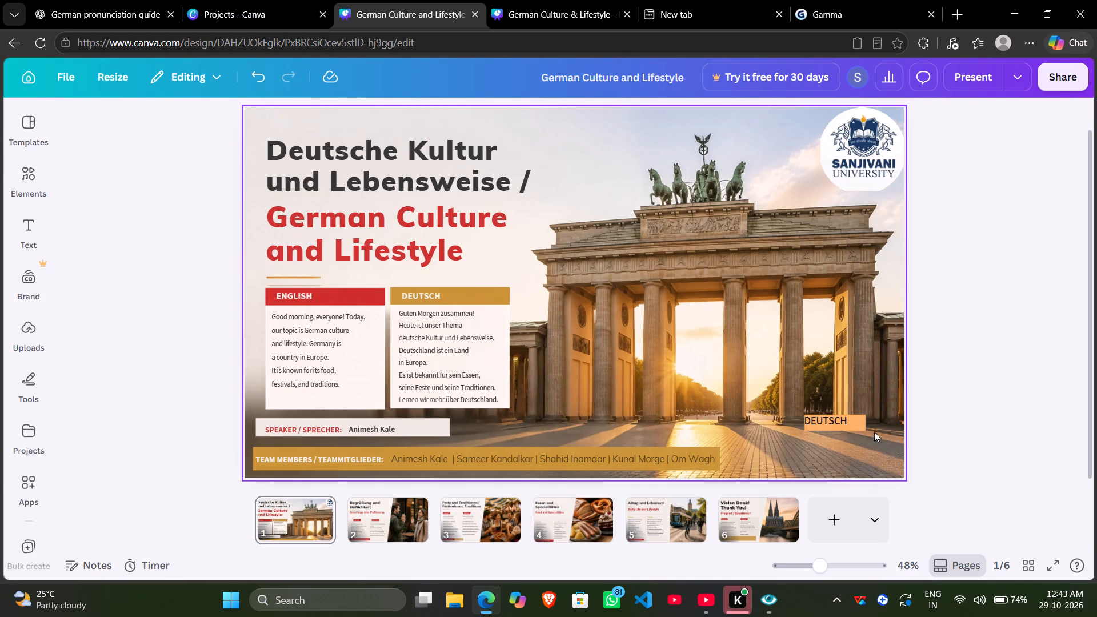
Replace the pasted DEUTSCH text on slide 1's orange bar with the additional person's full name.
click(832, 422)
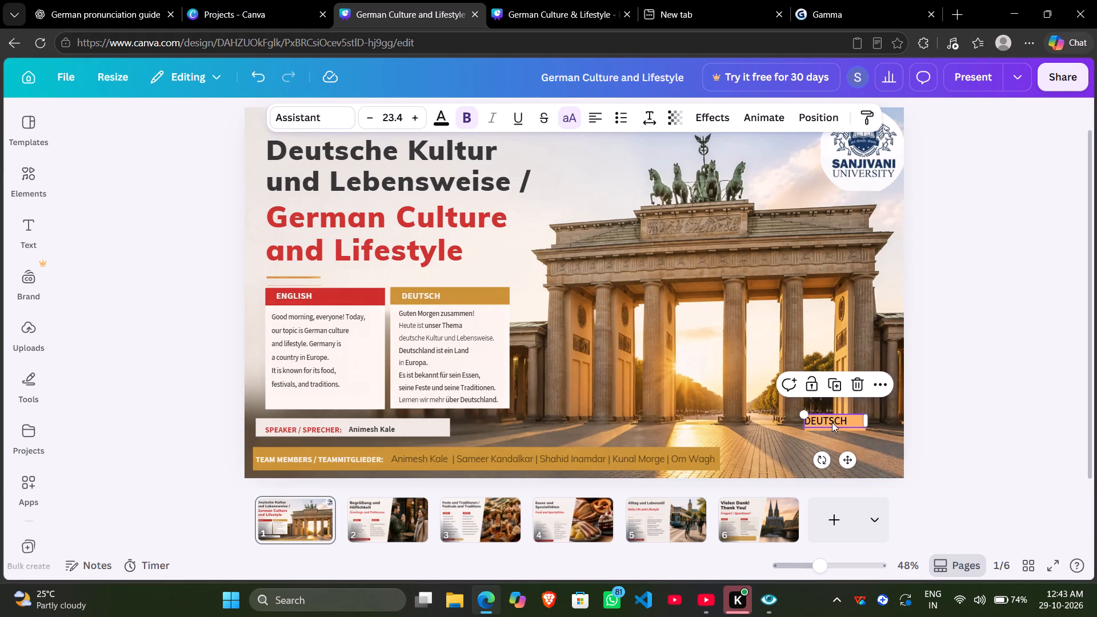
click(840, 418)
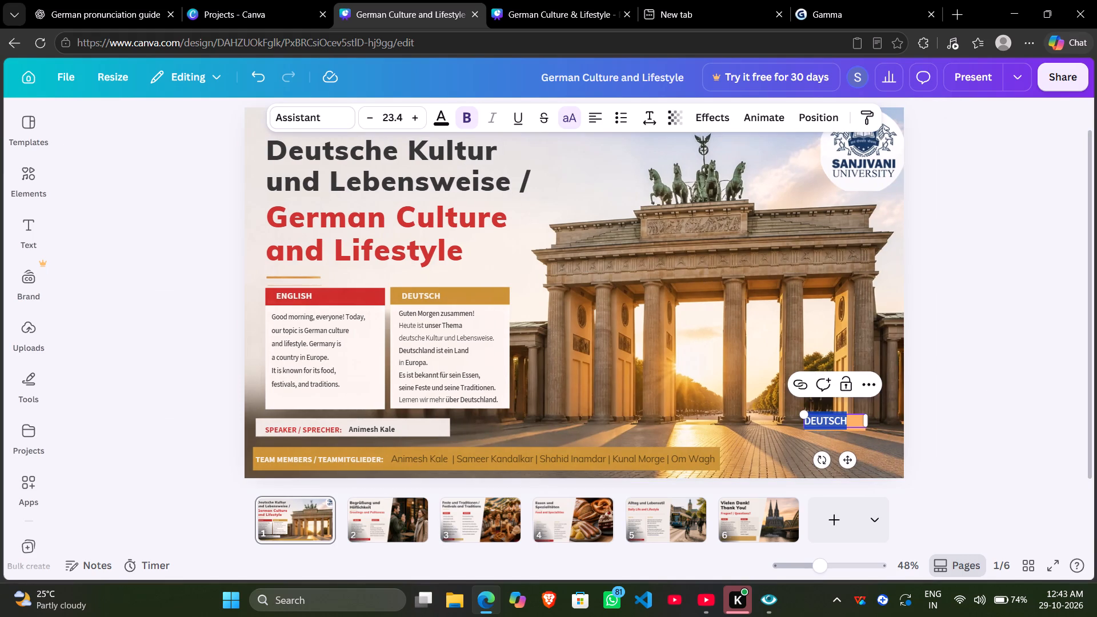
click(840, 418)
key(Right)
key(BackSpace)
key(BackSpace)
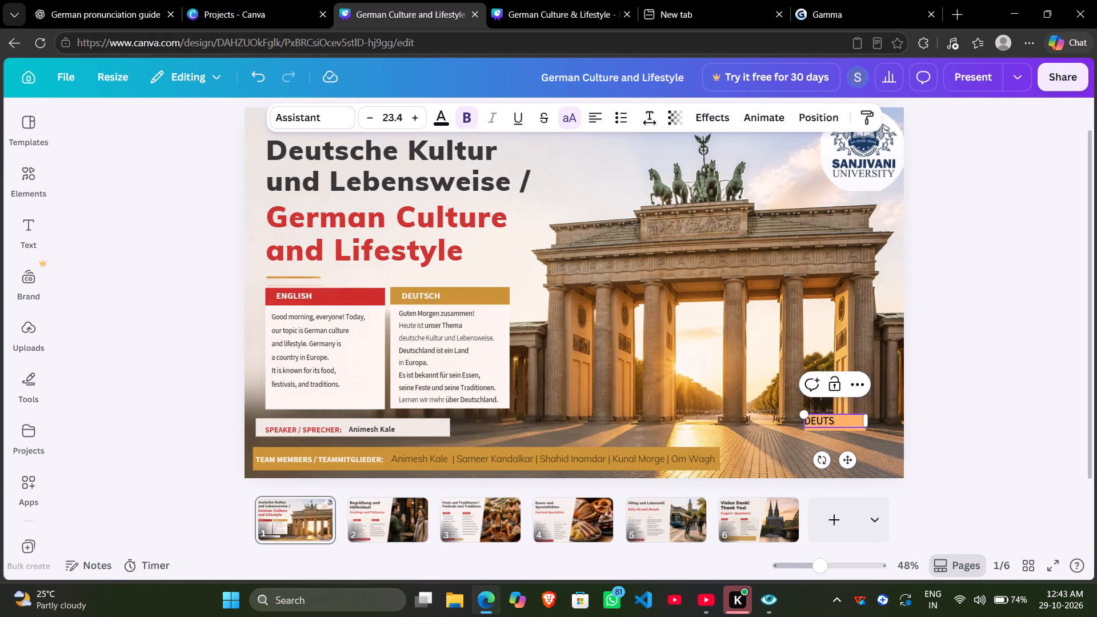
key(BackSpace)
key(BackSpace)
key(BackSpace)
key(BackSpace)
click(327, 426)
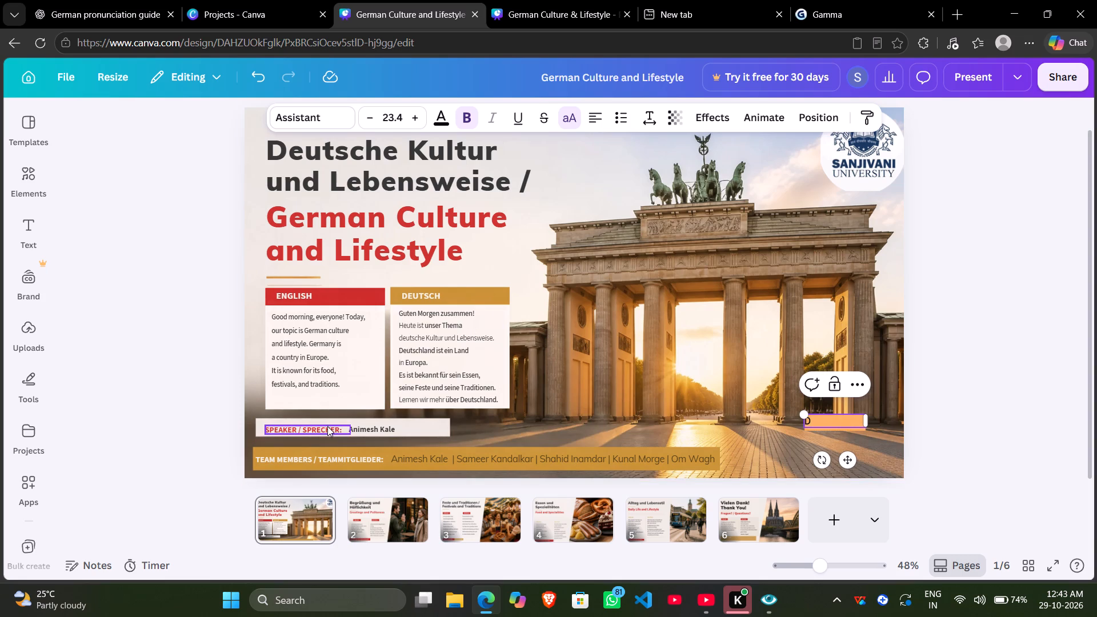
click(369, 425)
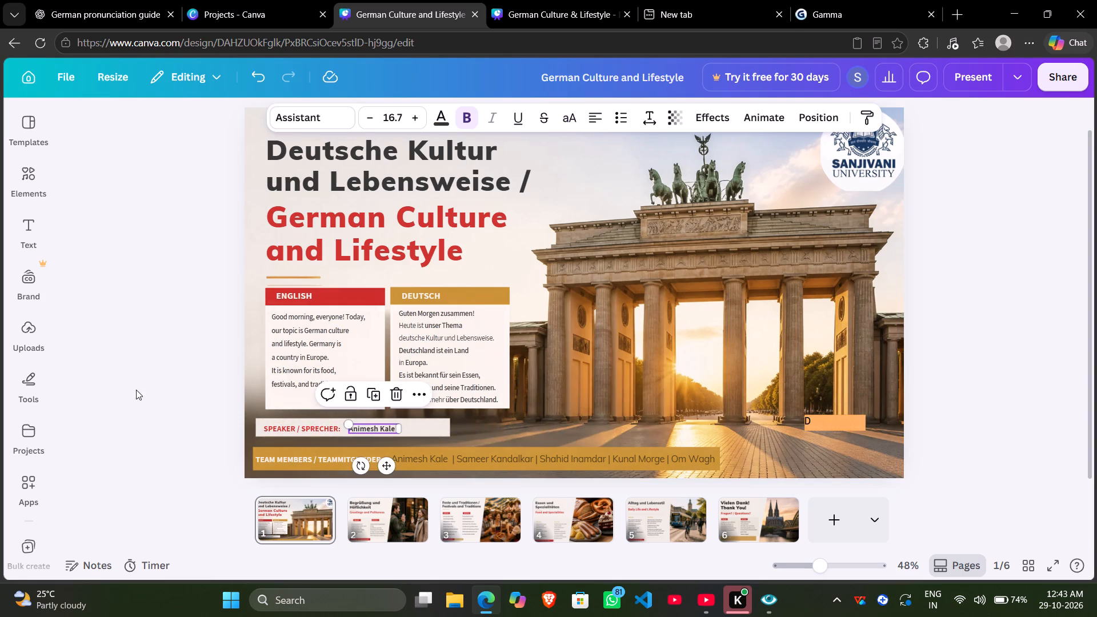
click(102, 388)
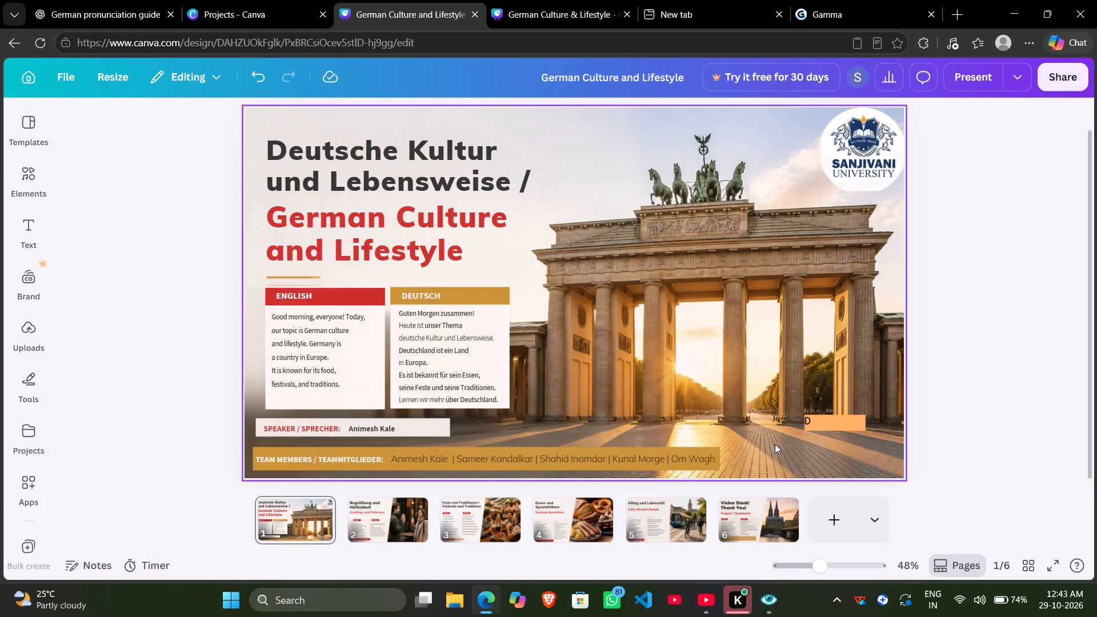
click(808, 418)
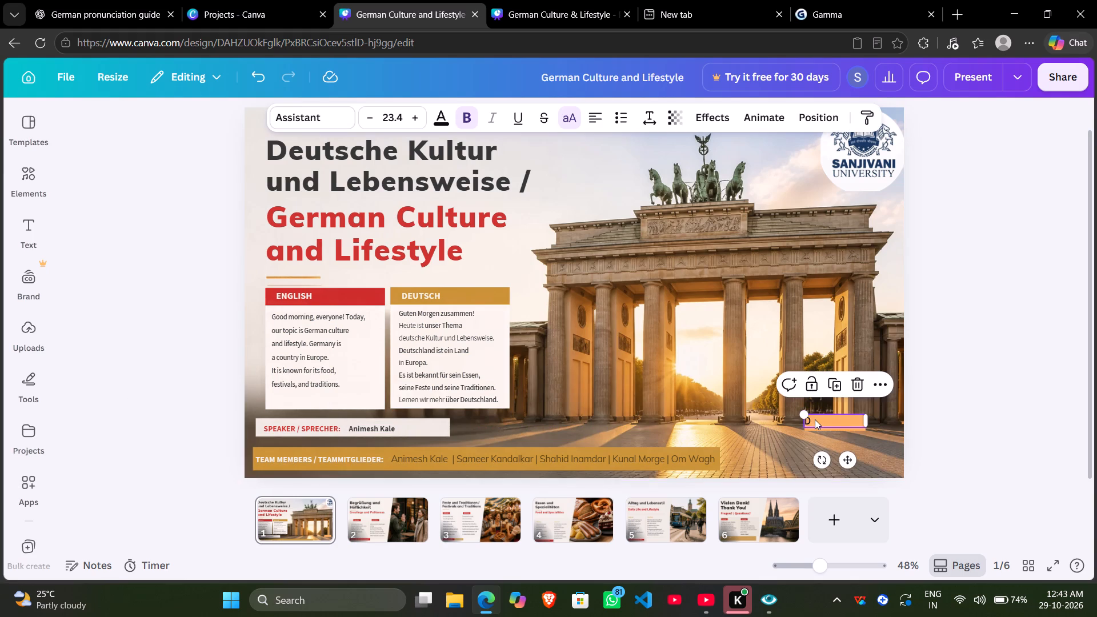
click(815, 419)
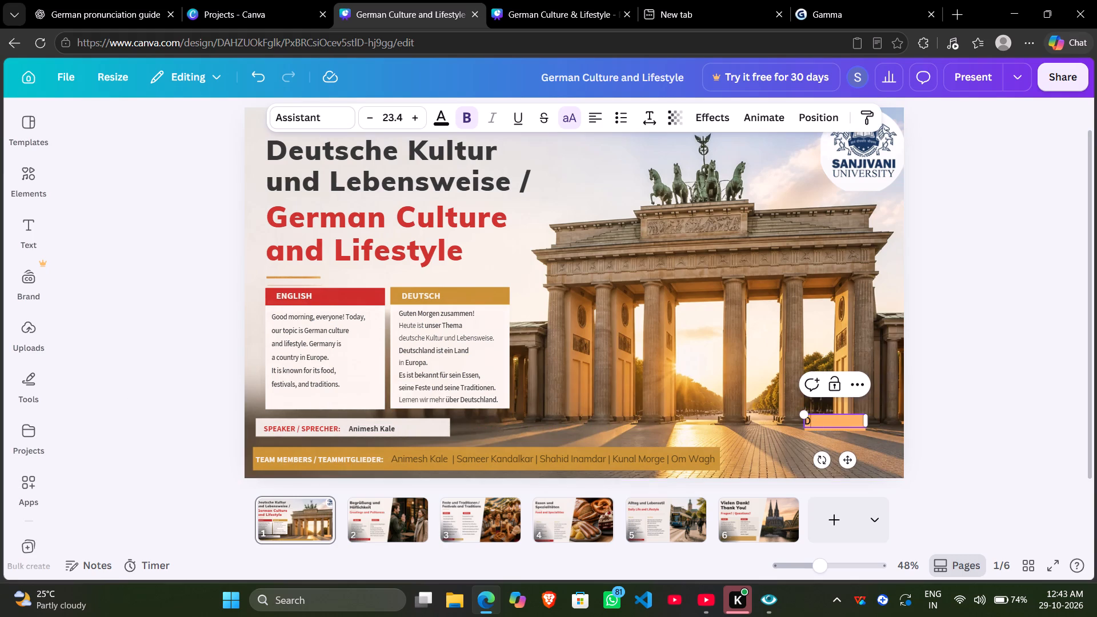
key(BackSpace)
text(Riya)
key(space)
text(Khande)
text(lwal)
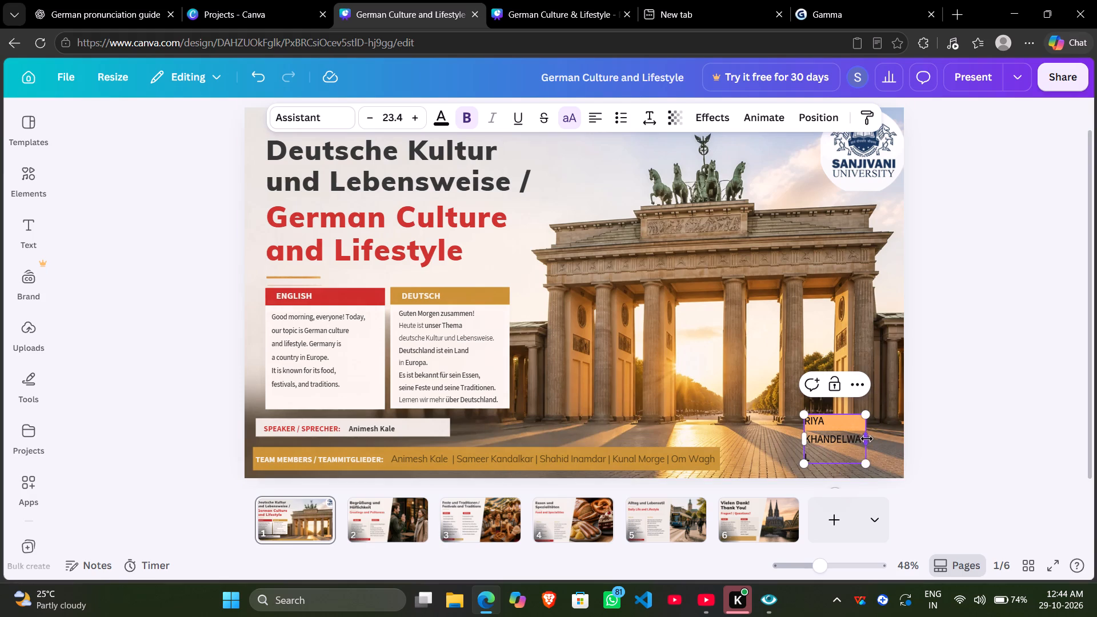
Widen the text box over slide 1's orange bar so the person's name fits on one line.
drag(865, 440, 878, 442)
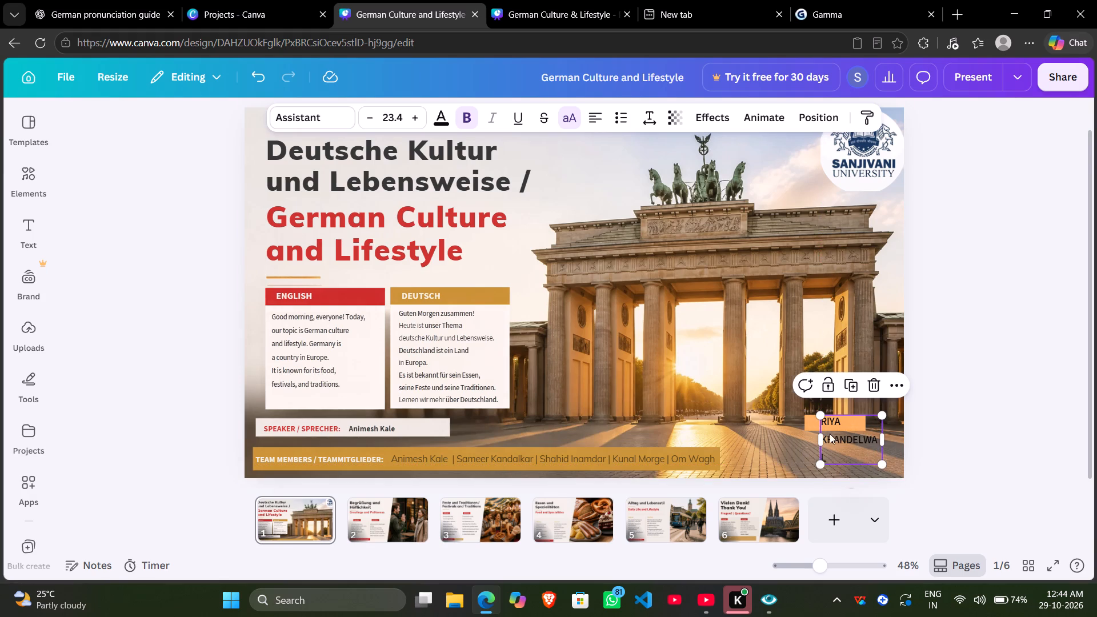
drag(819, 438, 800, 438)
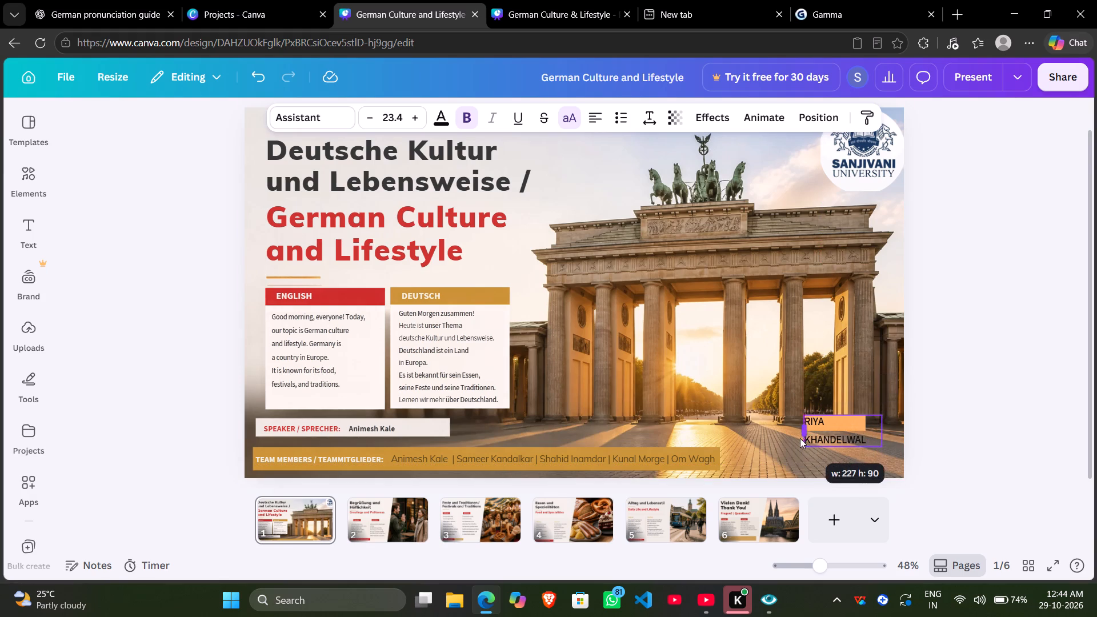
drag(800, 438, 791, 439)
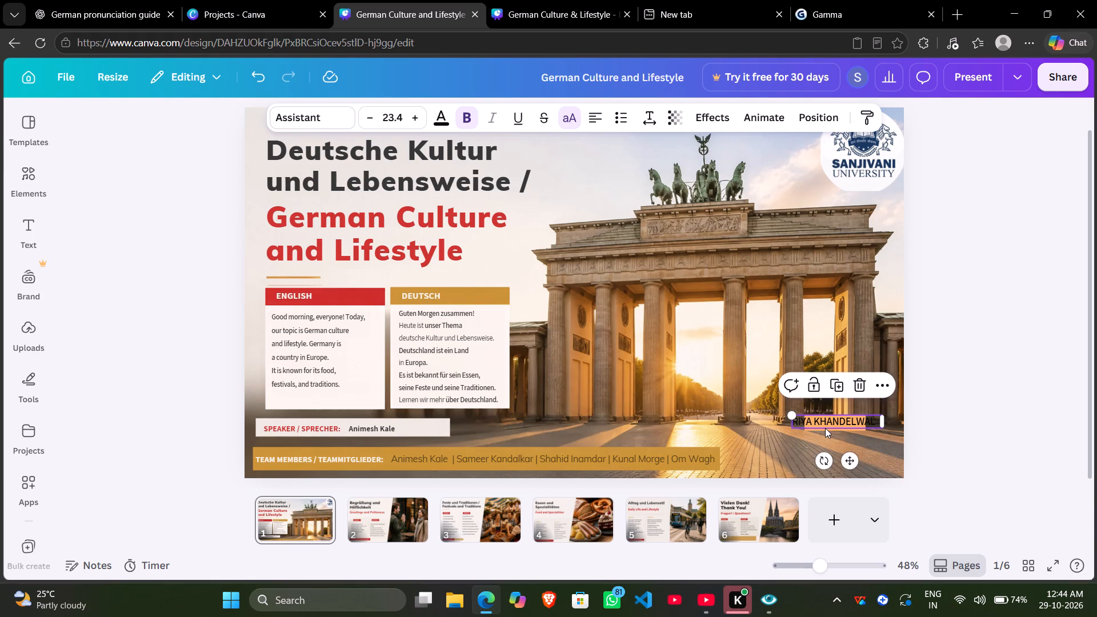
Move the person's name text down slightly, to the lower edge of slide 1's orange bar.
click(824, 428)
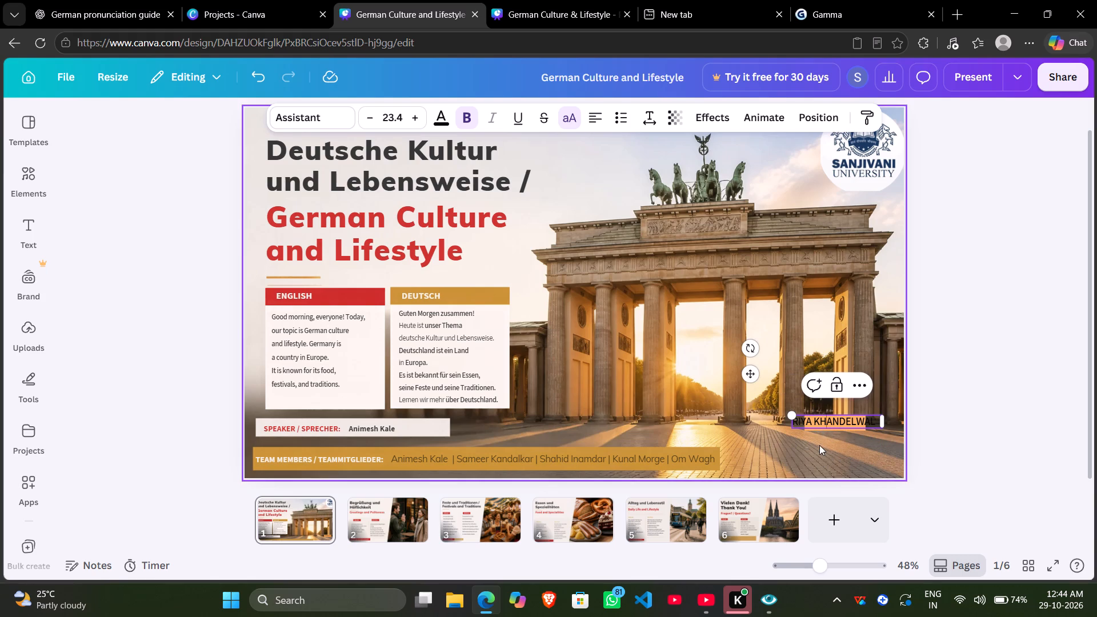
click(819, 445)
click(840, 414)
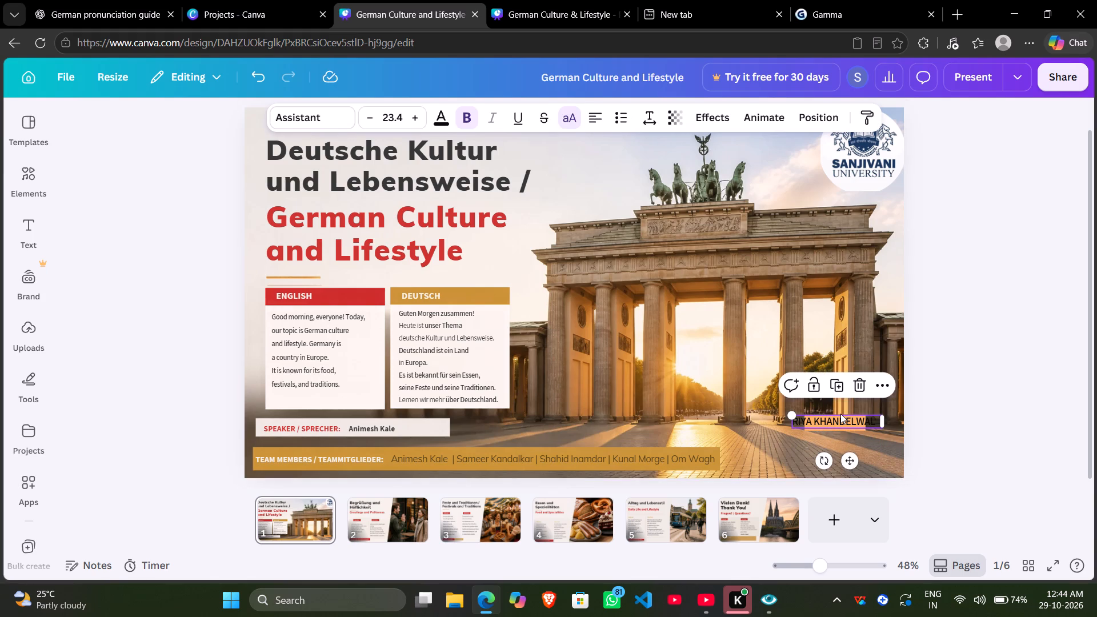
drag(840, 414, 840, 427)
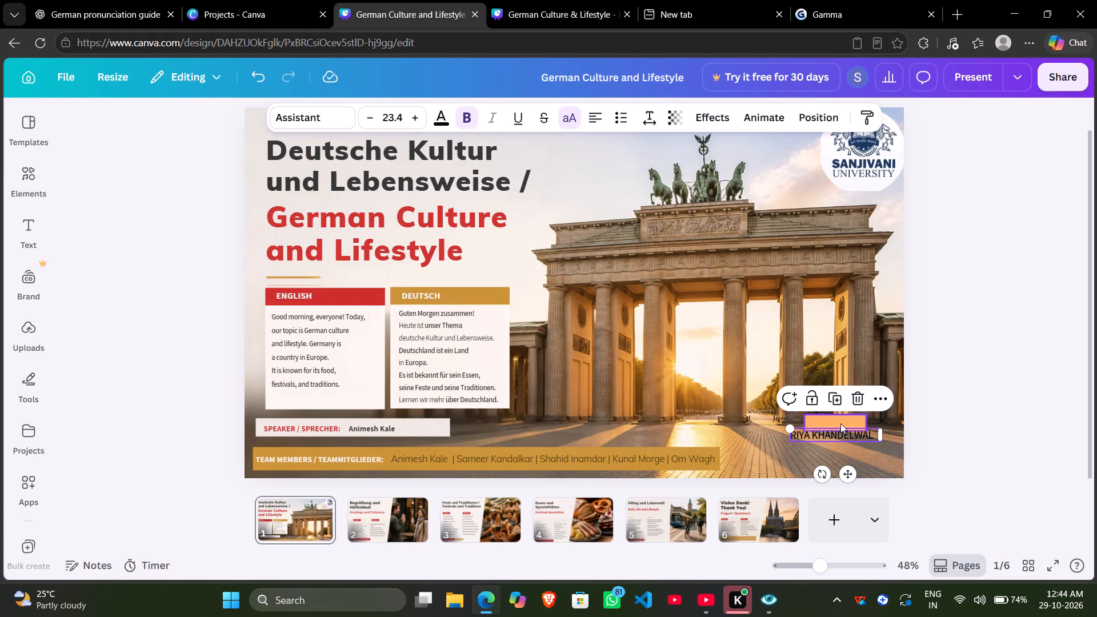
Enlarge and reposition slide 1's orange bar to about 310 by 79 so it frames the person's full name.
click(840, 423)
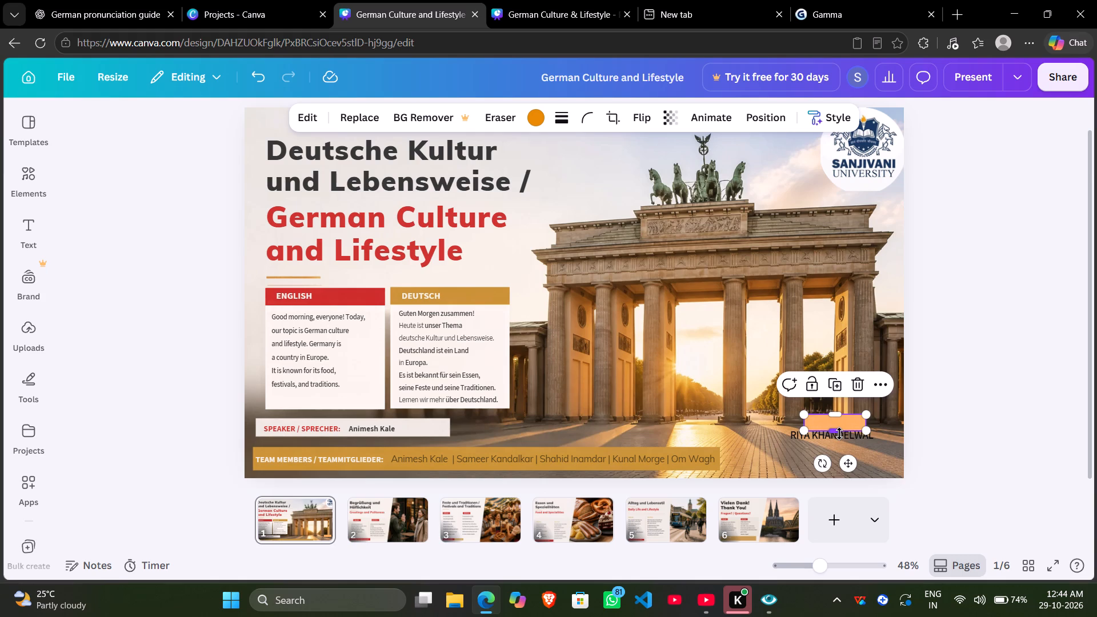
drag(839, 434, 839, 446)
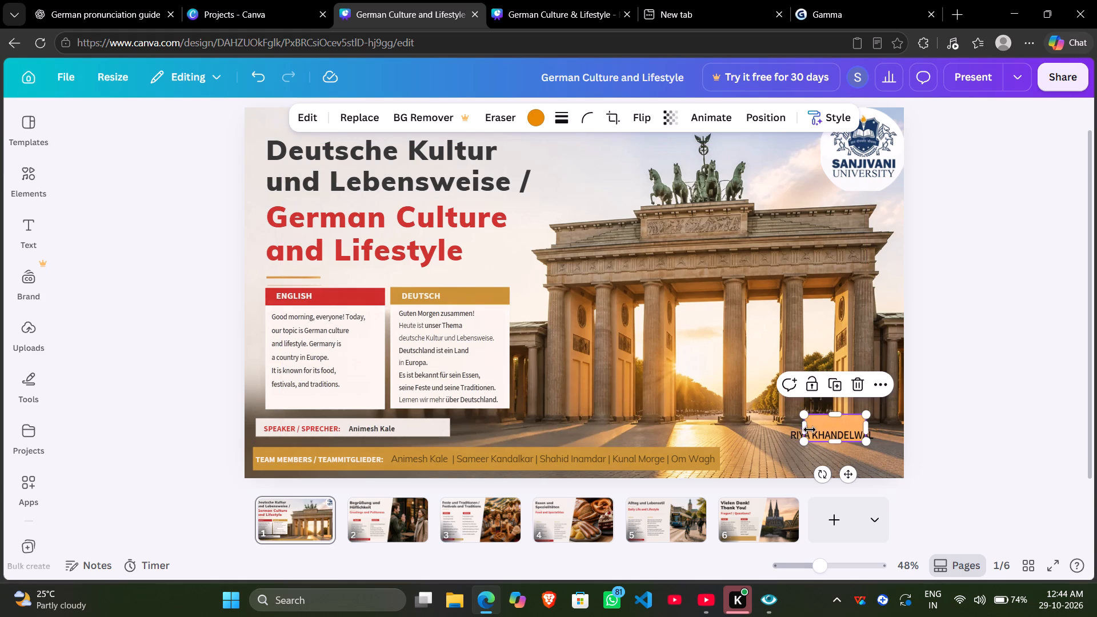
drag(806, 428, 771, 430)
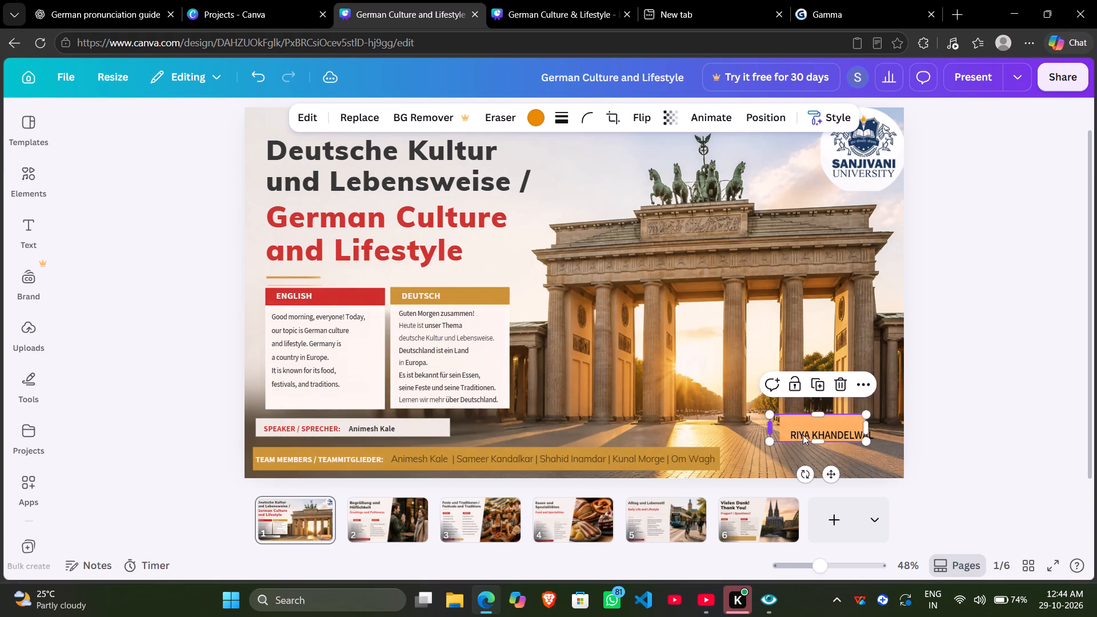
click(839, 435)
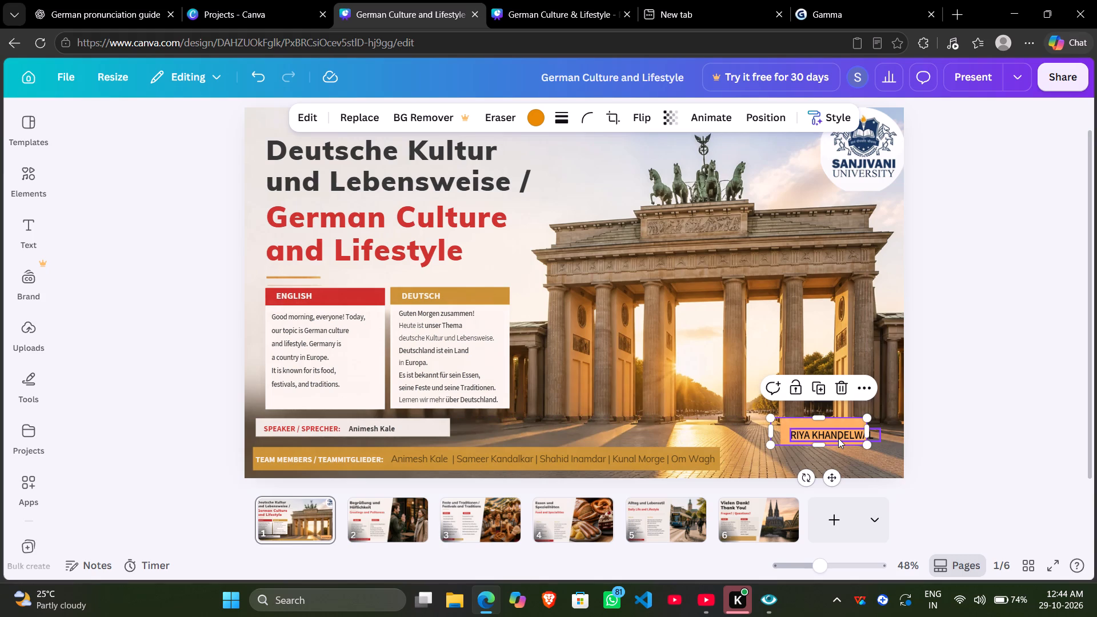
click(852, 433)
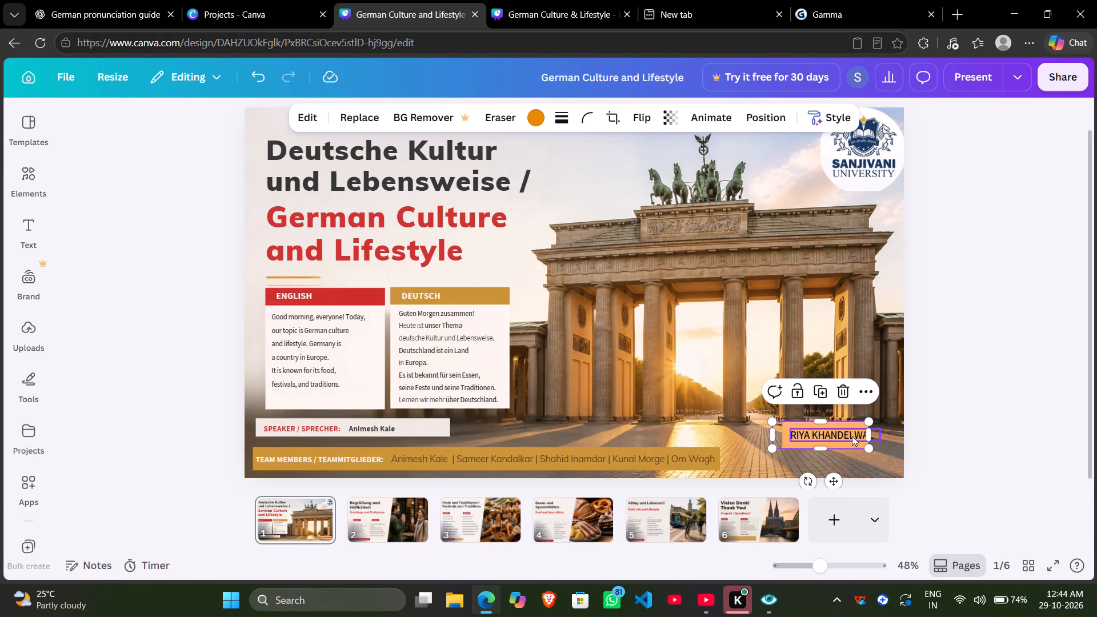
drag(851, 435, 860, 434)
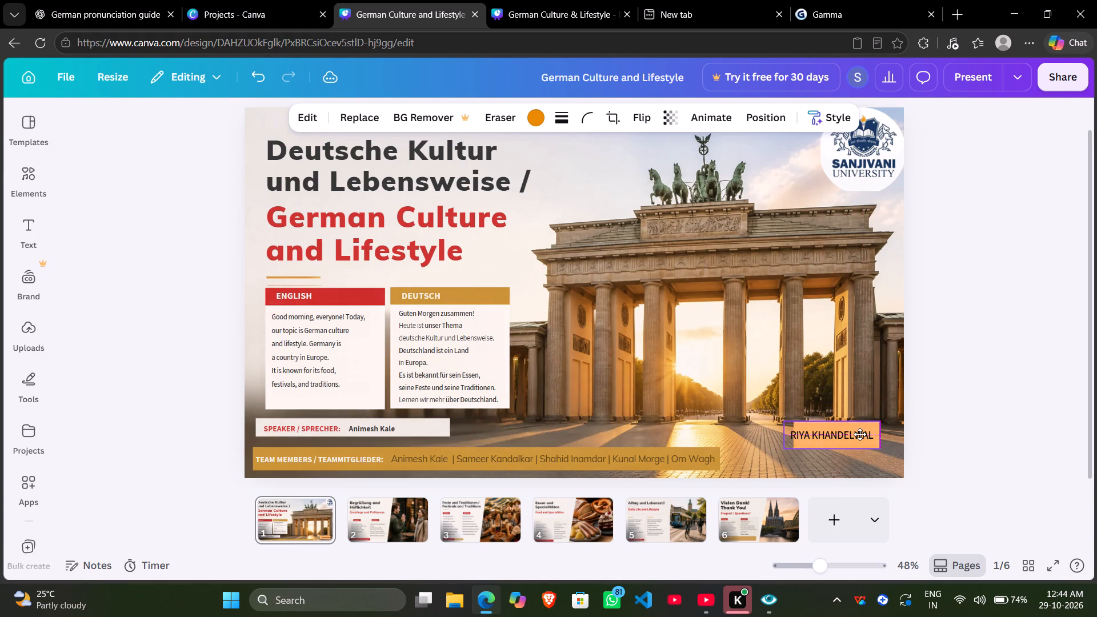
drag(860, 434, 859, 435)
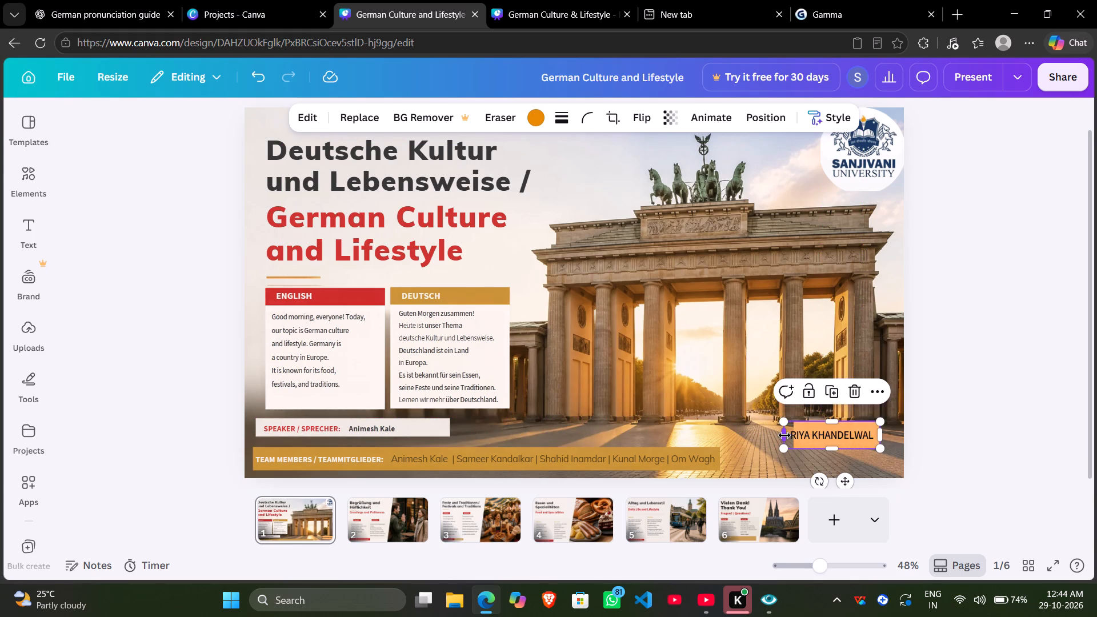
drag(784, 435, 774, 435)
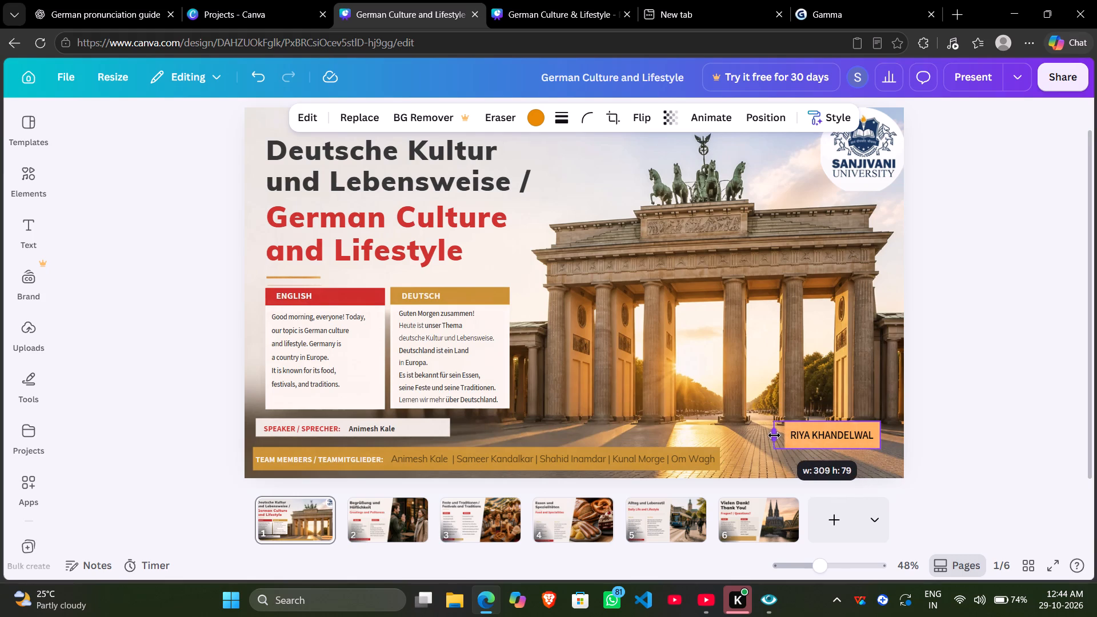
drag(774, 435, 773, 436)
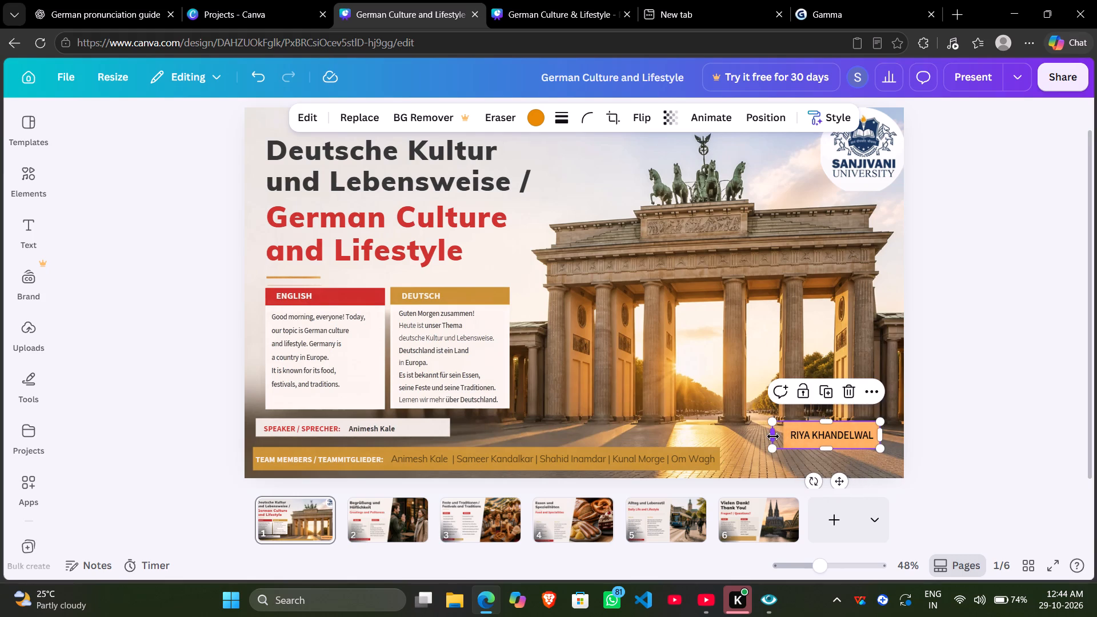
click(1011, 443)
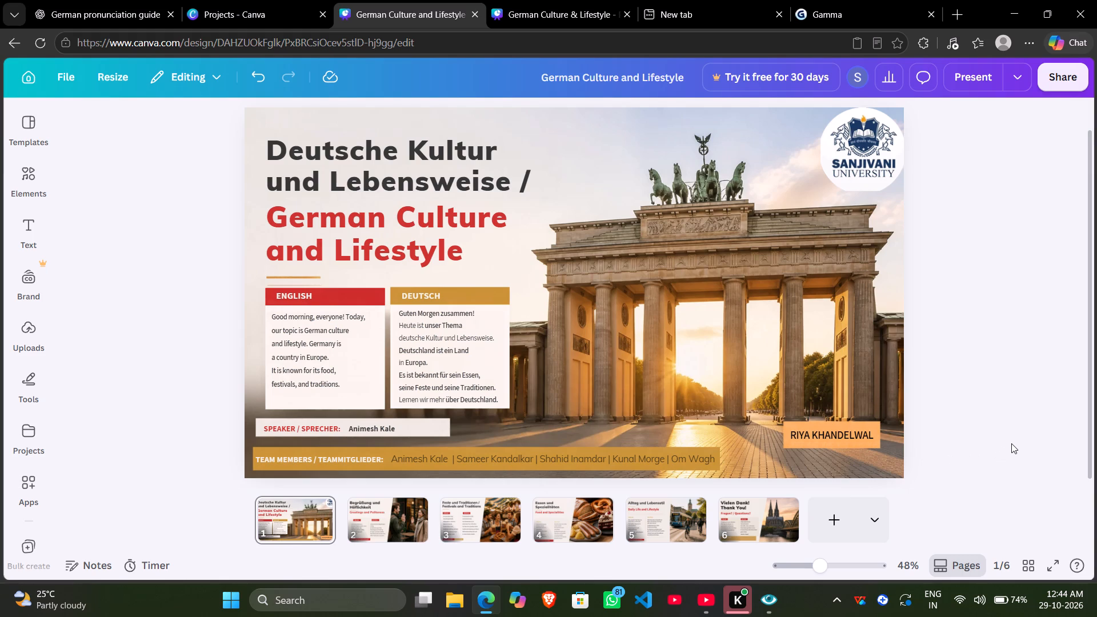
Shorten slide 1's speaker bar from its far end to about 490 wide.
click(445, 430)
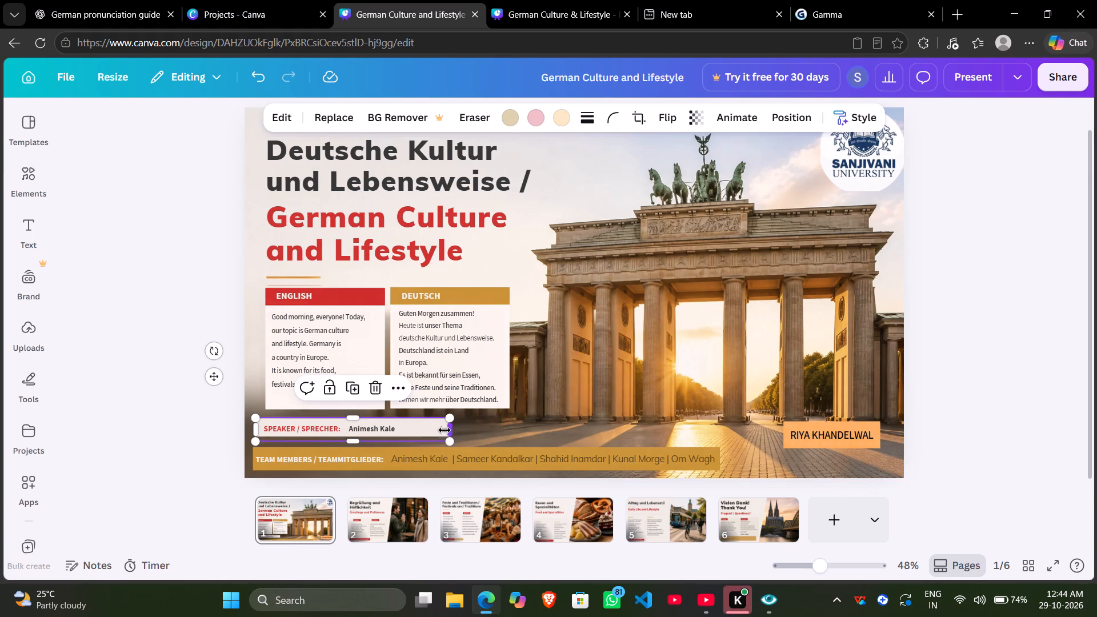
drag(451, 431, 428, 431)
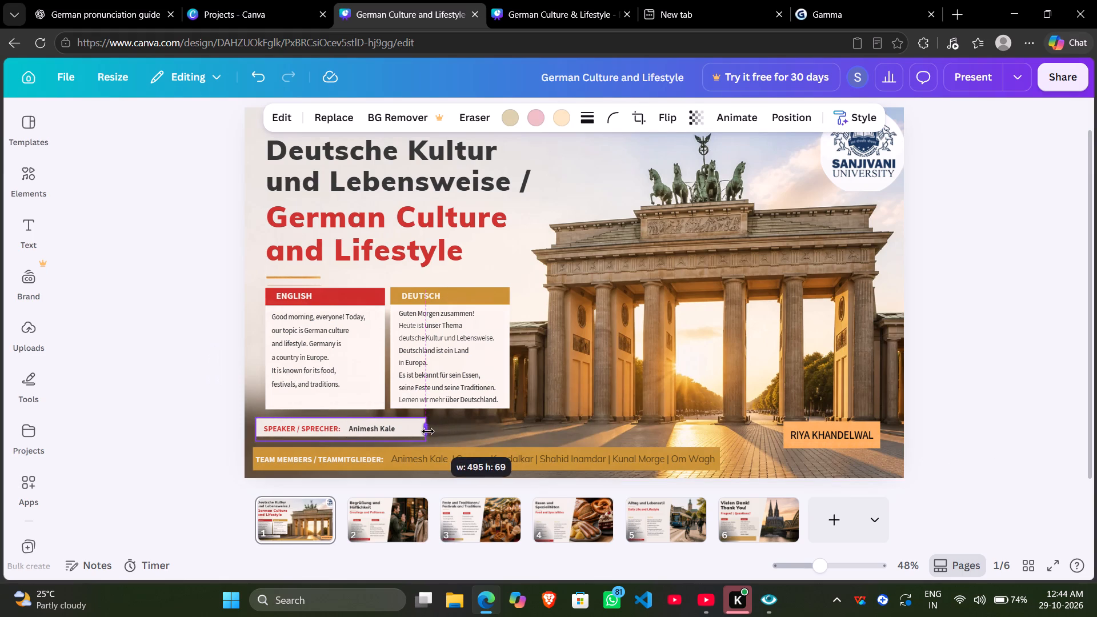
drag(428, 431, 423, 432)
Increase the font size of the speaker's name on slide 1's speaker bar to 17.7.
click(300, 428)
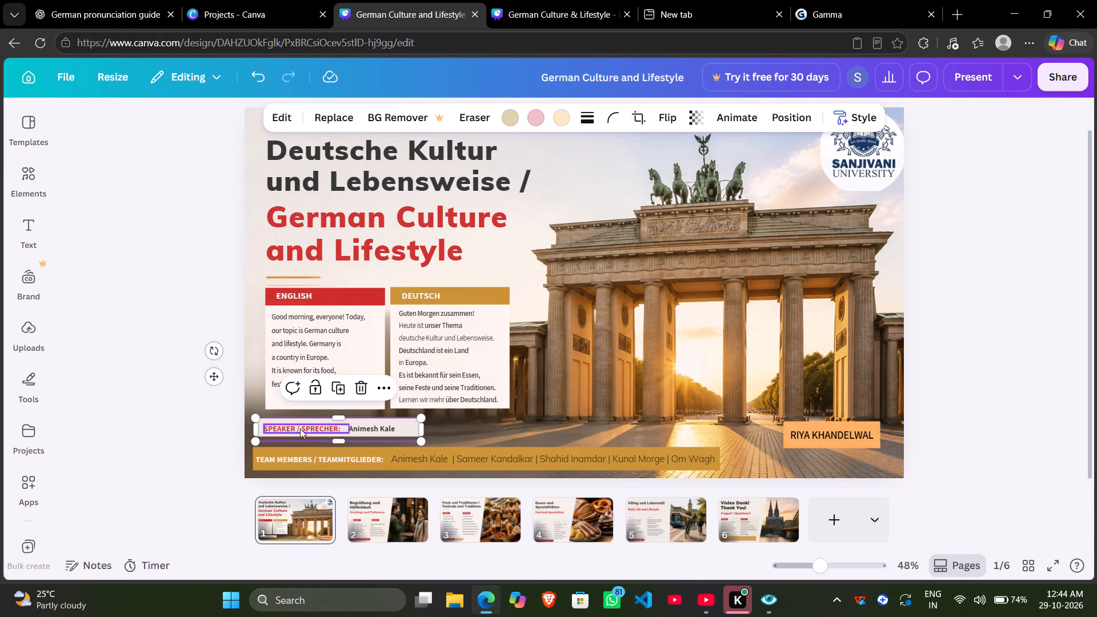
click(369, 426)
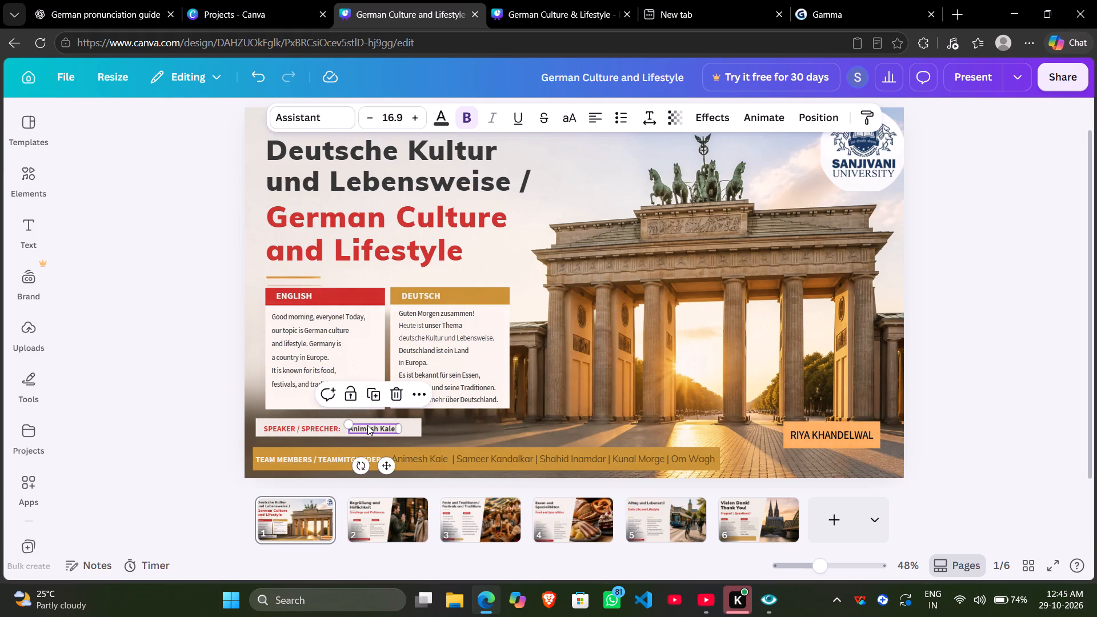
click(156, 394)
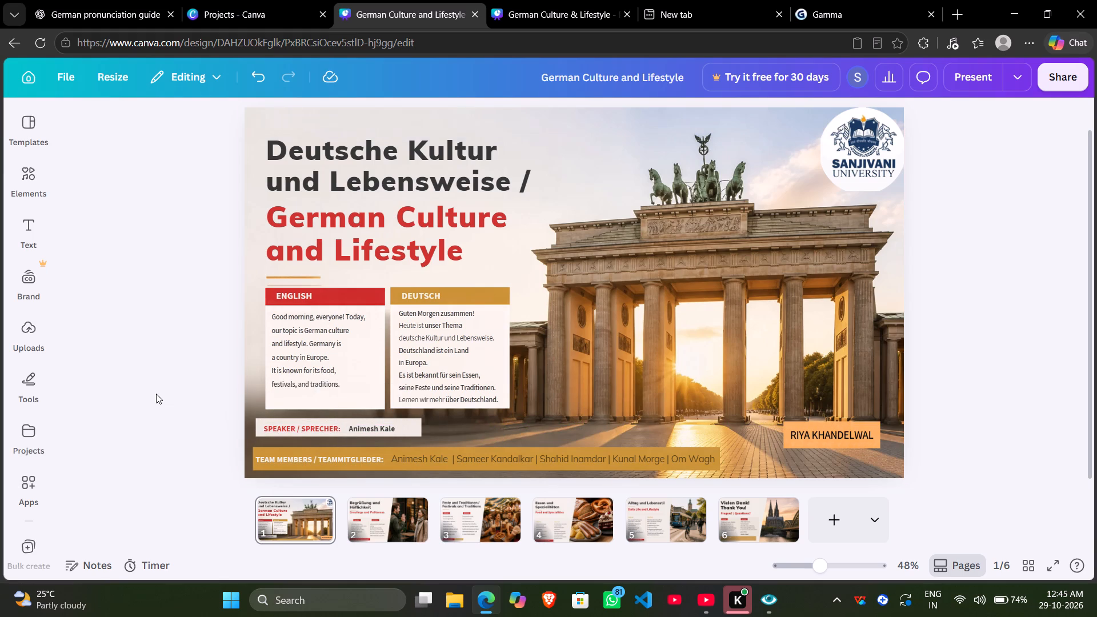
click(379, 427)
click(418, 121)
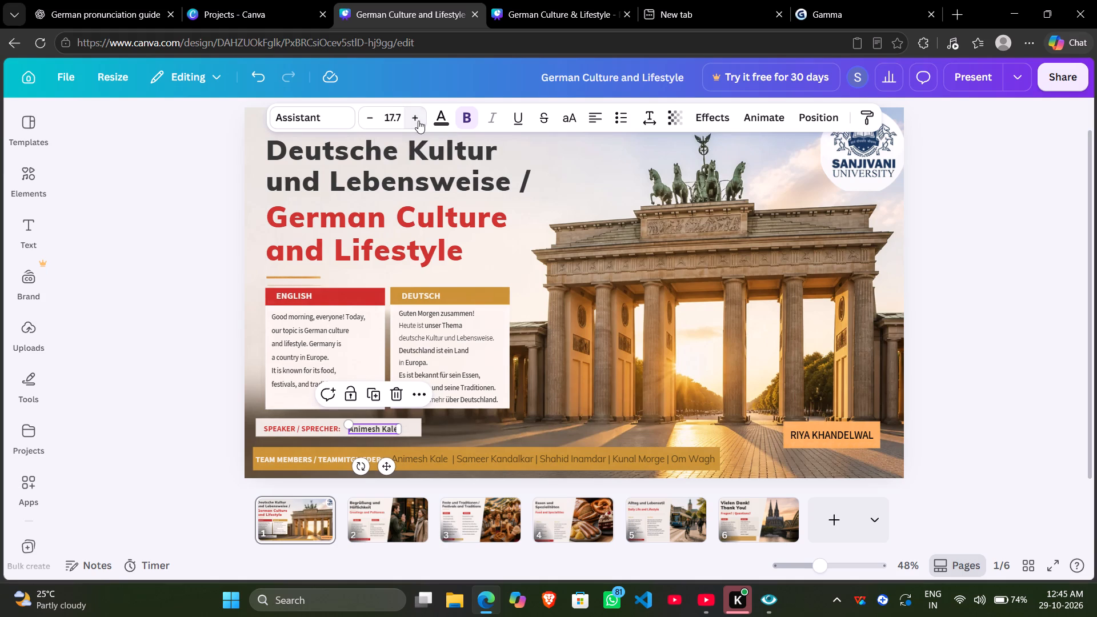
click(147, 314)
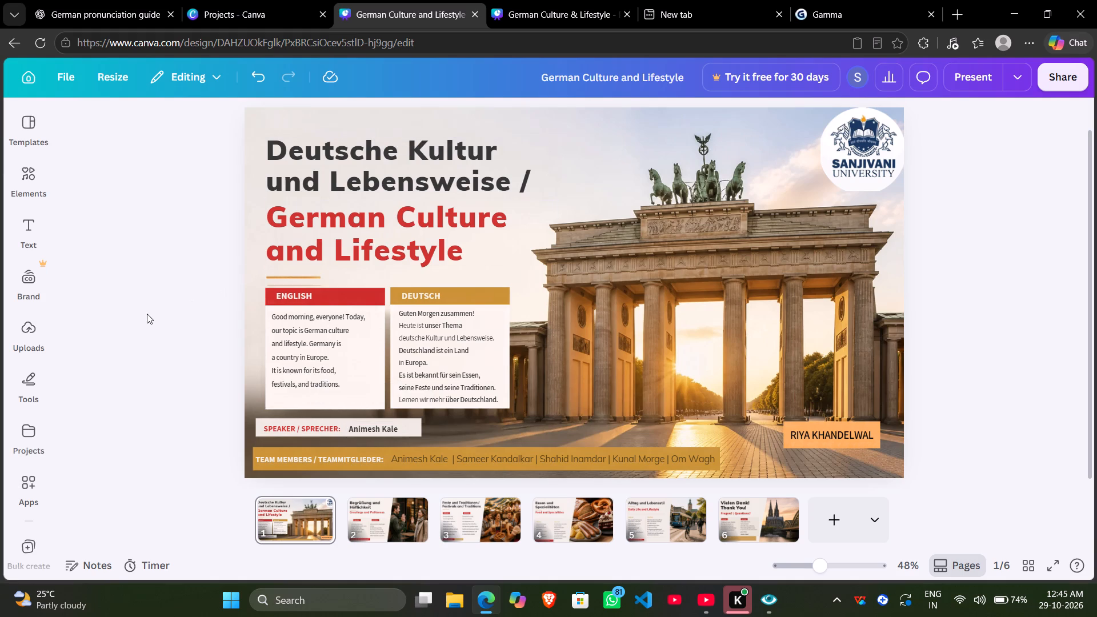
Reduce the font size of the speaker's name on slide 1's speaker bar to 16.7.
click(317, 430)
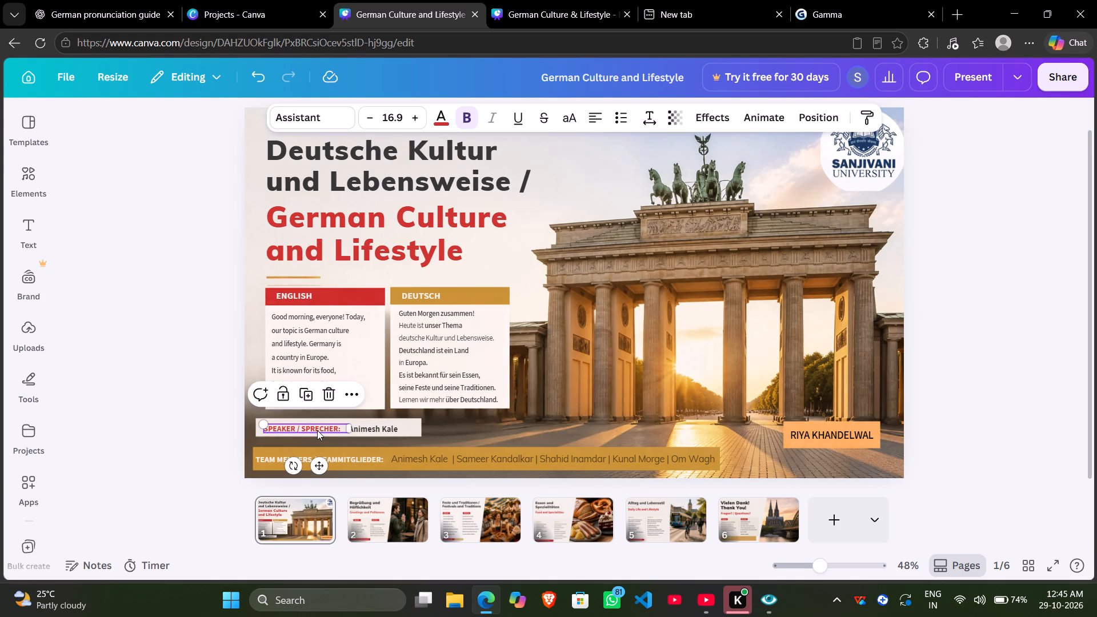
click(367, 431)
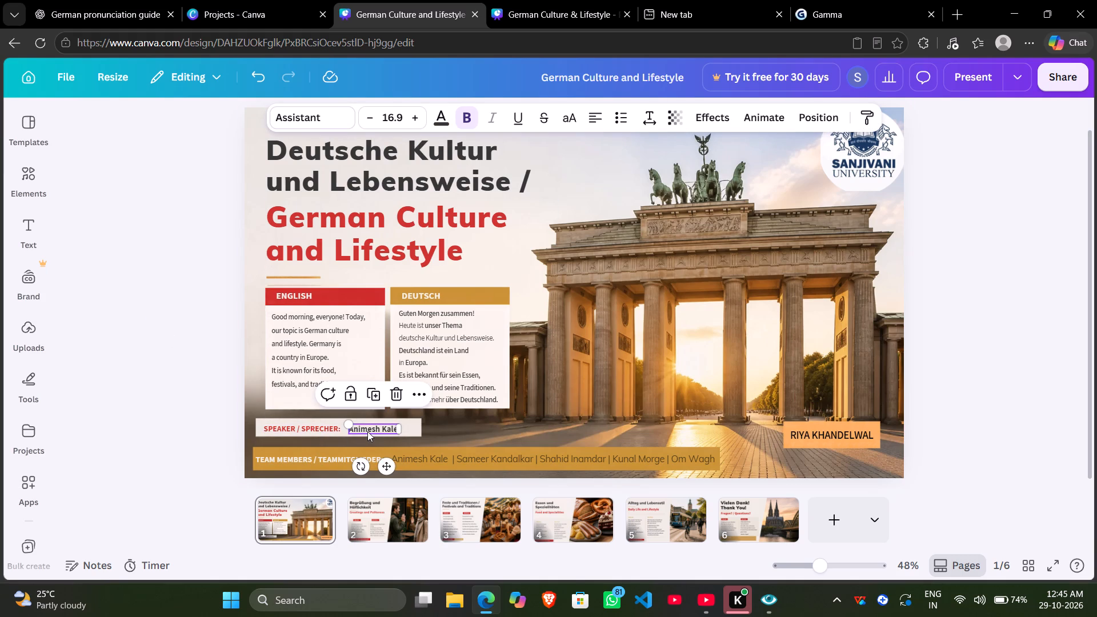
click(369, 125)
click(176, 307)
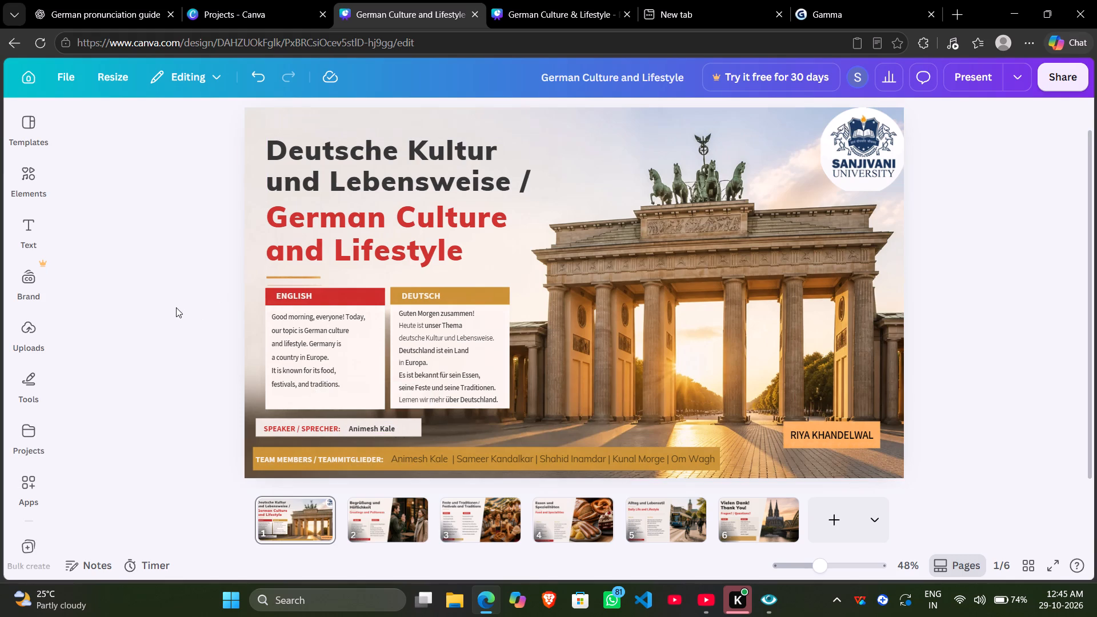
Move the speaker's name closer to the SPEAKER / SPRECHER label on slide 1.
click(378, 429)
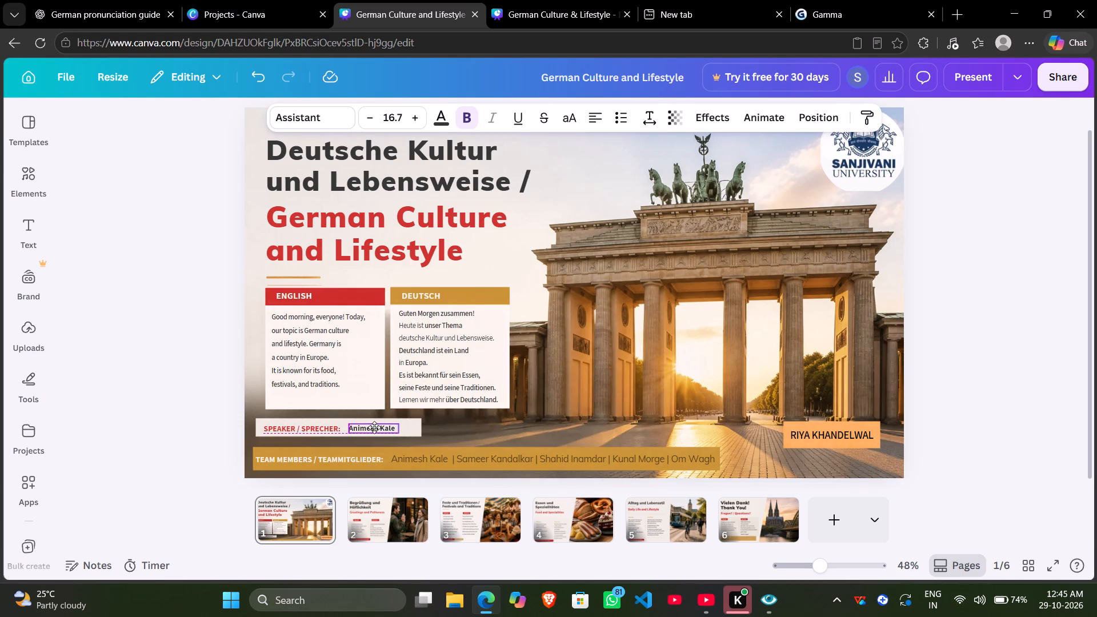
Trim slide 1's speaker bar at both ends and shift it to fit evenly behind the label and name.
click(423, 432)
click(419, 430)
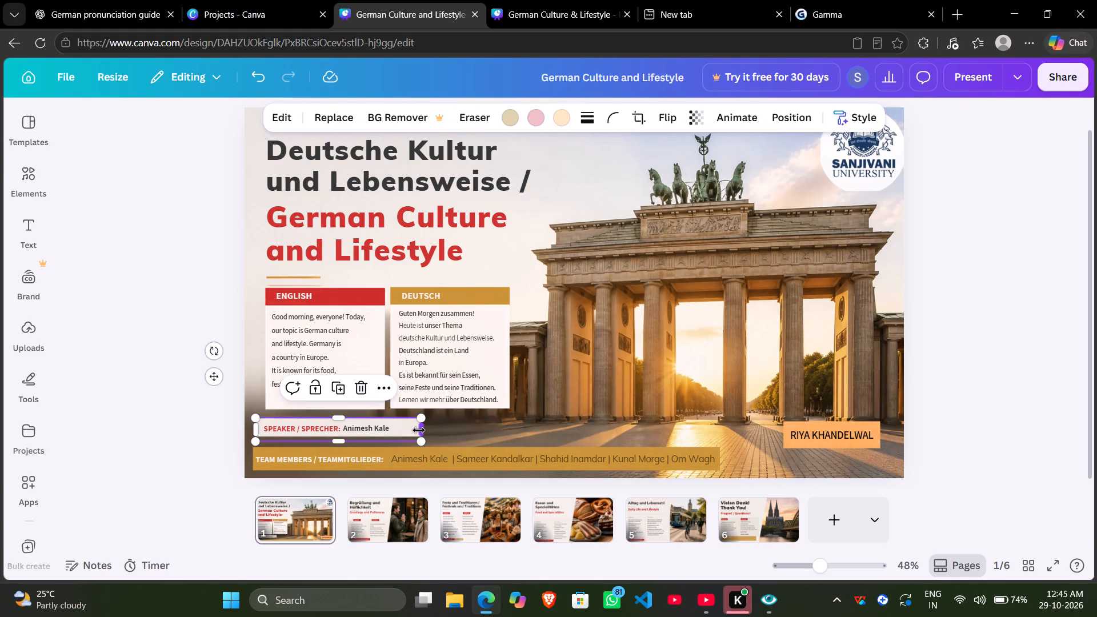
drag(420, 430, 404, 429)
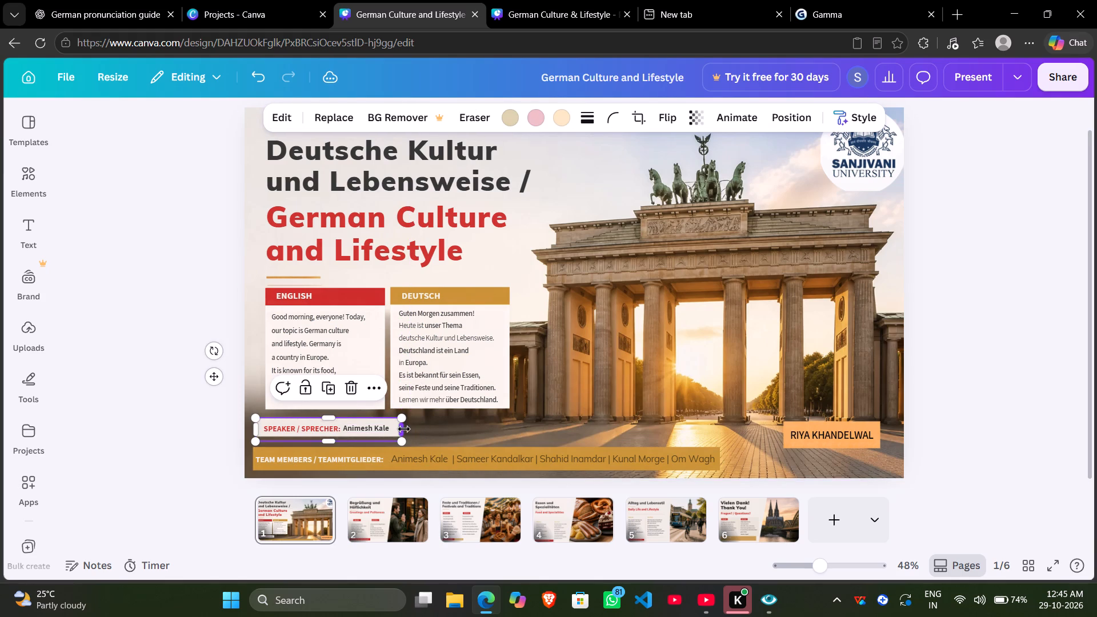
click(255, 428)
click(171, 394)
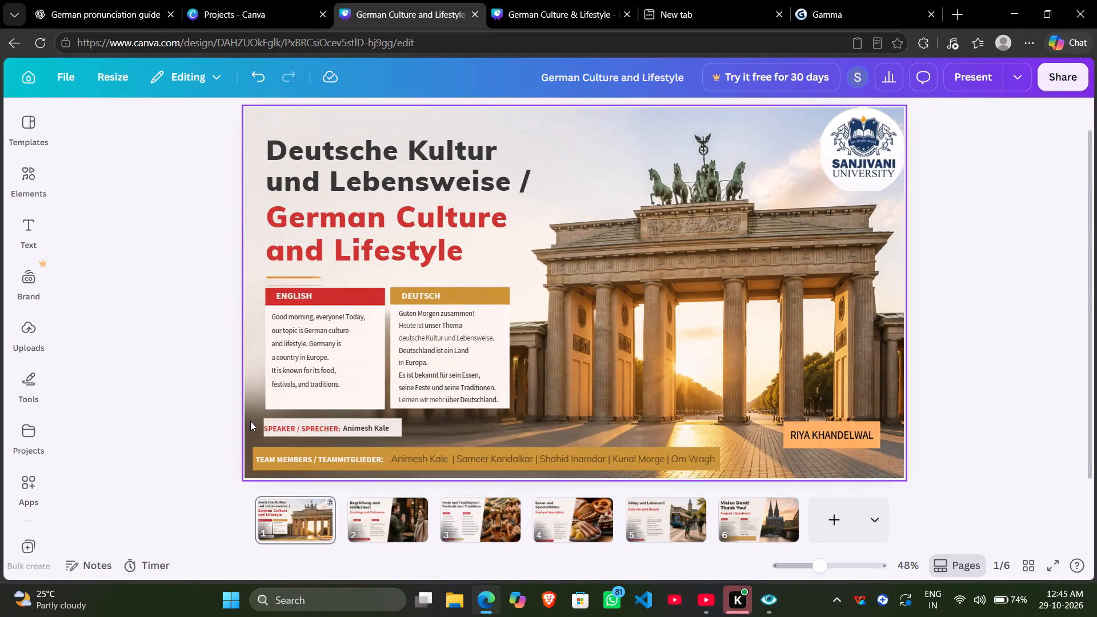
click(395, 428)
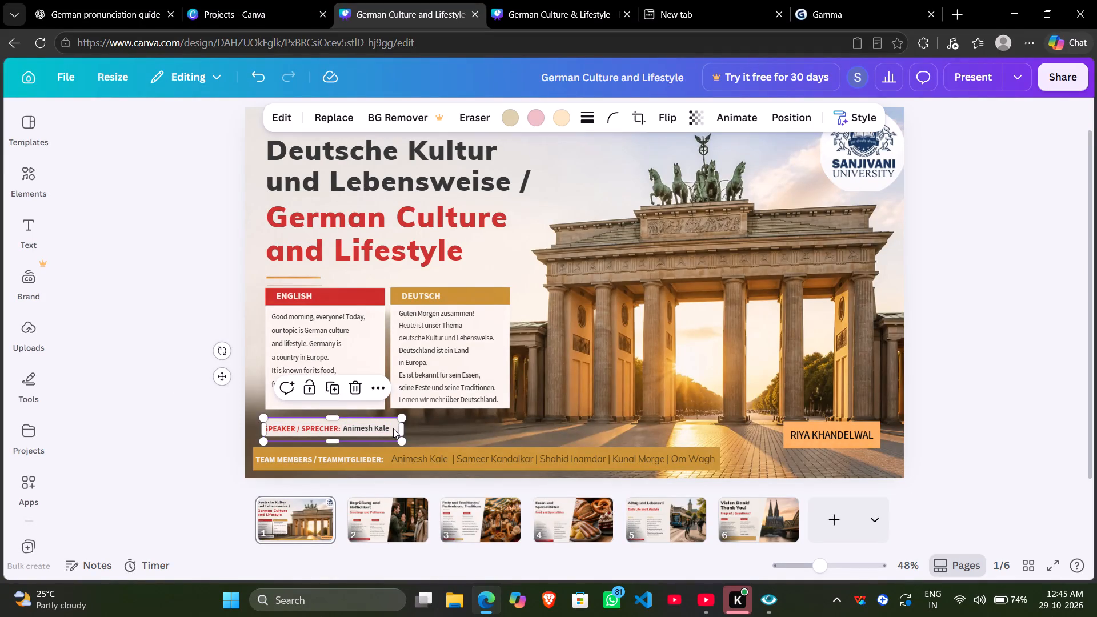
click(187, 380)
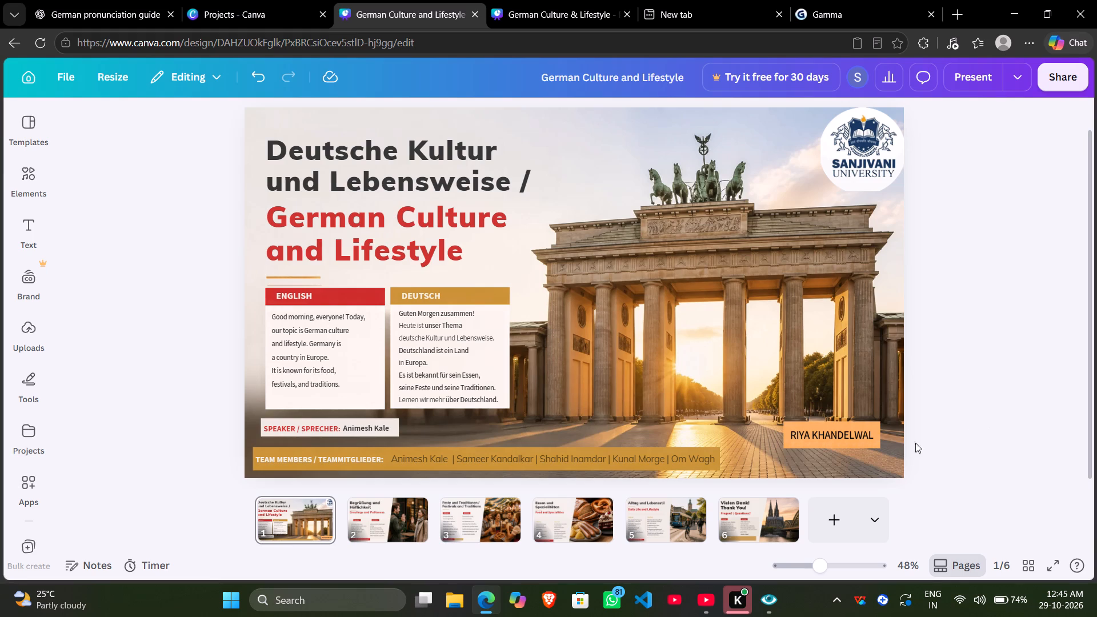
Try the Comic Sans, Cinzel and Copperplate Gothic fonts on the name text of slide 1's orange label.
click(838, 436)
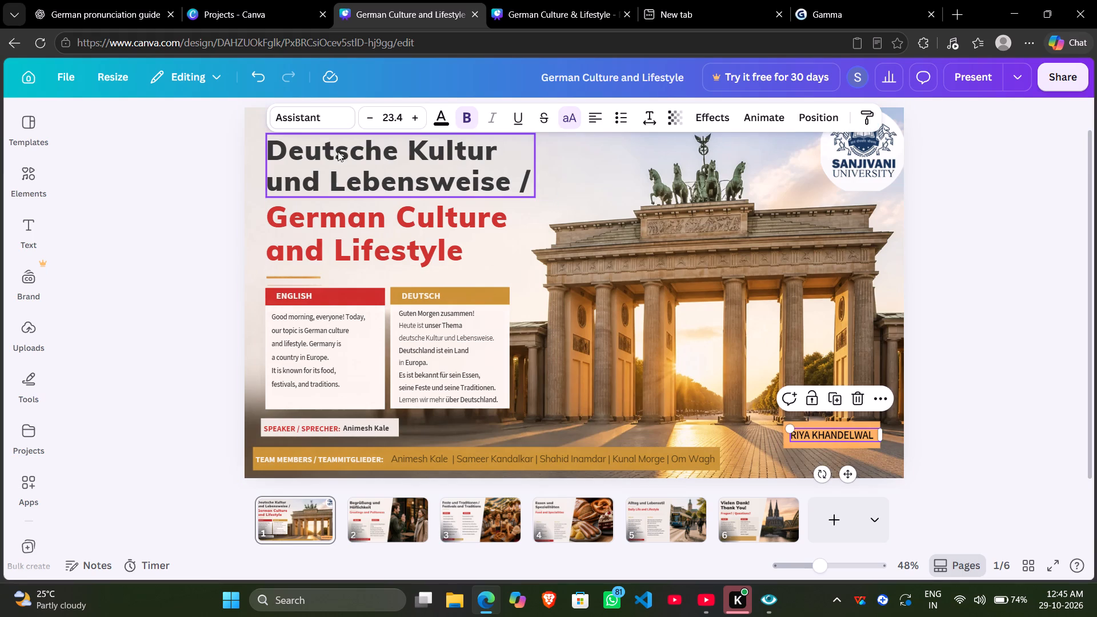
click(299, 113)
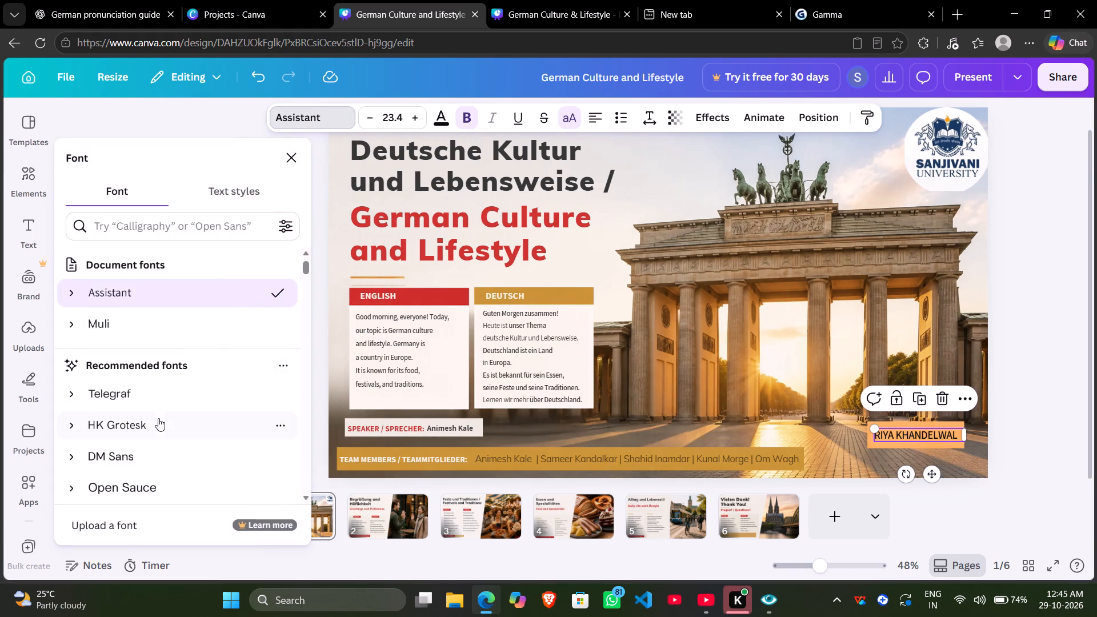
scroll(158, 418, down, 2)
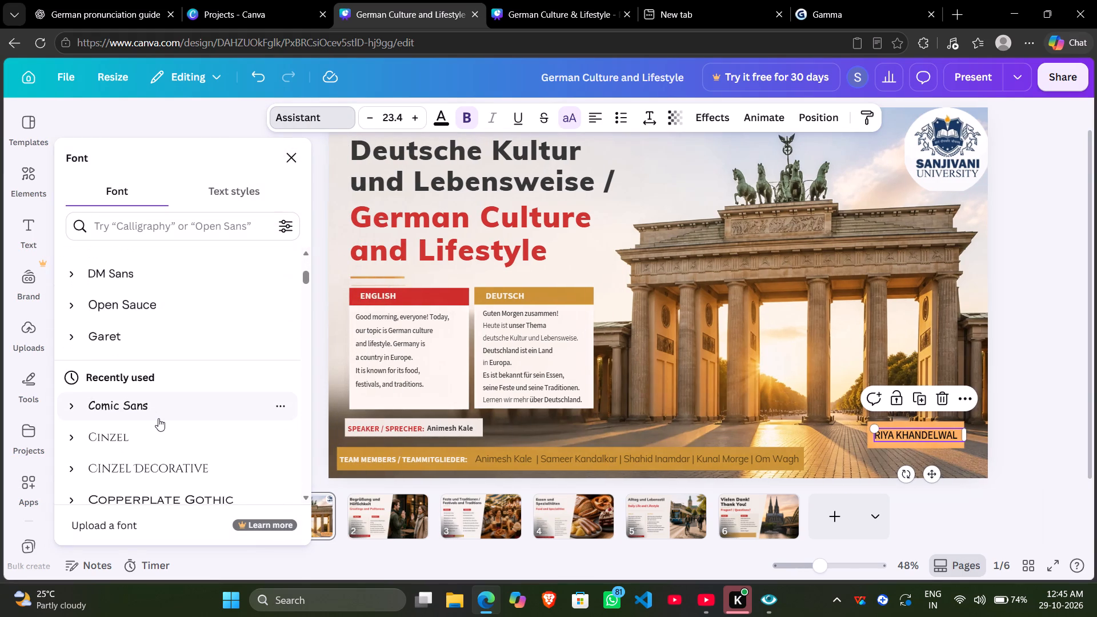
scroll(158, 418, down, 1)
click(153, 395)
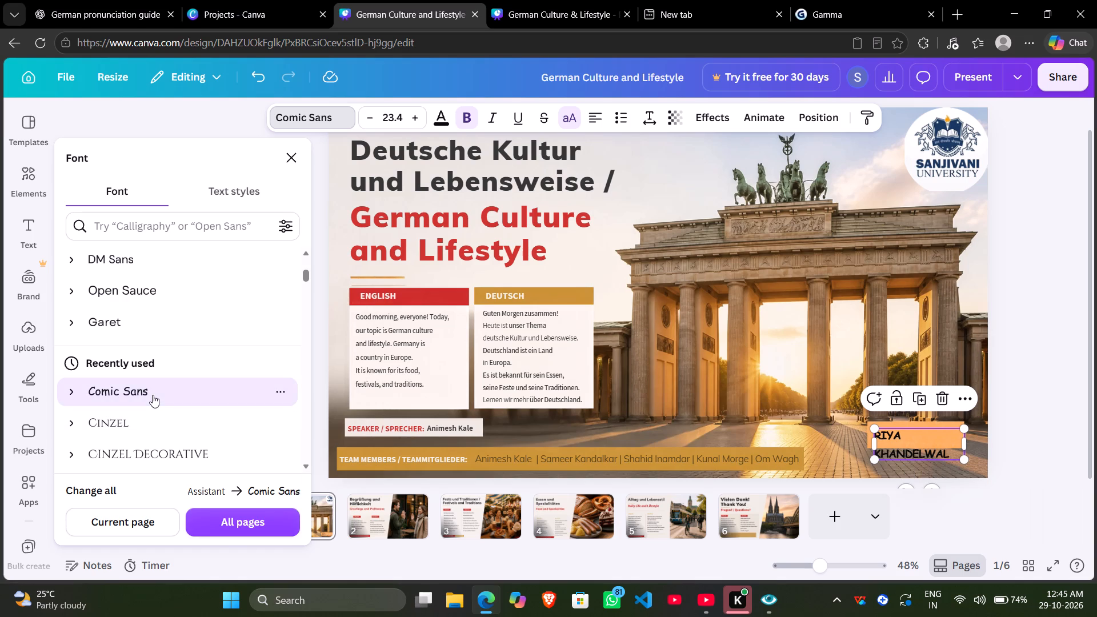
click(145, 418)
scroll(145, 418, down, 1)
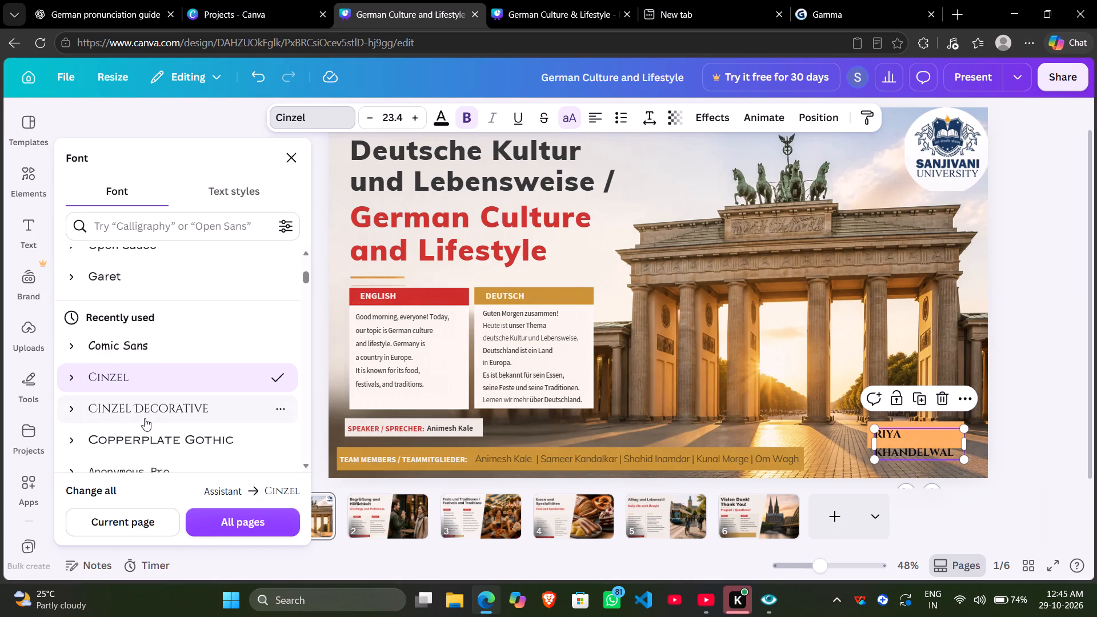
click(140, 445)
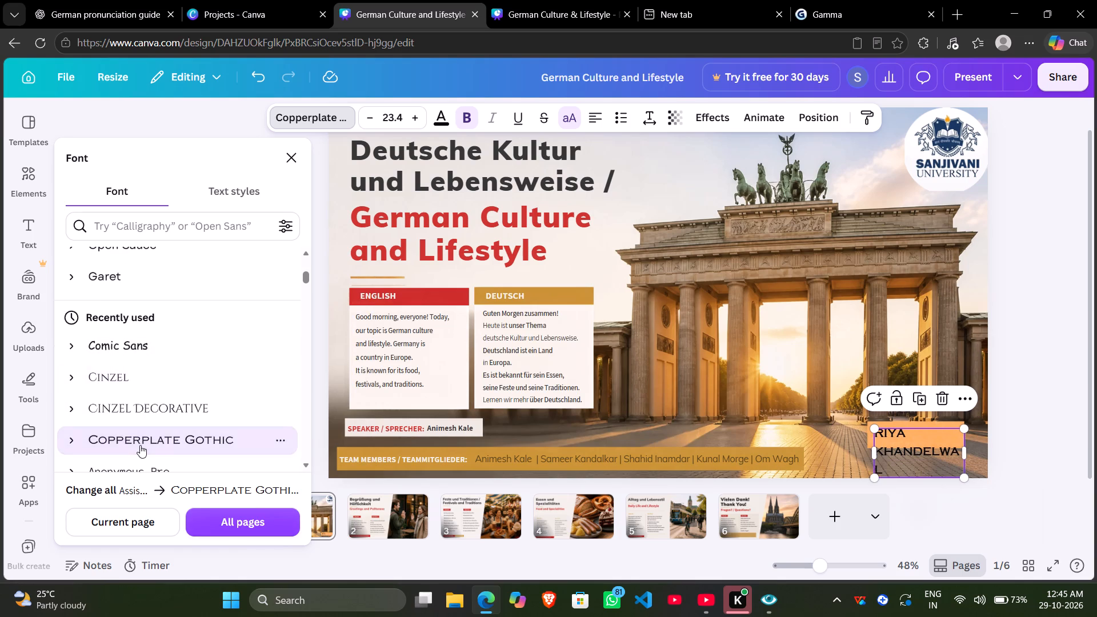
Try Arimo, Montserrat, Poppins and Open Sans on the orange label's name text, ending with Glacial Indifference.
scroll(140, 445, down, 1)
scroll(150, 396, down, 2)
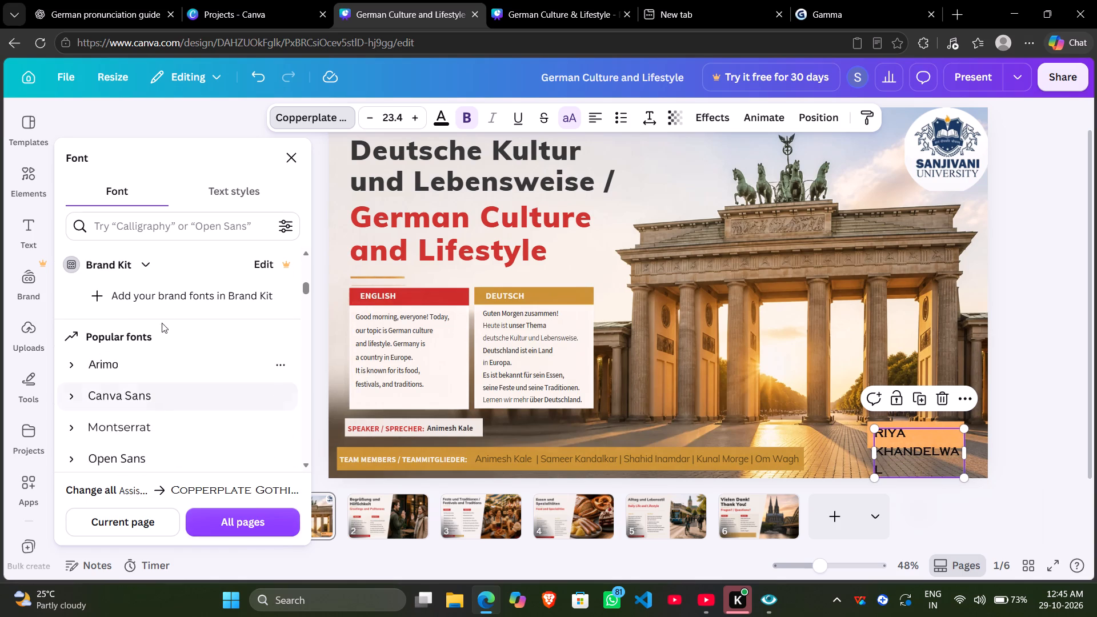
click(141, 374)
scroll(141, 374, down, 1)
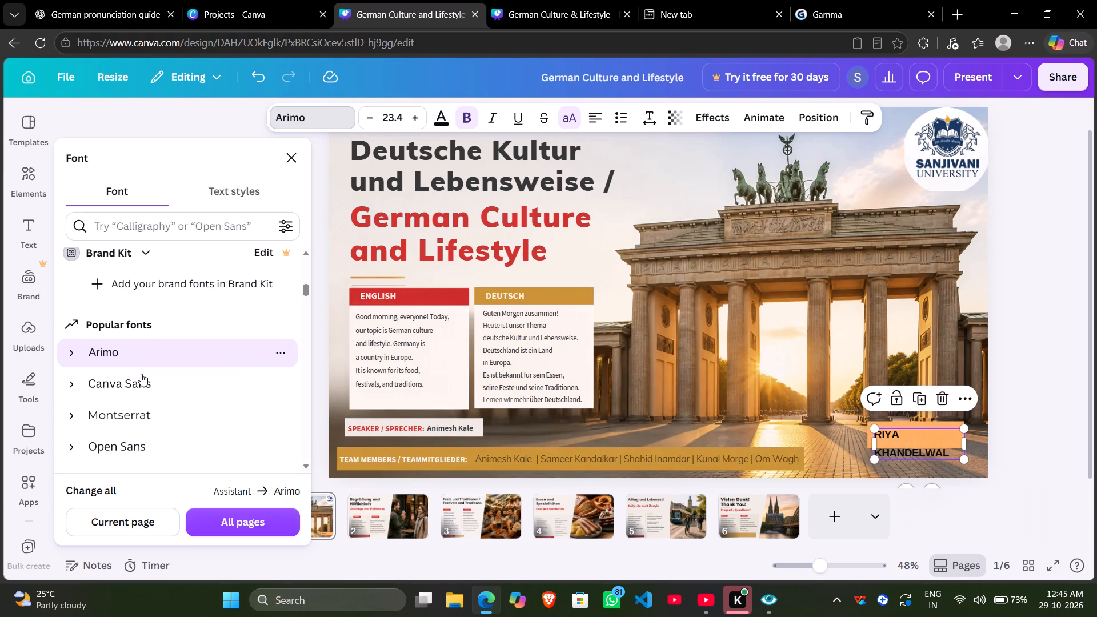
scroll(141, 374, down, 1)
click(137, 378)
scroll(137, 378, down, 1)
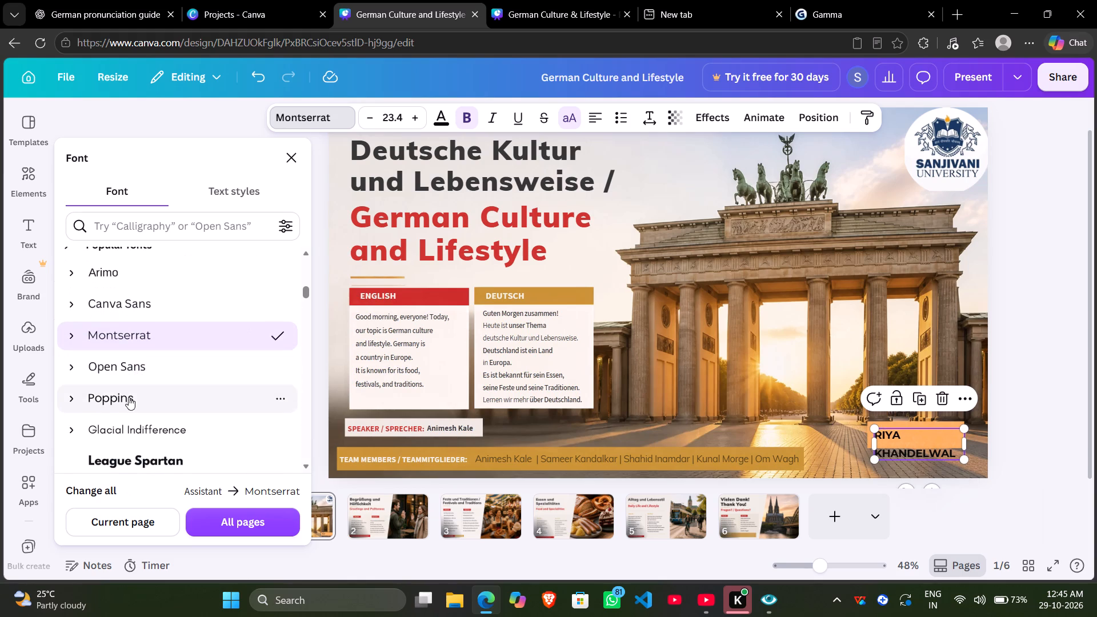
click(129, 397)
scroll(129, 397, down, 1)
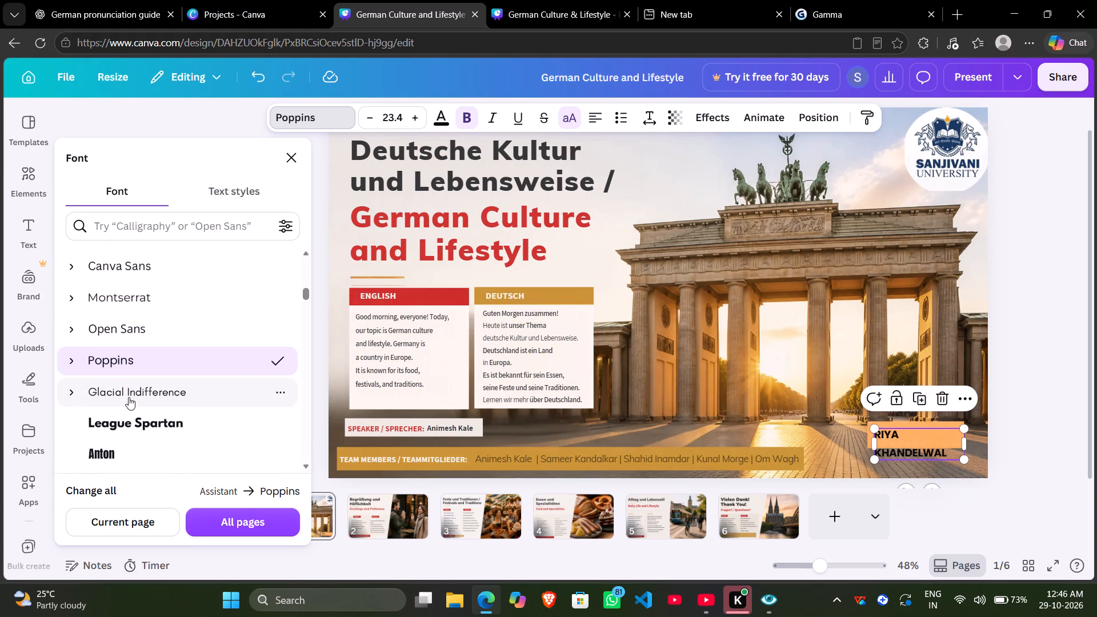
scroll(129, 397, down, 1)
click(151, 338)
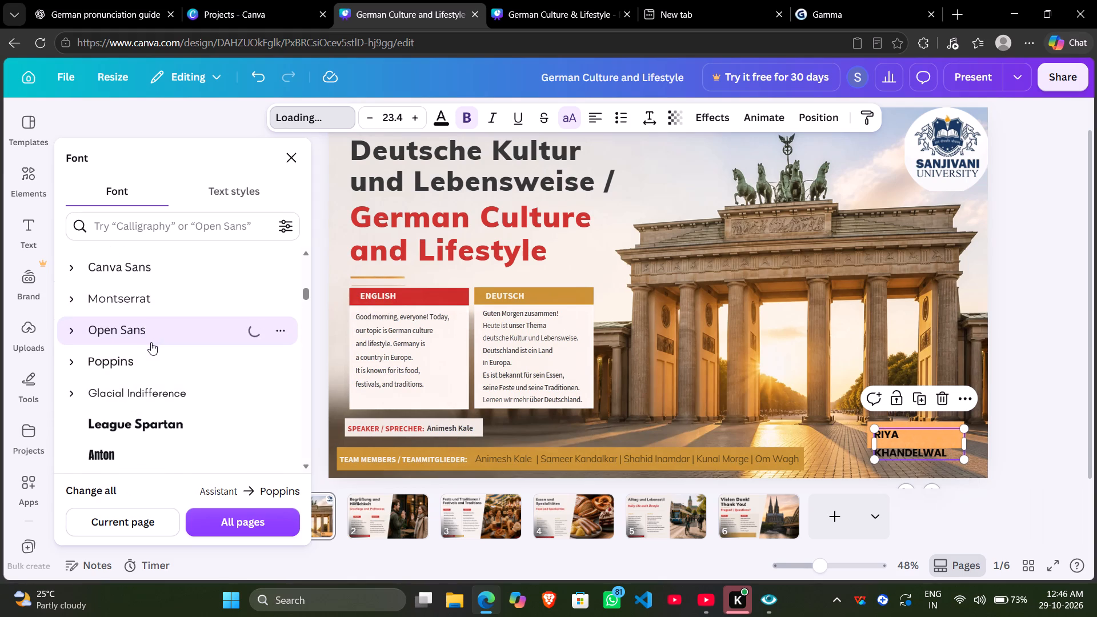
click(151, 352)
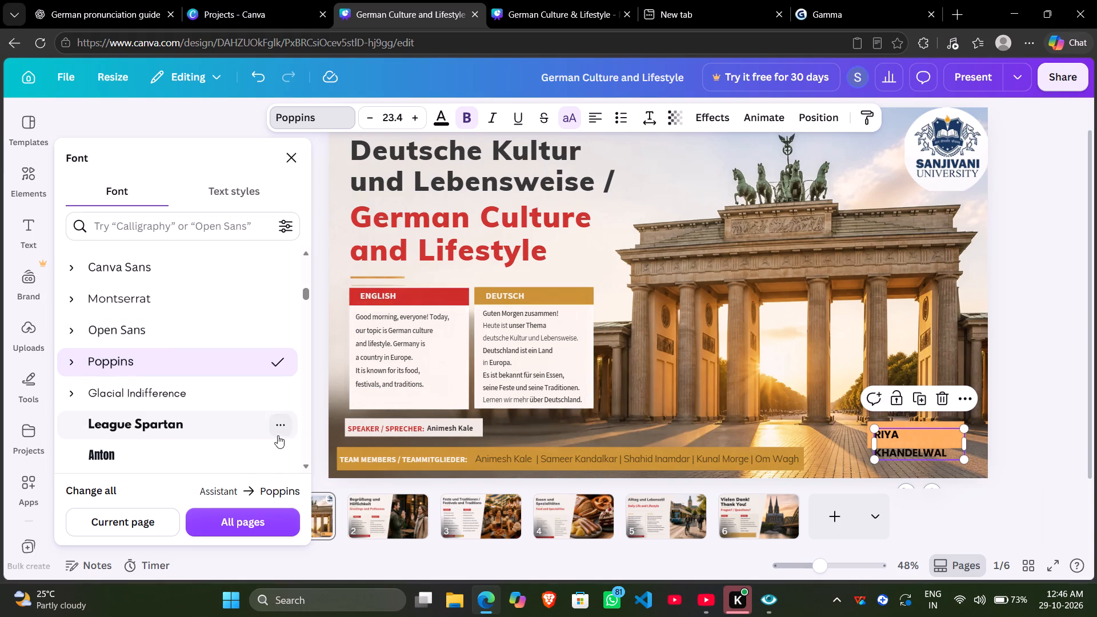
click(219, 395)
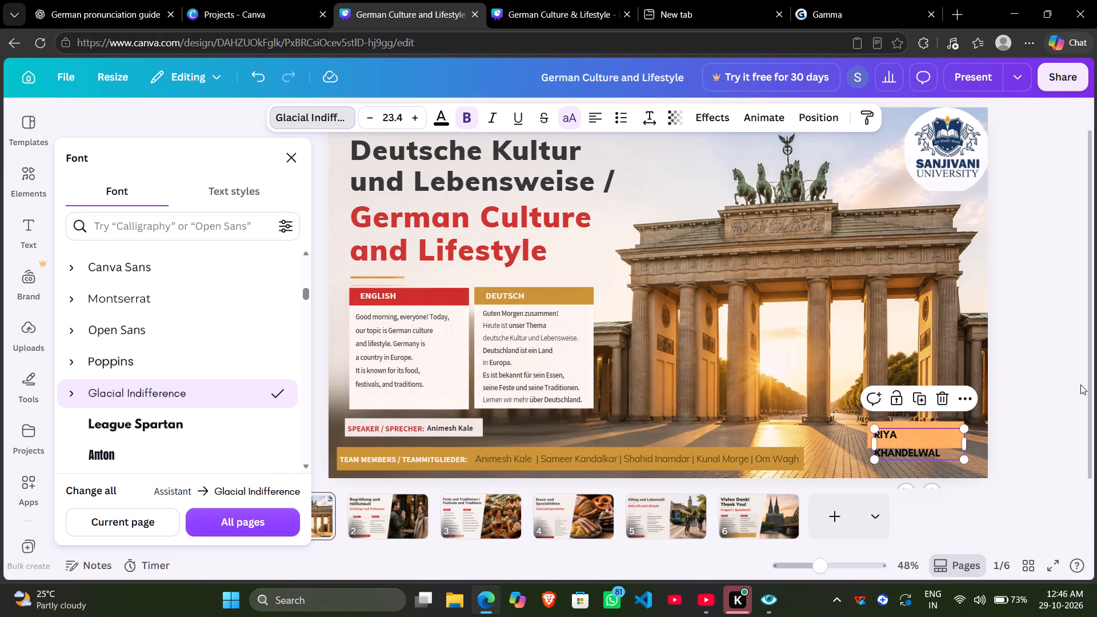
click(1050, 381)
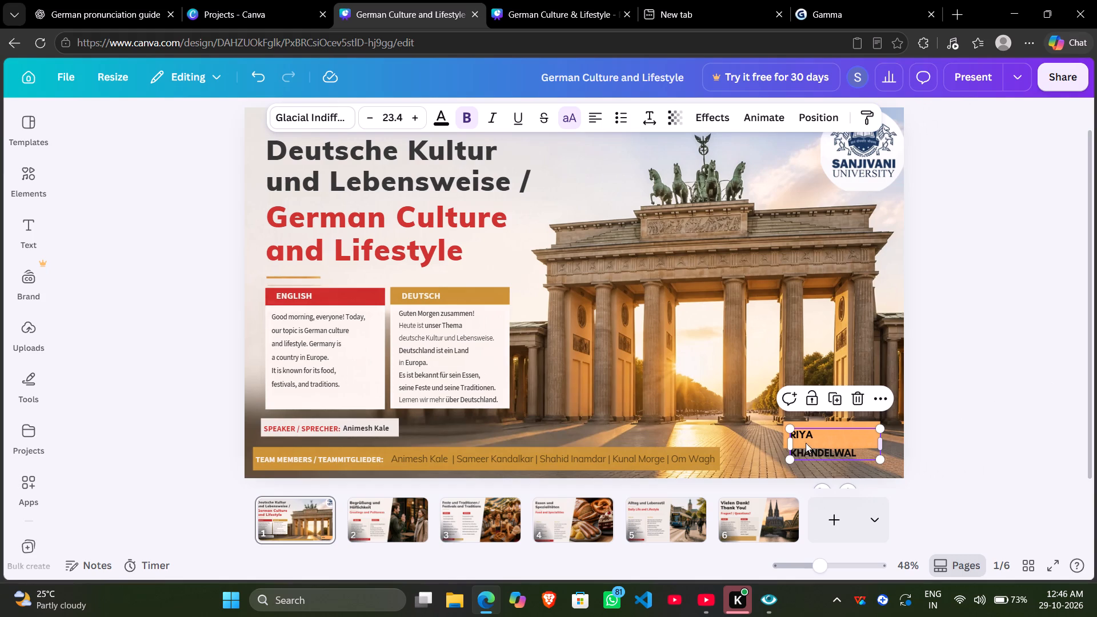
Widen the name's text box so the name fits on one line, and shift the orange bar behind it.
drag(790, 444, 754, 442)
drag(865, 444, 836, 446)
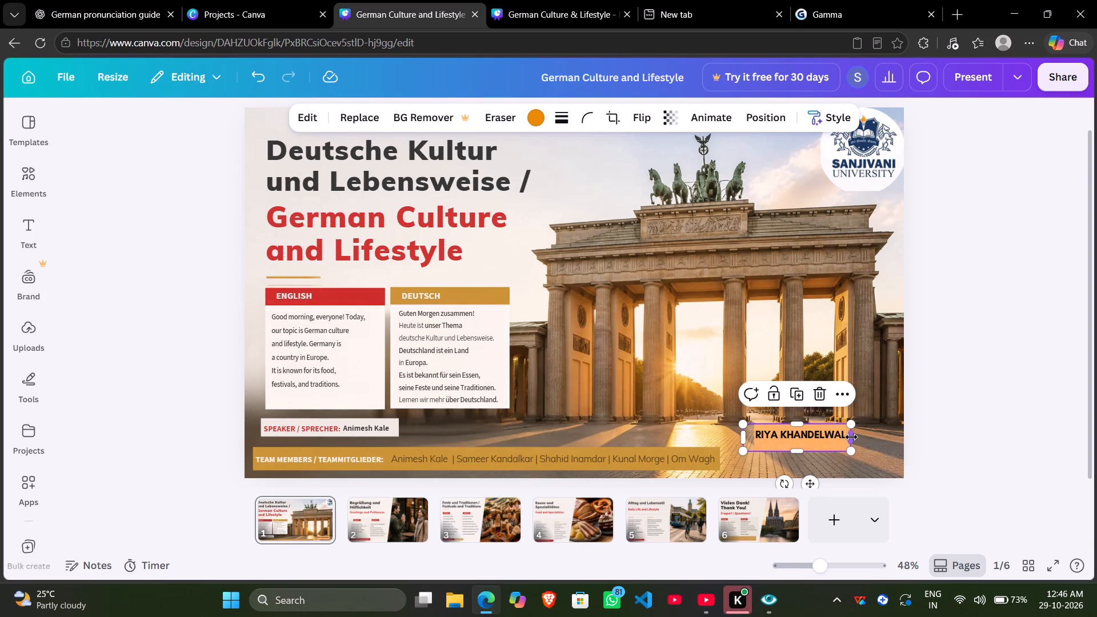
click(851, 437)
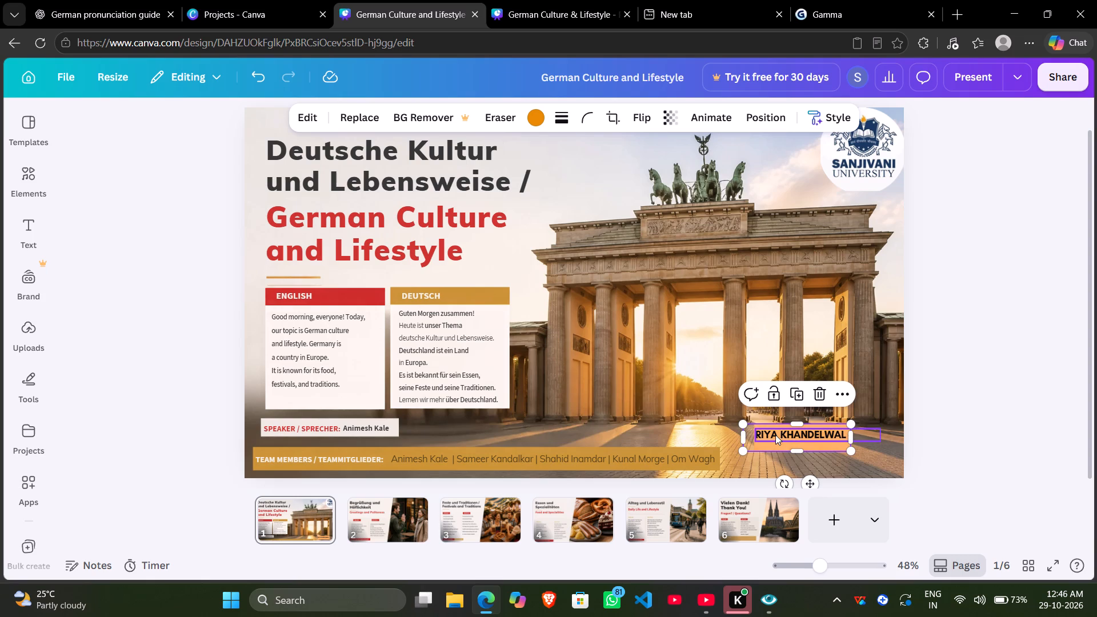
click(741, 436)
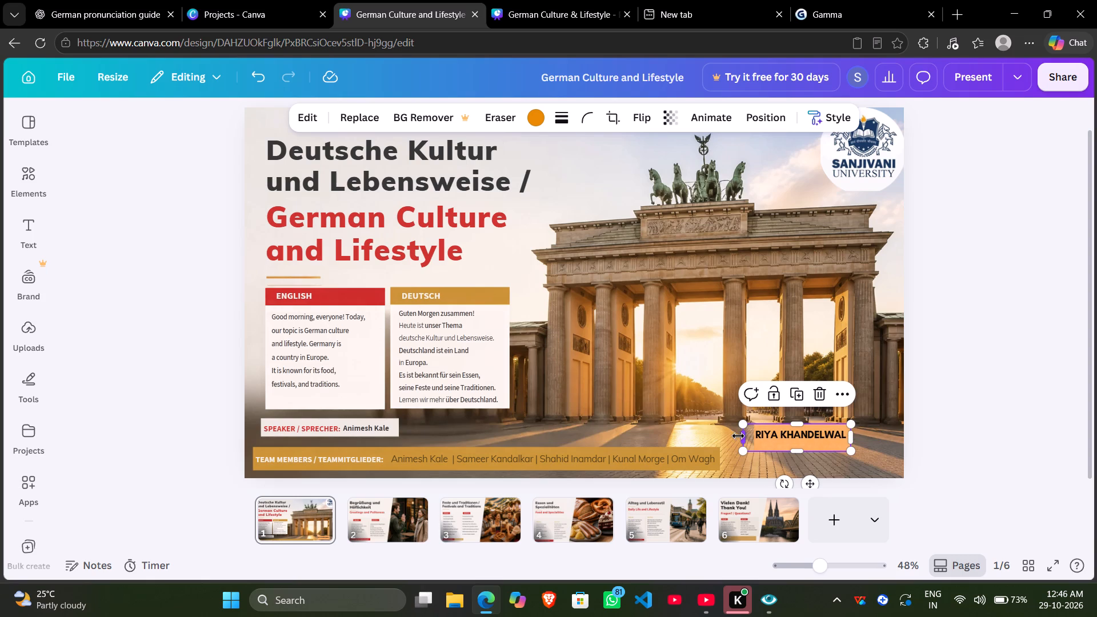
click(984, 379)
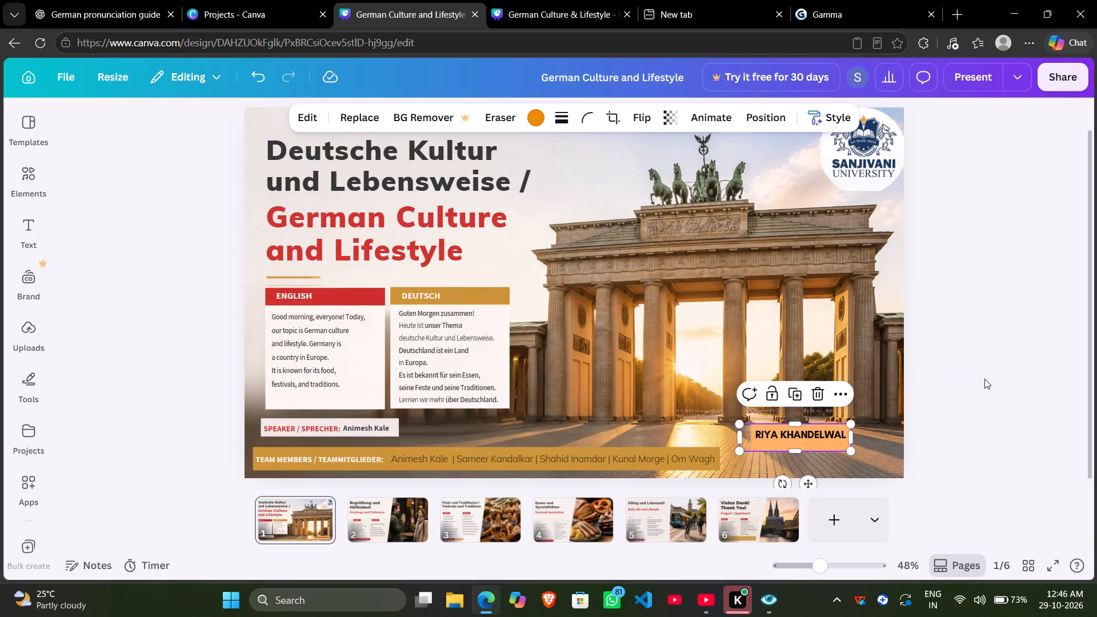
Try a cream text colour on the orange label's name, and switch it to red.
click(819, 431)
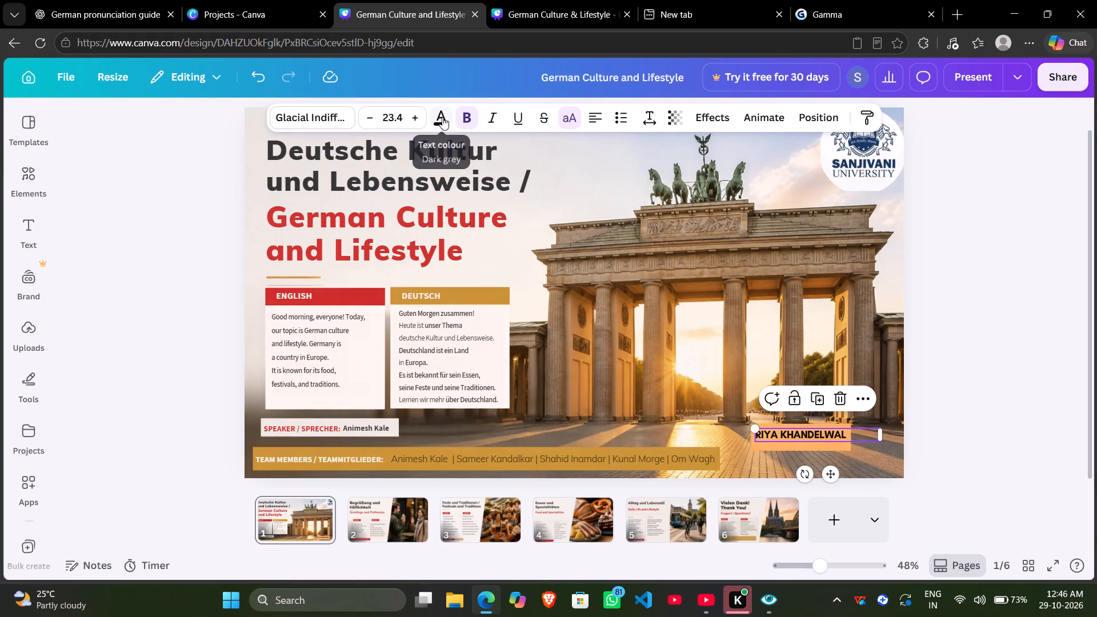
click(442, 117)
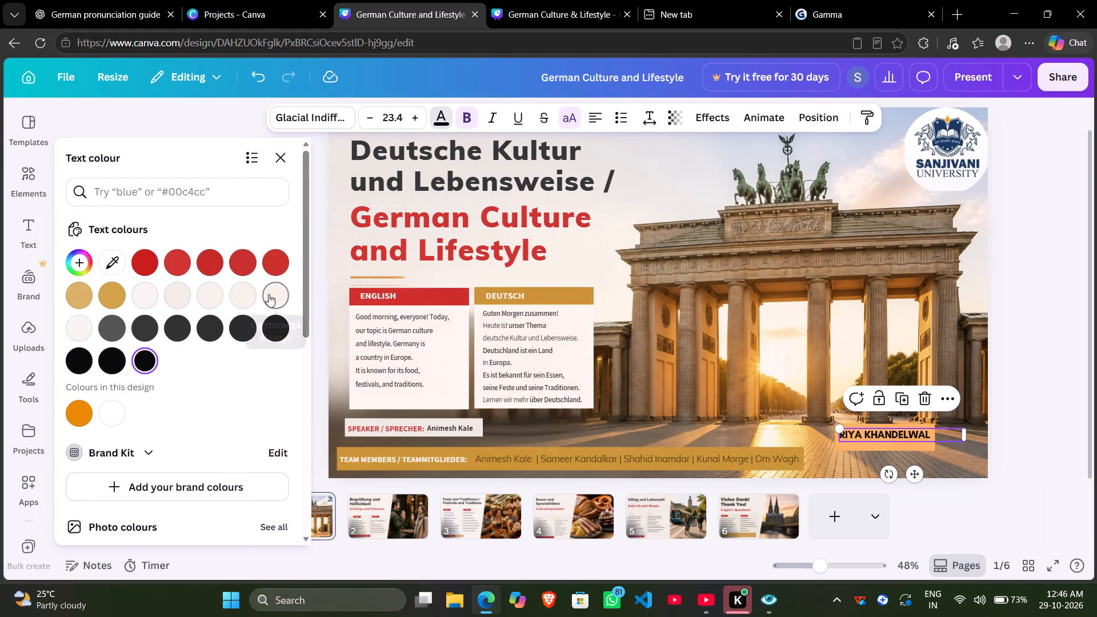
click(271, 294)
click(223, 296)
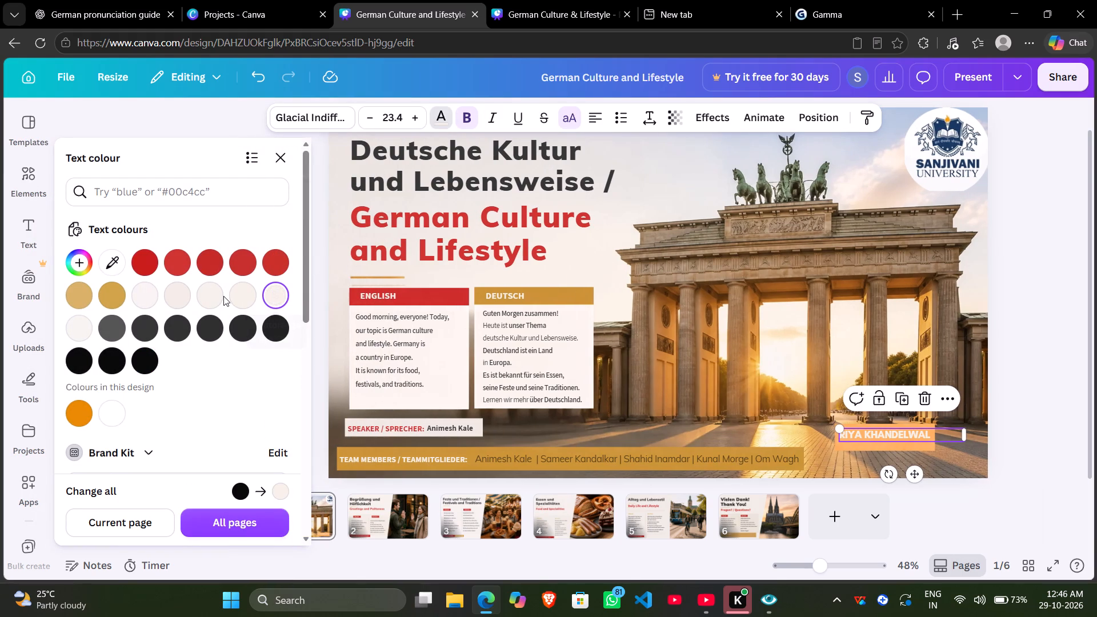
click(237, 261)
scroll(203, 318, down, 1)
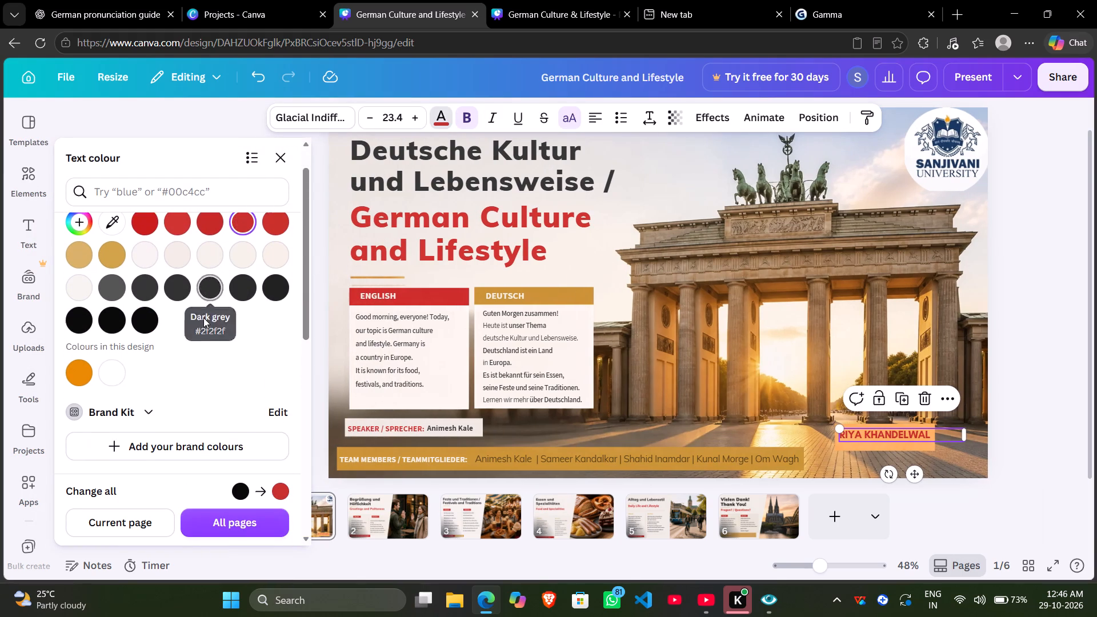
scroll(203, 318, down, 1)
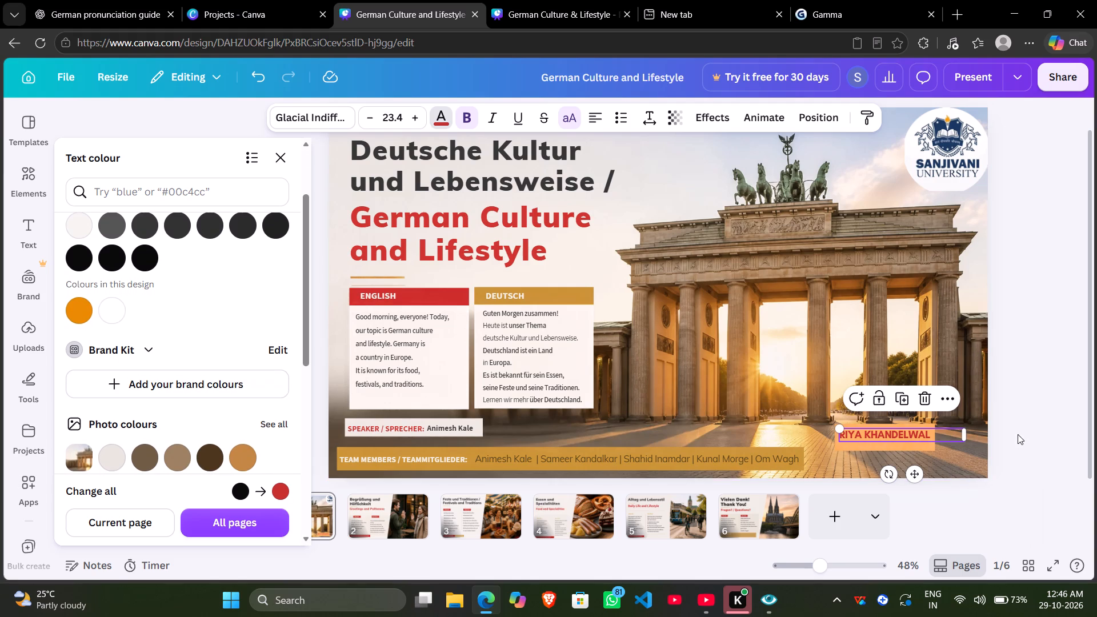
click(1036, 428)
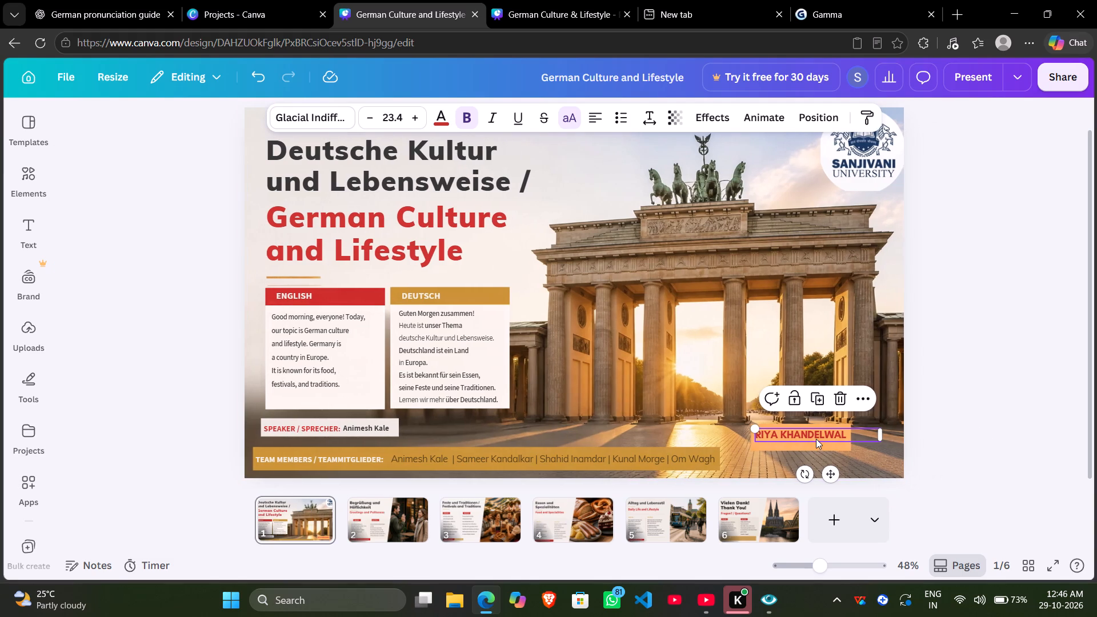
Delete the orange bar and the name text of the separate name label on slide 1.
right_click(818, 438)
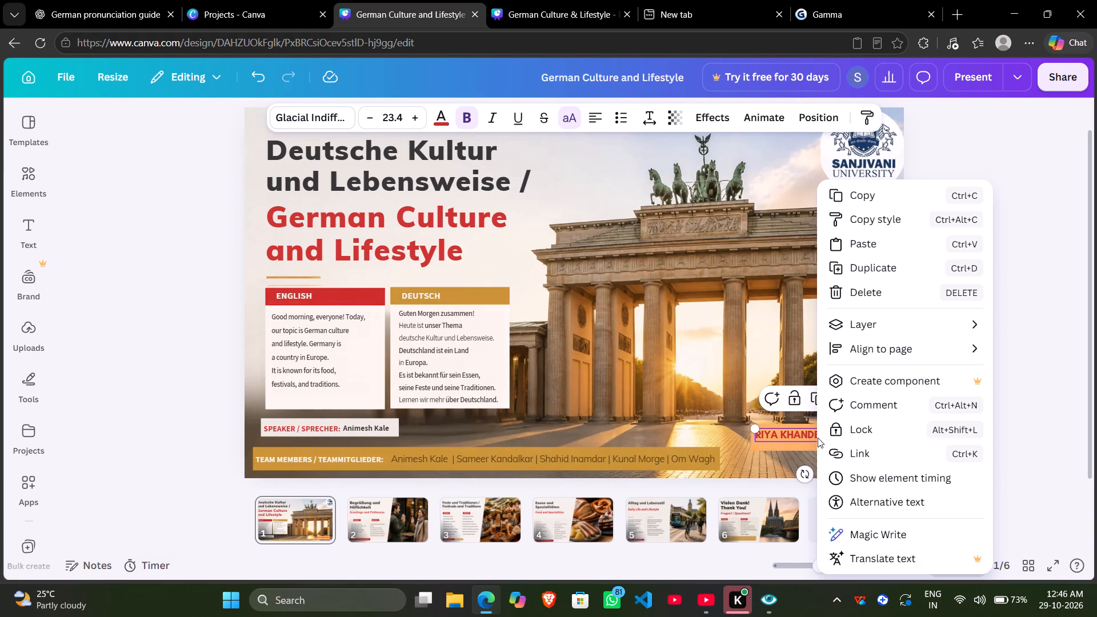
click(1044, 443)
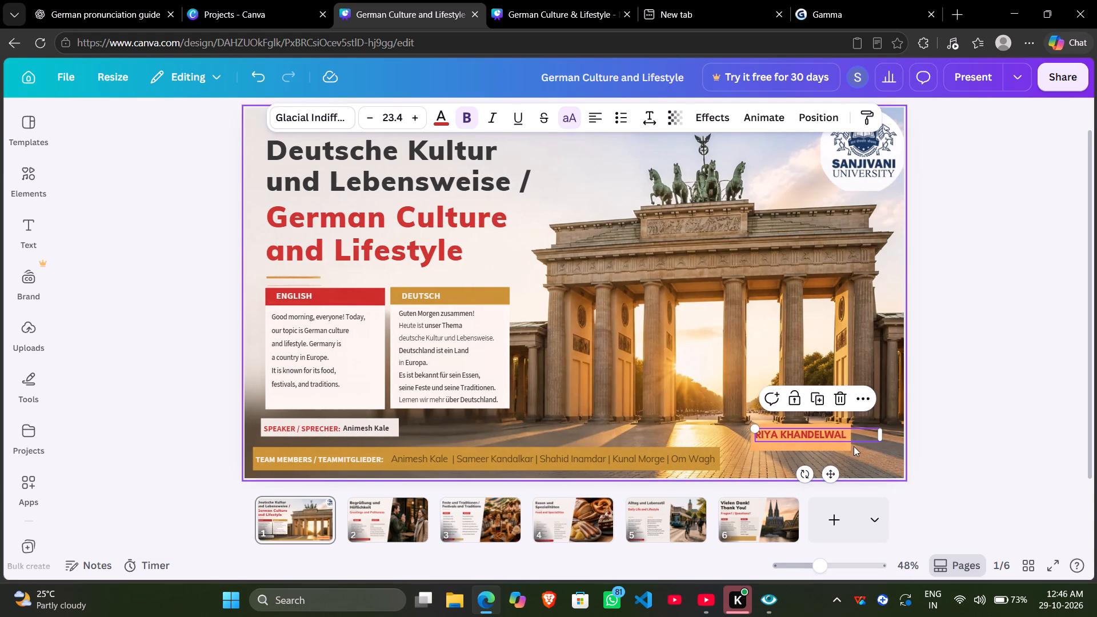
click(842, 446)
right_click(842, 446)
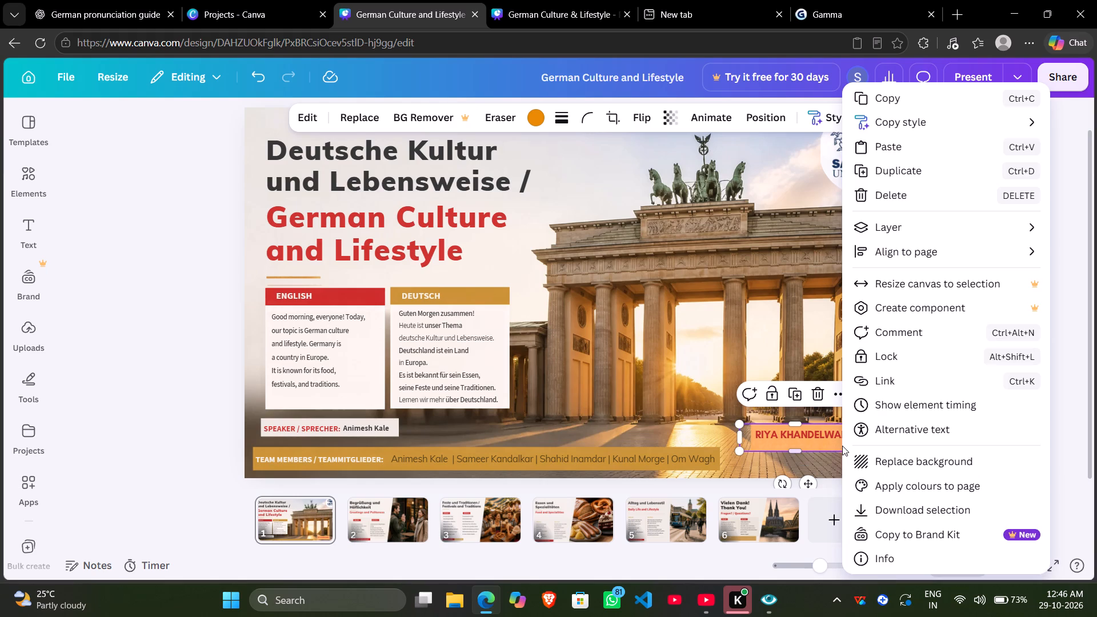
click(902, 189)
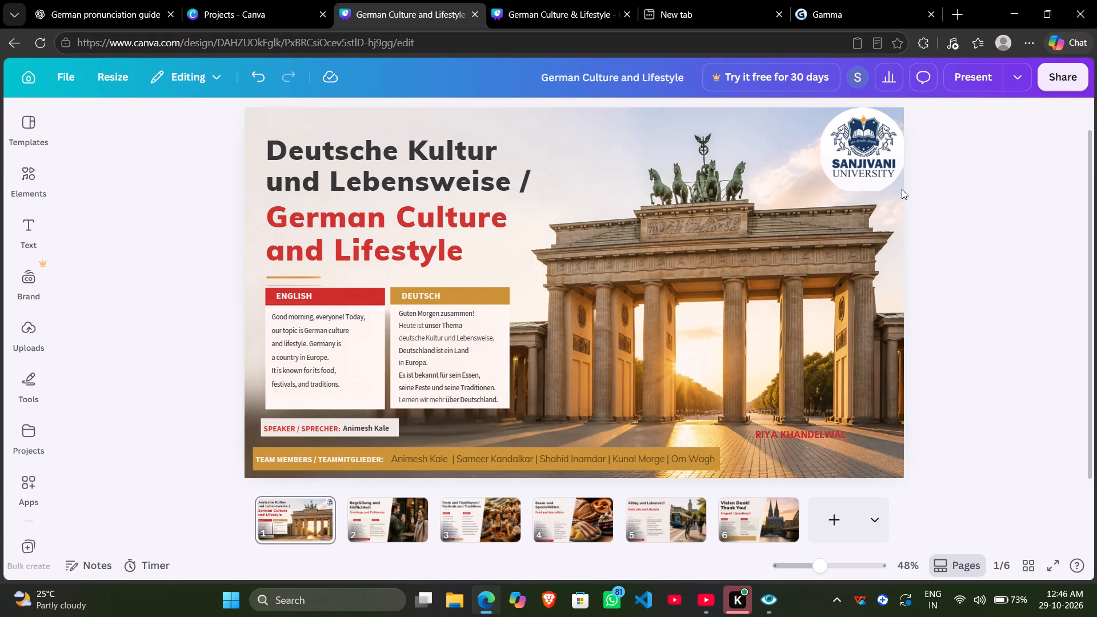
right_click(794, 438)
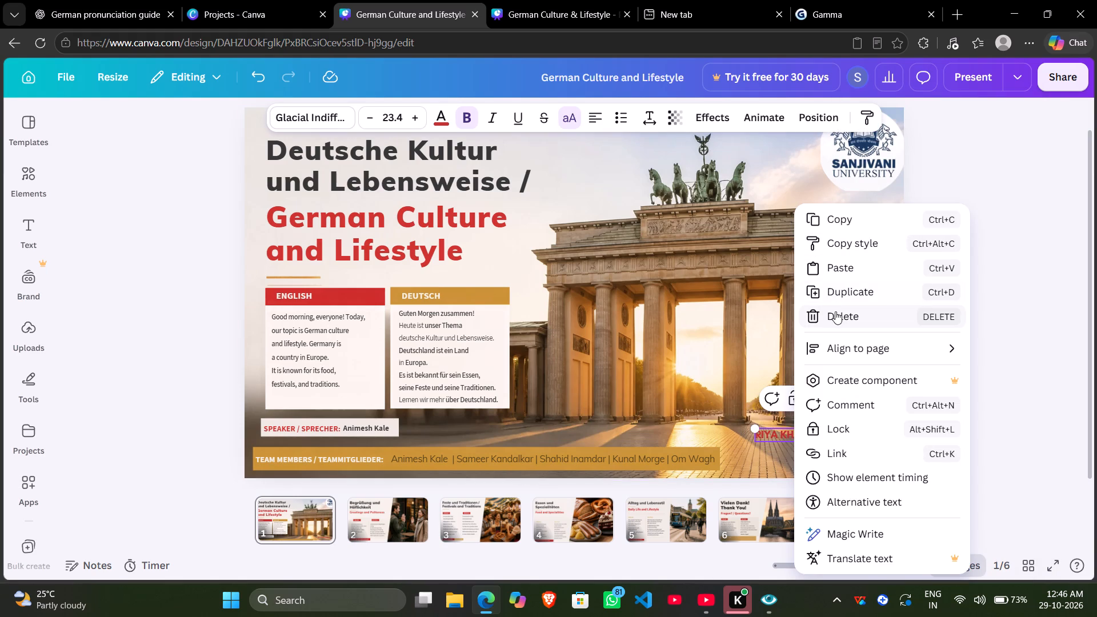
click(835, 311)
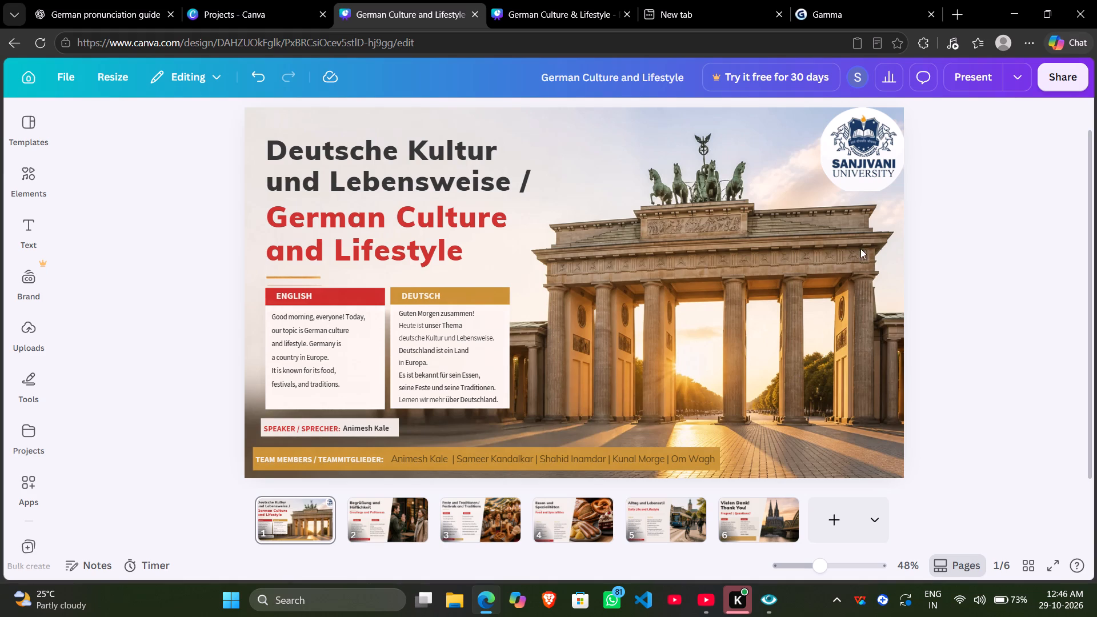
Shrink the Sanjivani University logo on slide 1 and fit it back into the slide's upper-right corner.
click(877, 175)
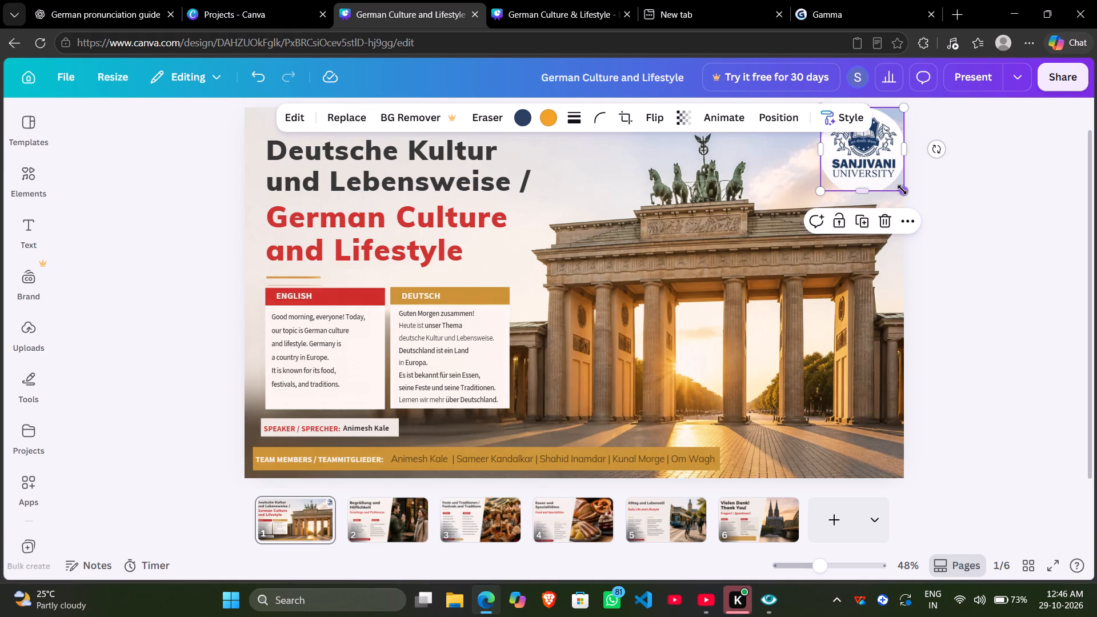
drag(902, 190, 884, 169)
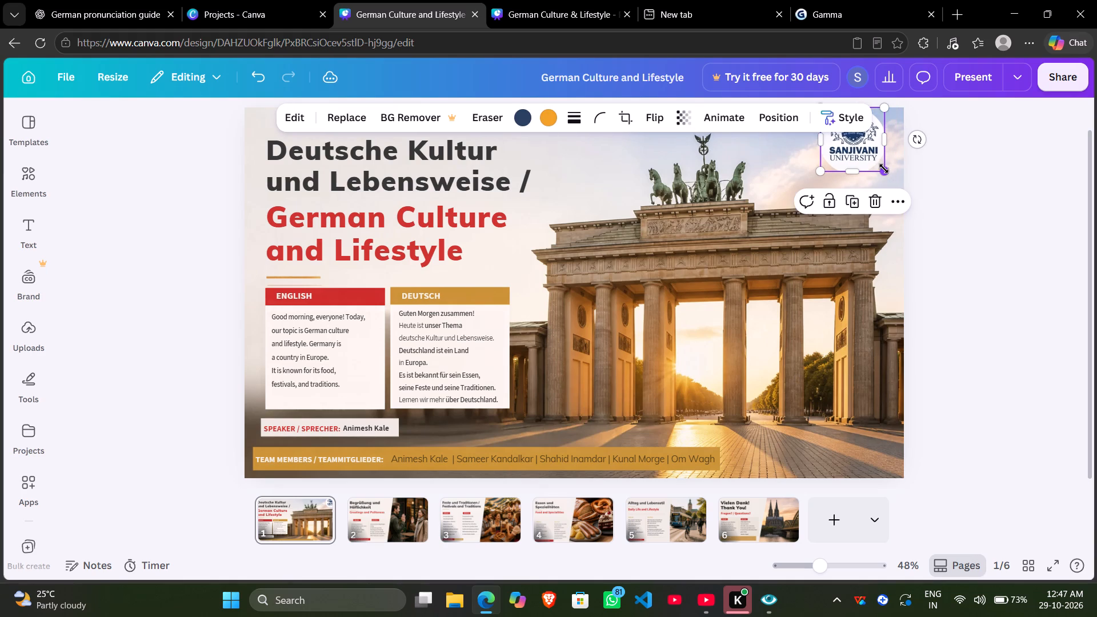
drag(863, 151, 880, 155)
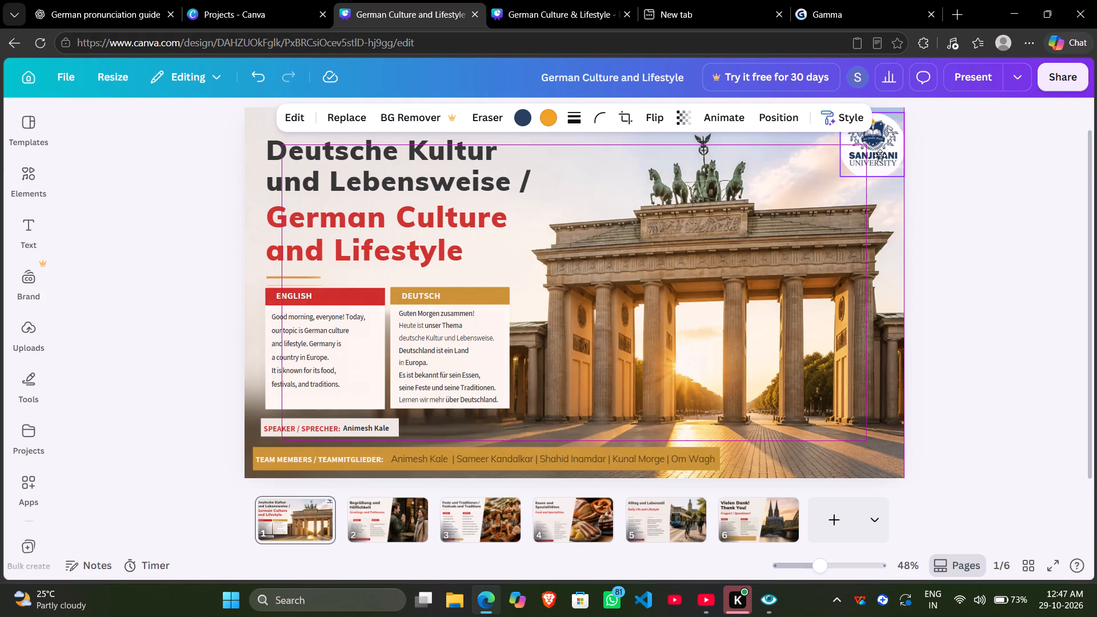
drag(880, 155, 881, 153)
click(1000, 302)
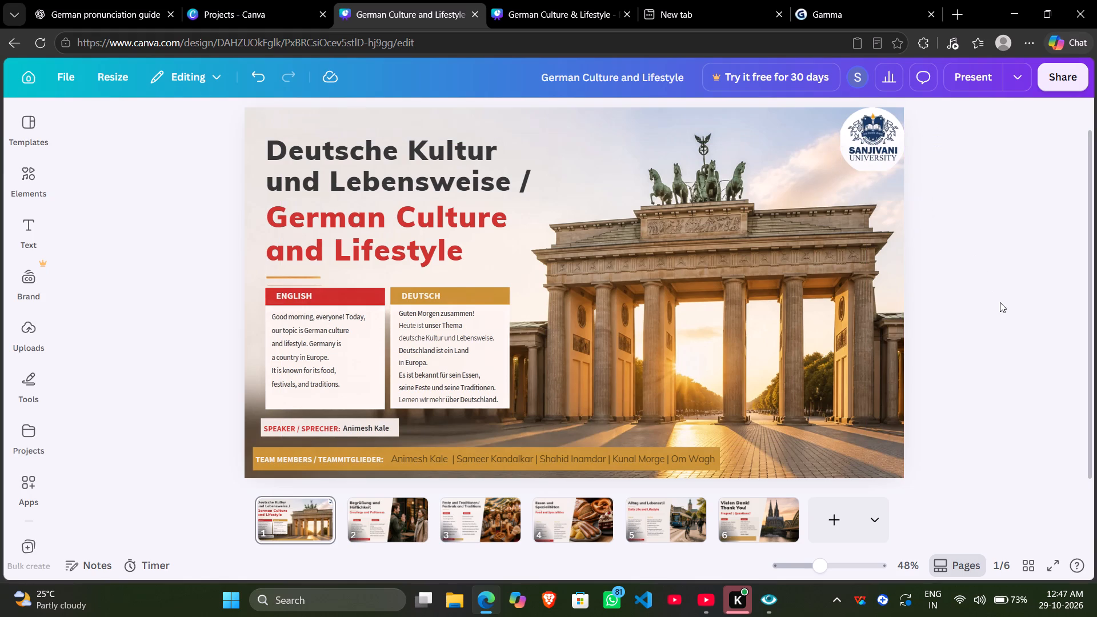
Shrink the Sanjivani University logo on slide 1 slightly and place it at the slide's top edge, just short of the right edge.
click(871, 135)
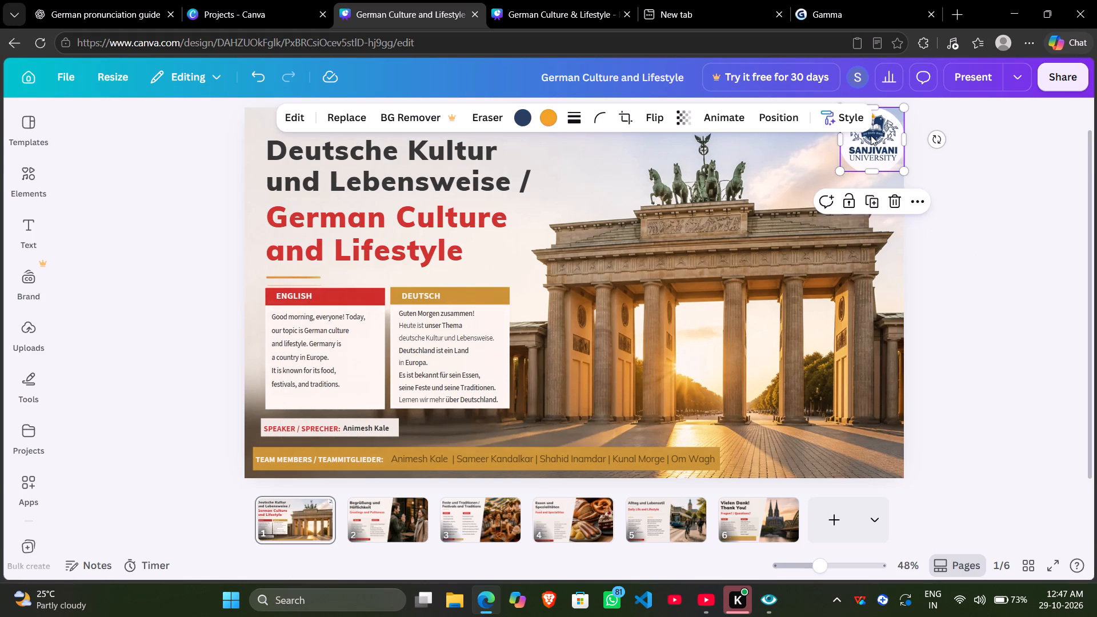
click(871, 135)
drag(871, 135, 710, 350)
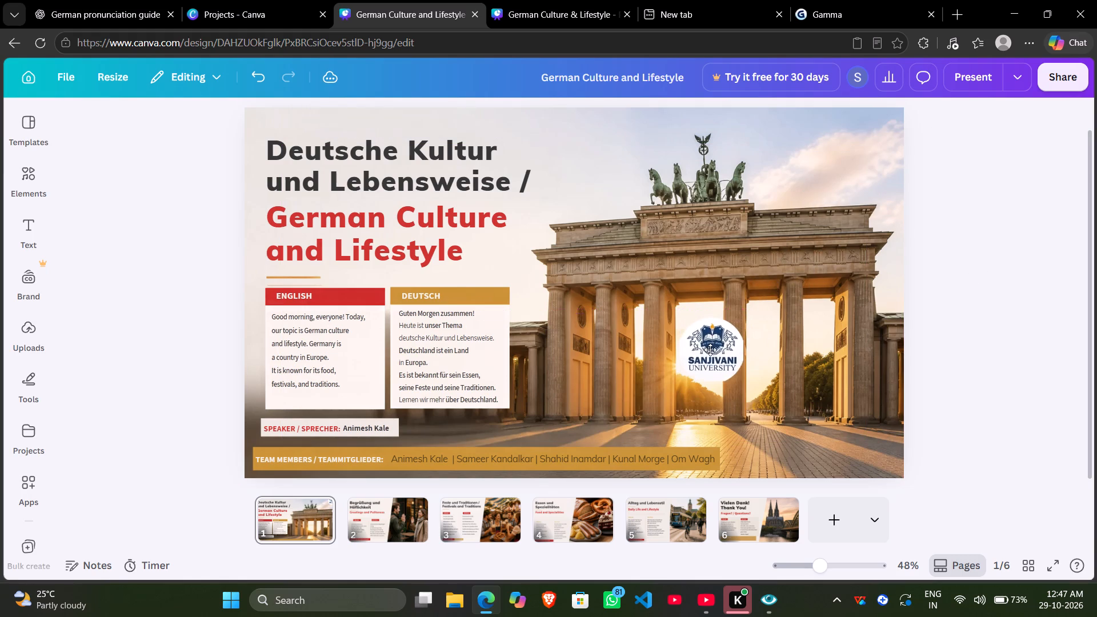
drag(710, 350, 860, 137)
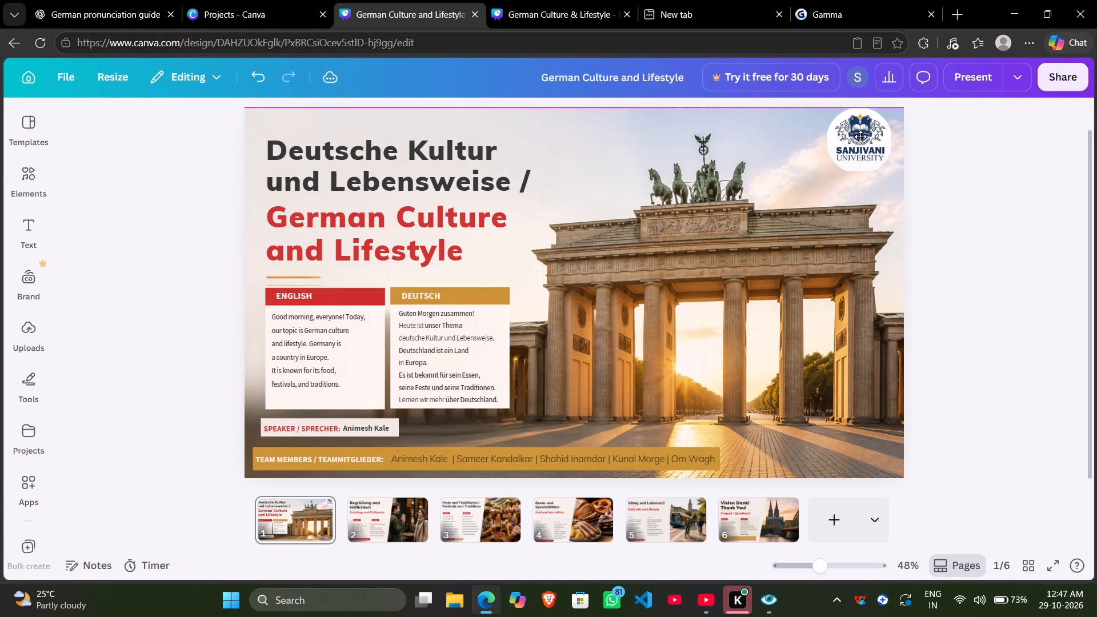
drag(860, 137, 858, 142)
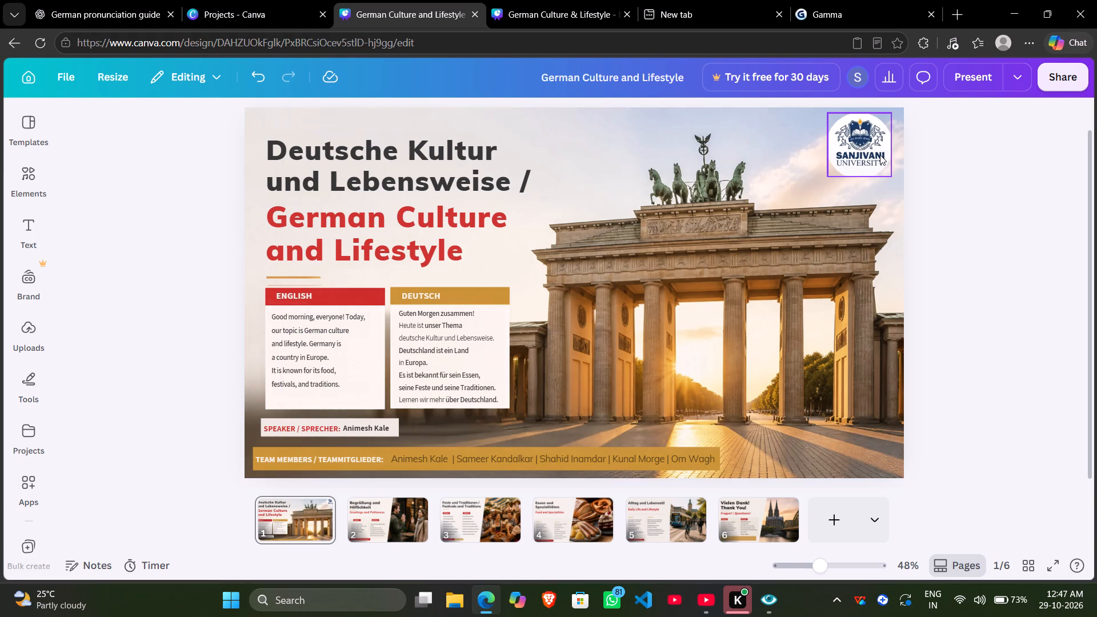
click(880, 153)
click(888, 177)
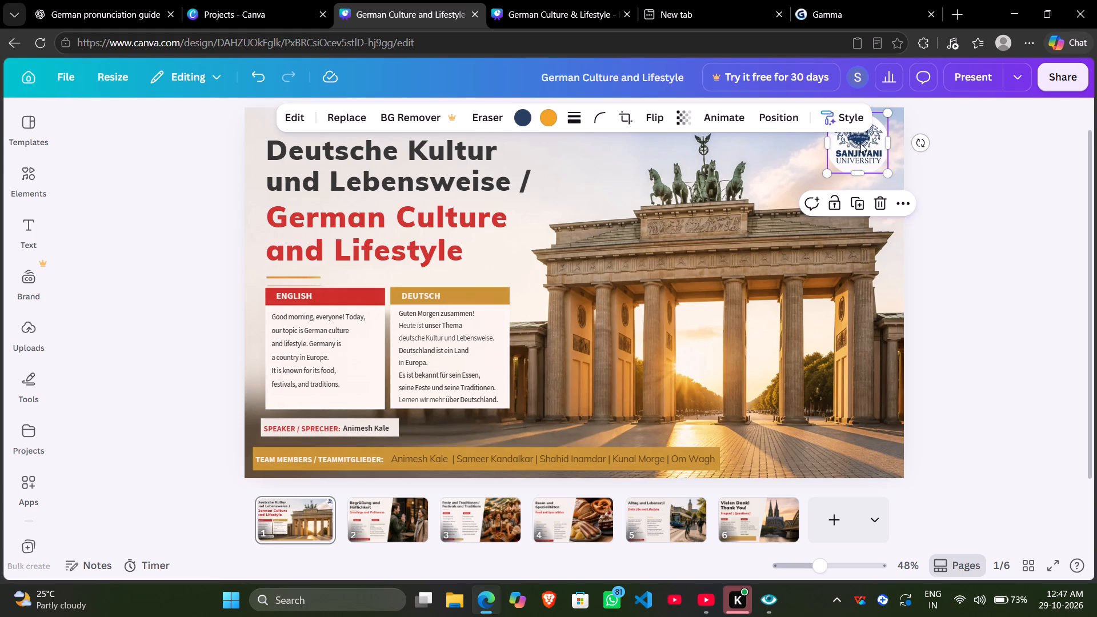
drag(861, 147, 875, 143)
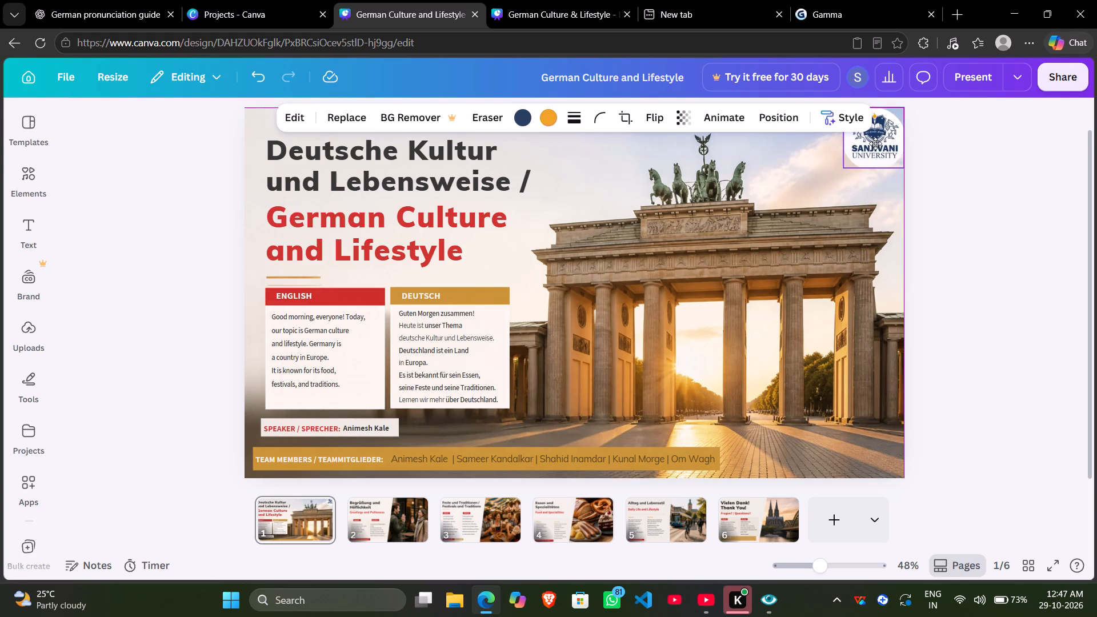
drag(875, 143, 876, 143)
click(1013, 295)
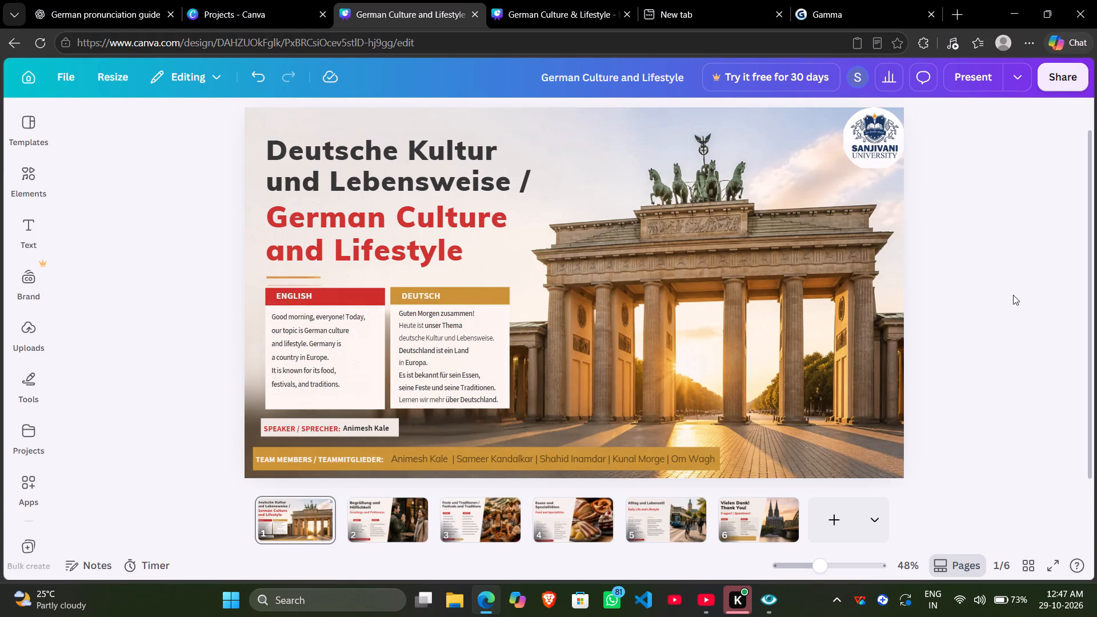
click(880, 138)
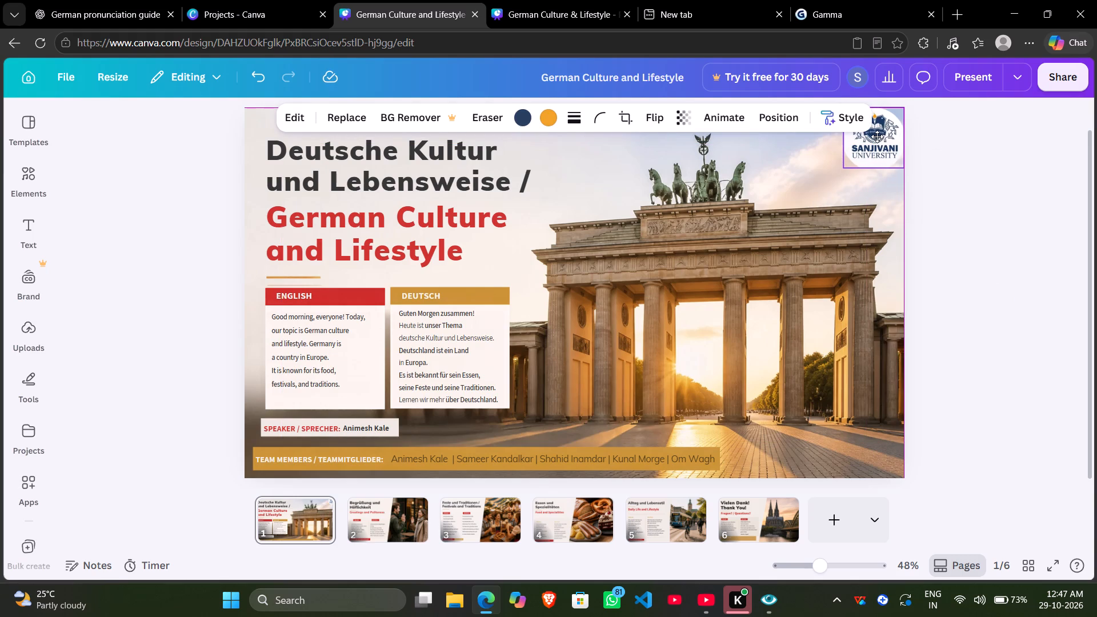
click(1030, 231)
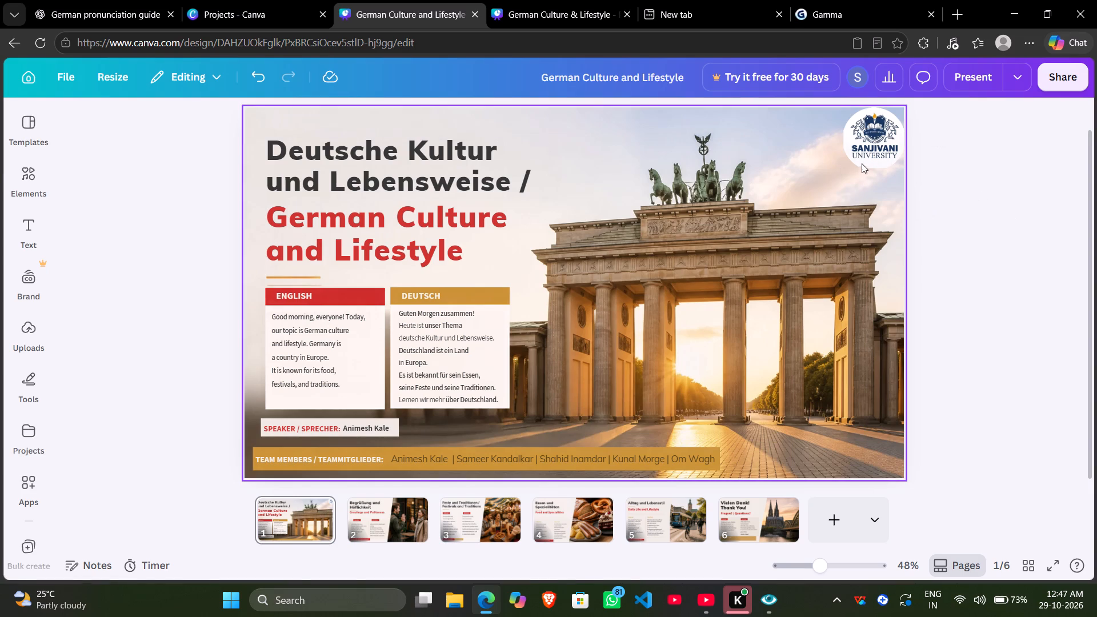
click(863, 152)
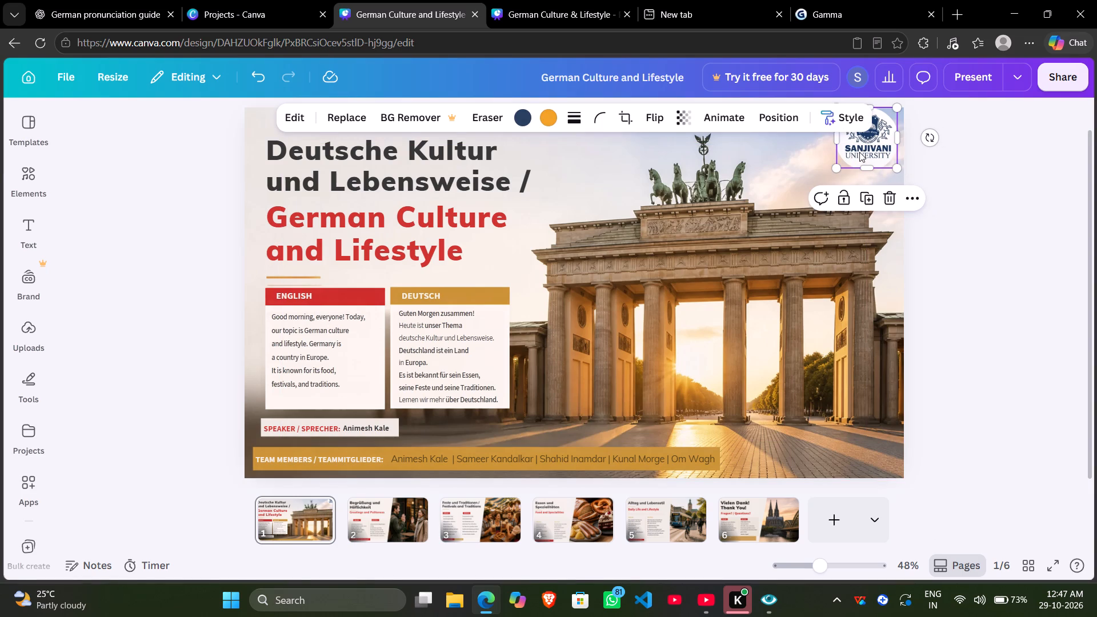
click(1036, 238)
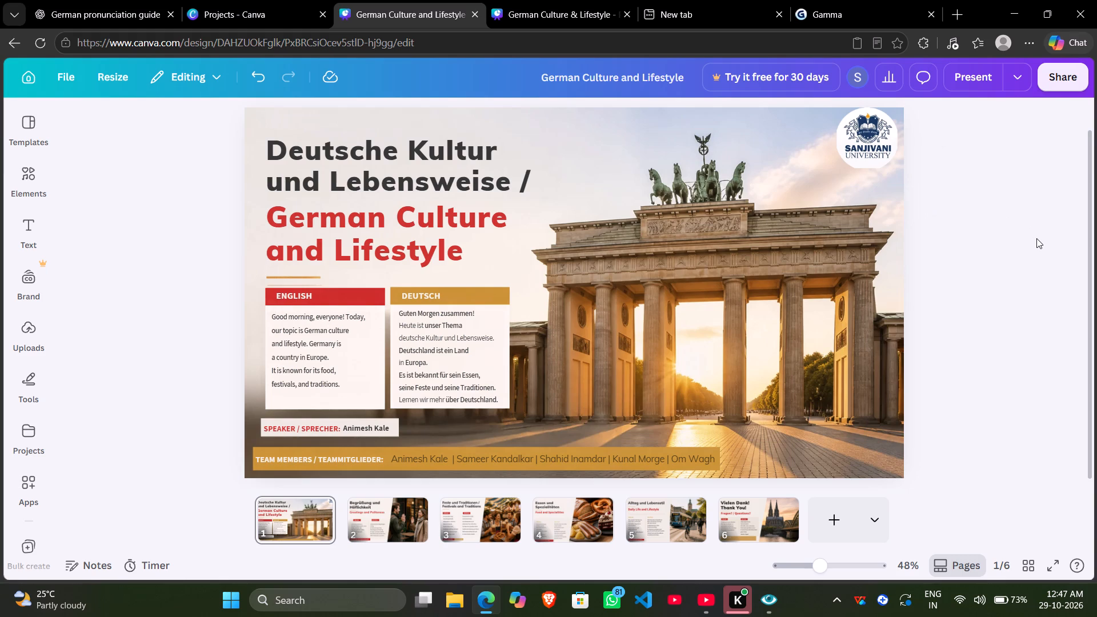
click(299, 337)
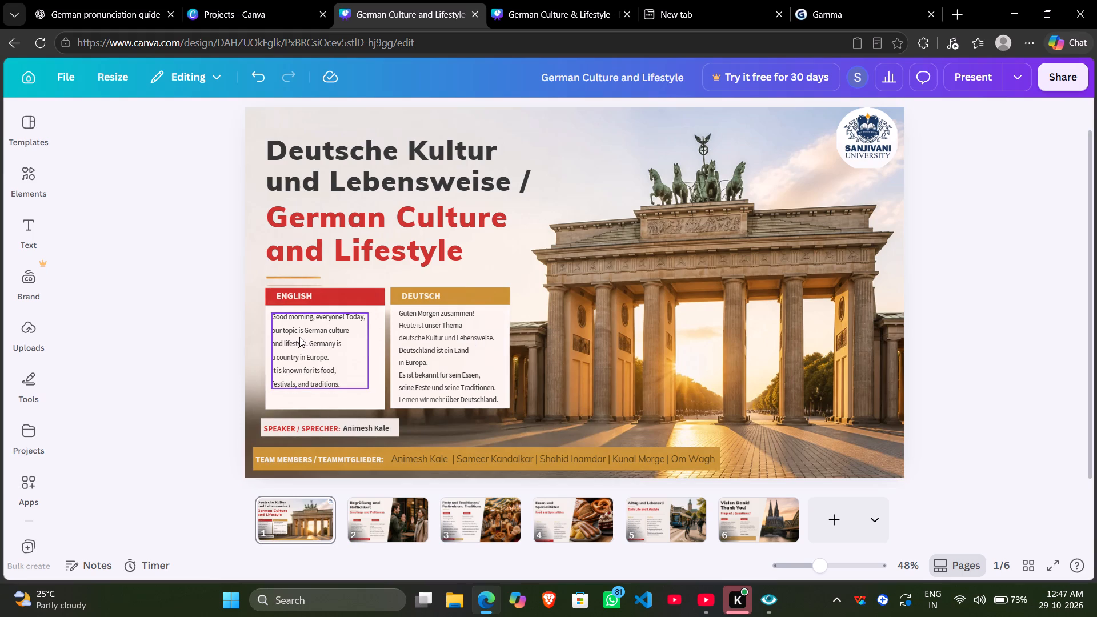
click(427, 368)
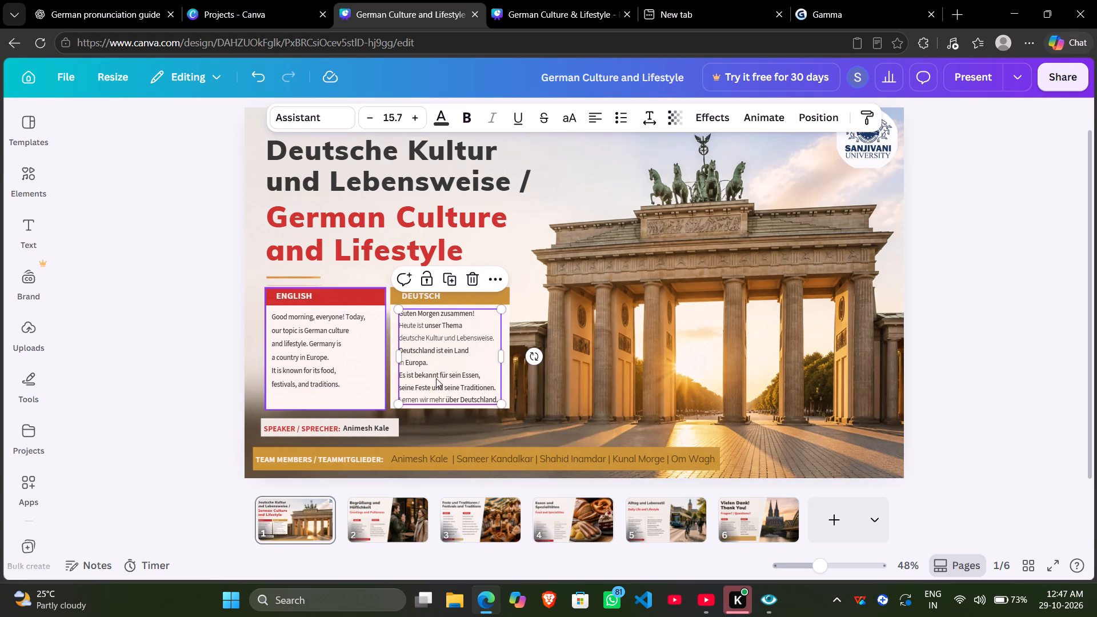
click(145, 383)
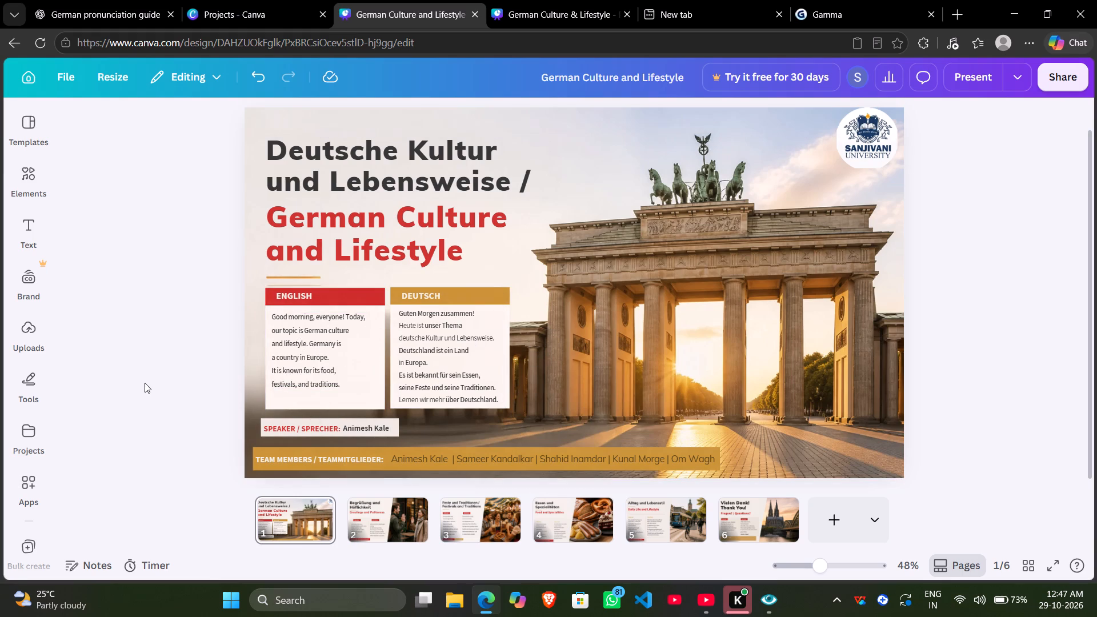
Extend the left end of the light bar behind the speaker label on slide 1 slightly outward.
click(271, 420)
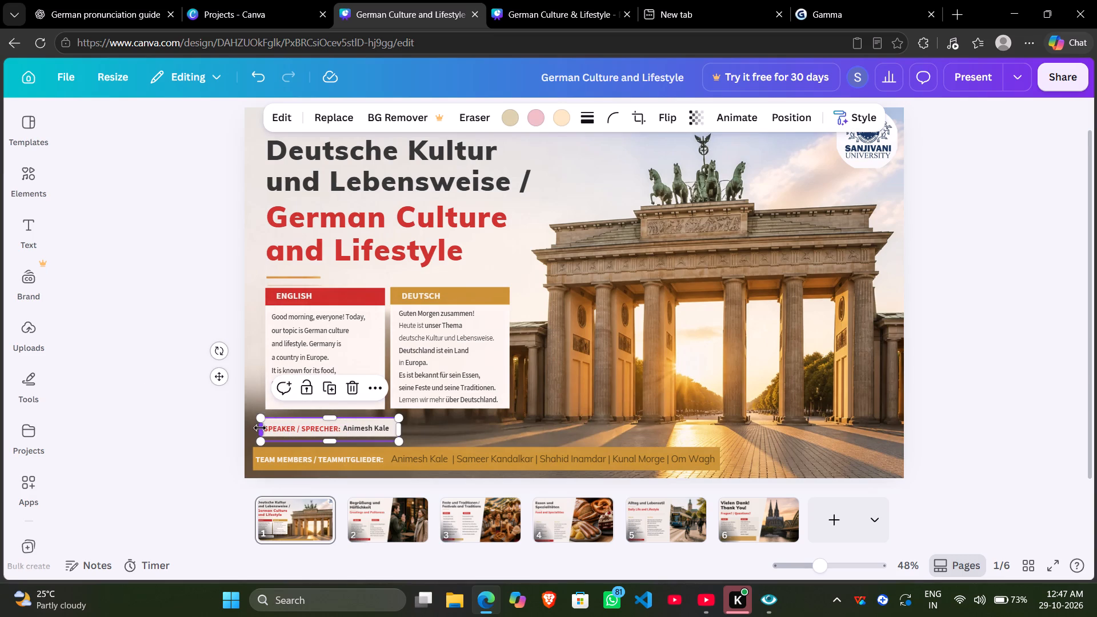
click(260, 428)
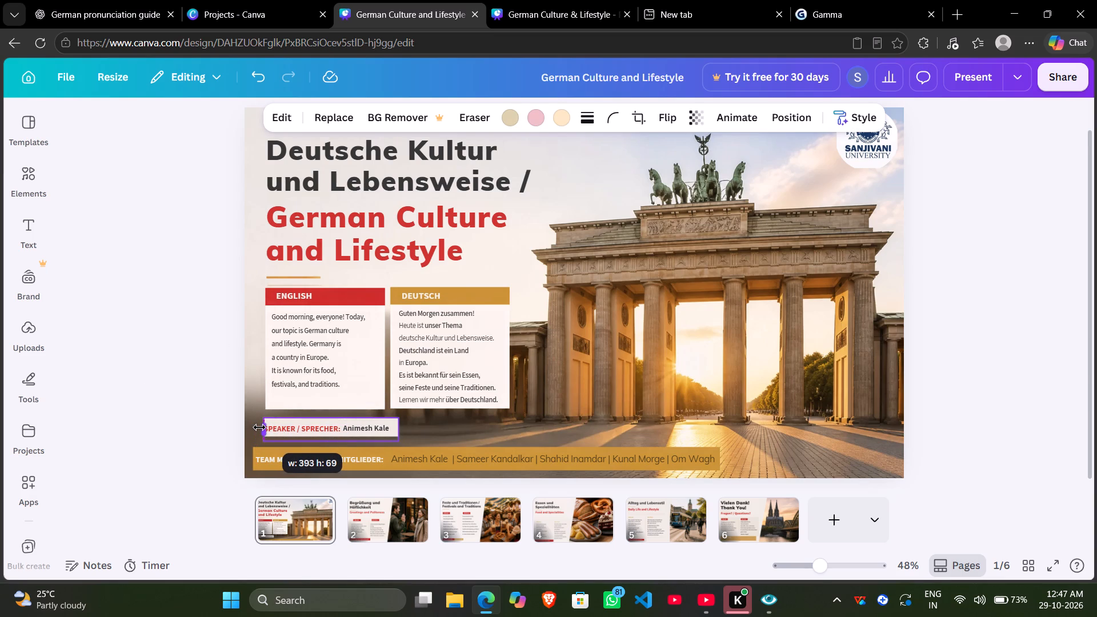
click(148, 387)
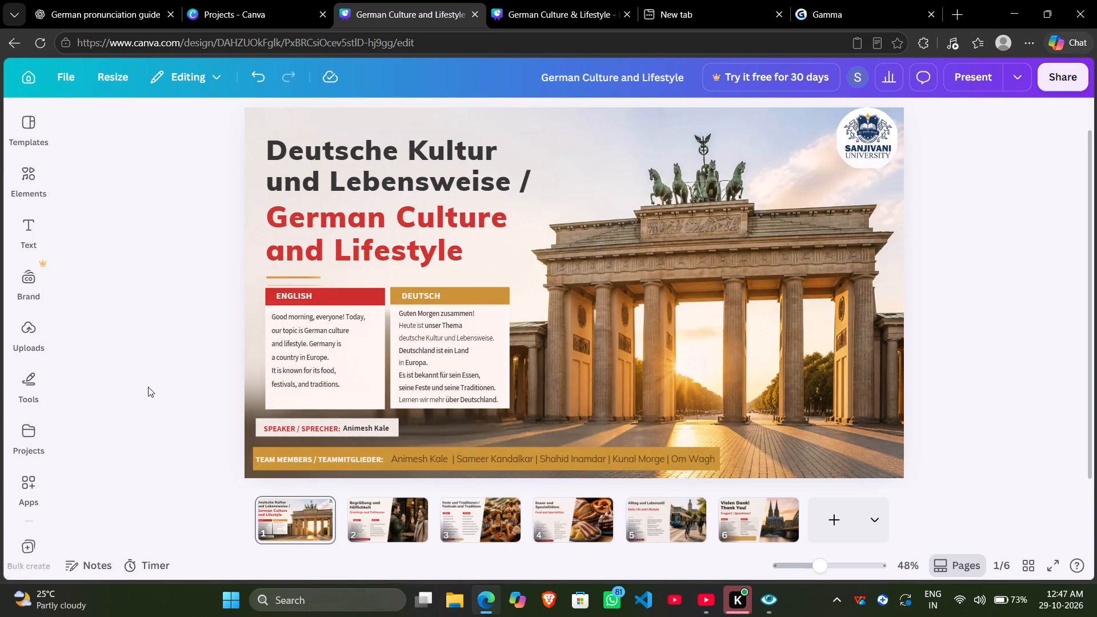
Review slides 2 to 6, checking the English and German text blocks, headings and speaker bars.
click(369, 514)
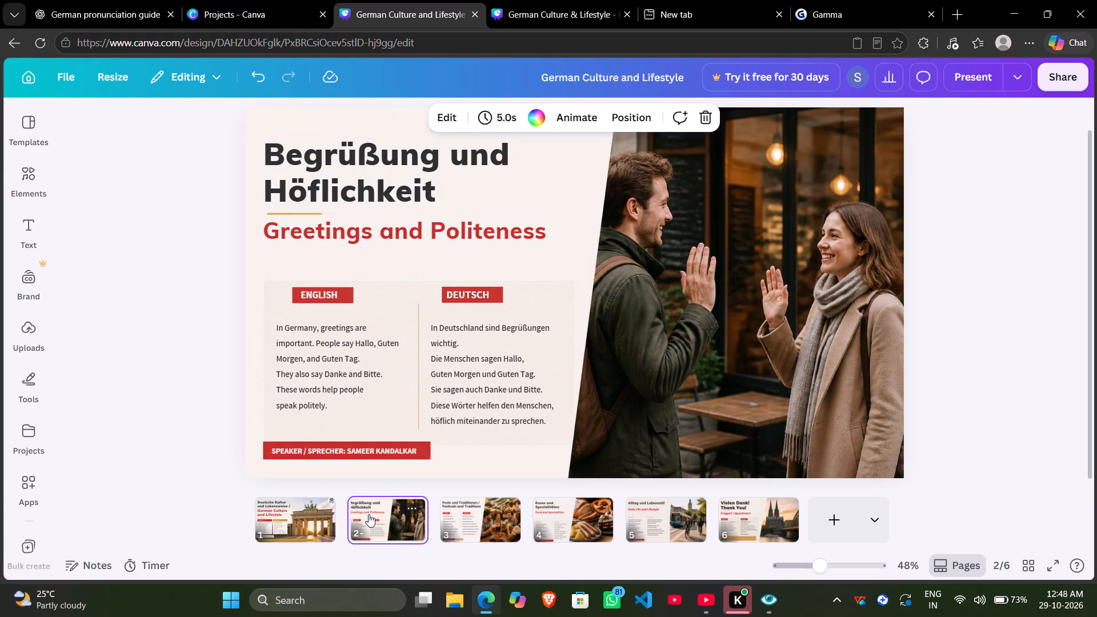
key(Right)
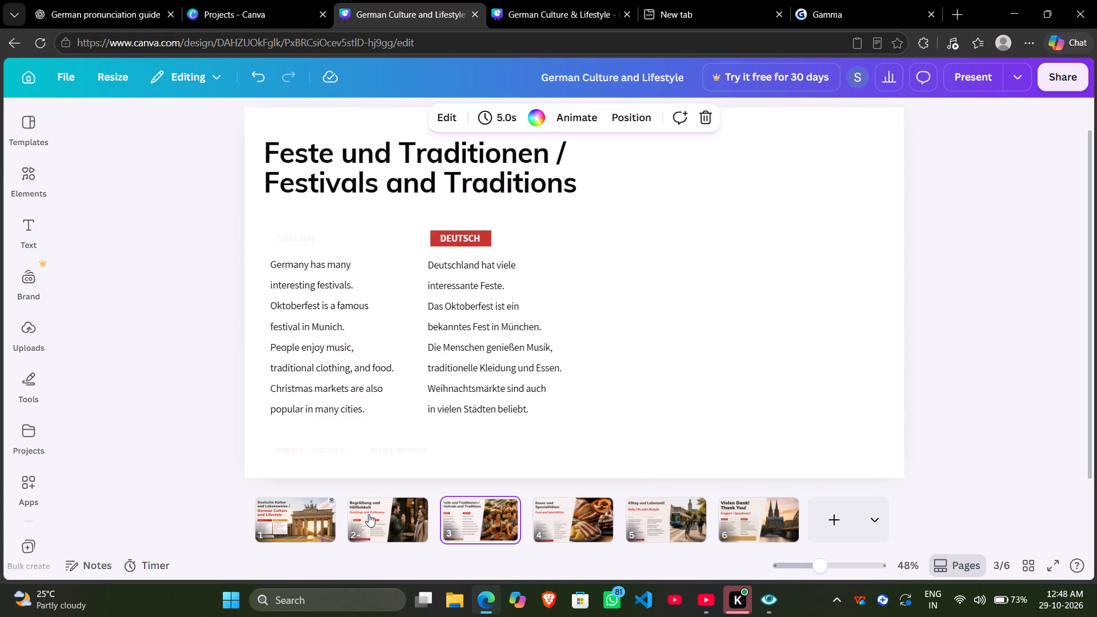
key(Right)
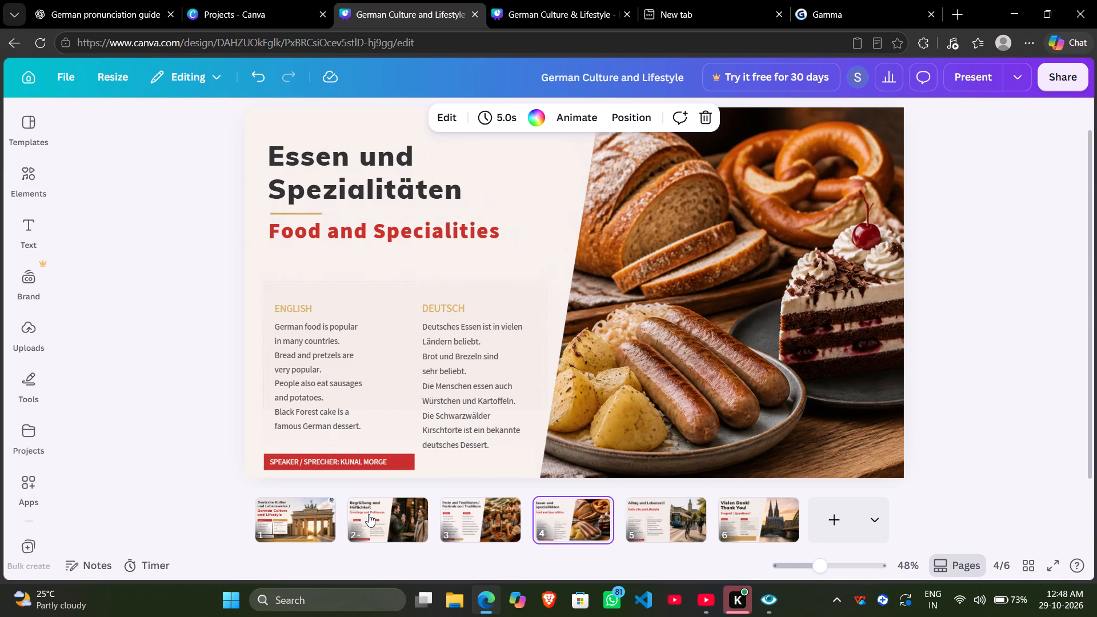
click(465, 356)
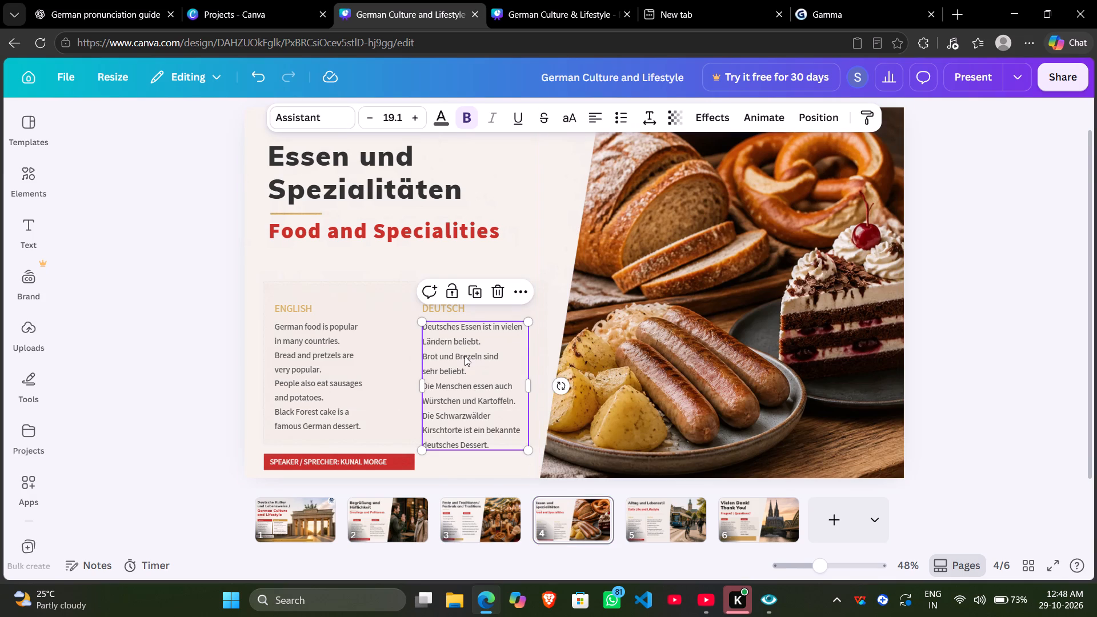
click(358, 344)
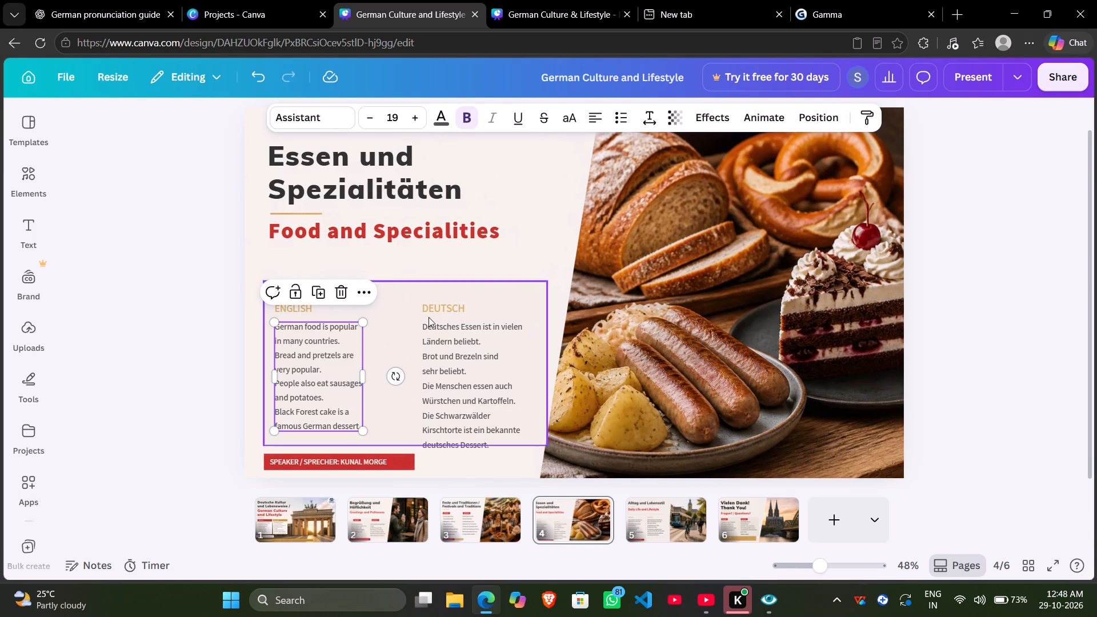
click(441, 310)
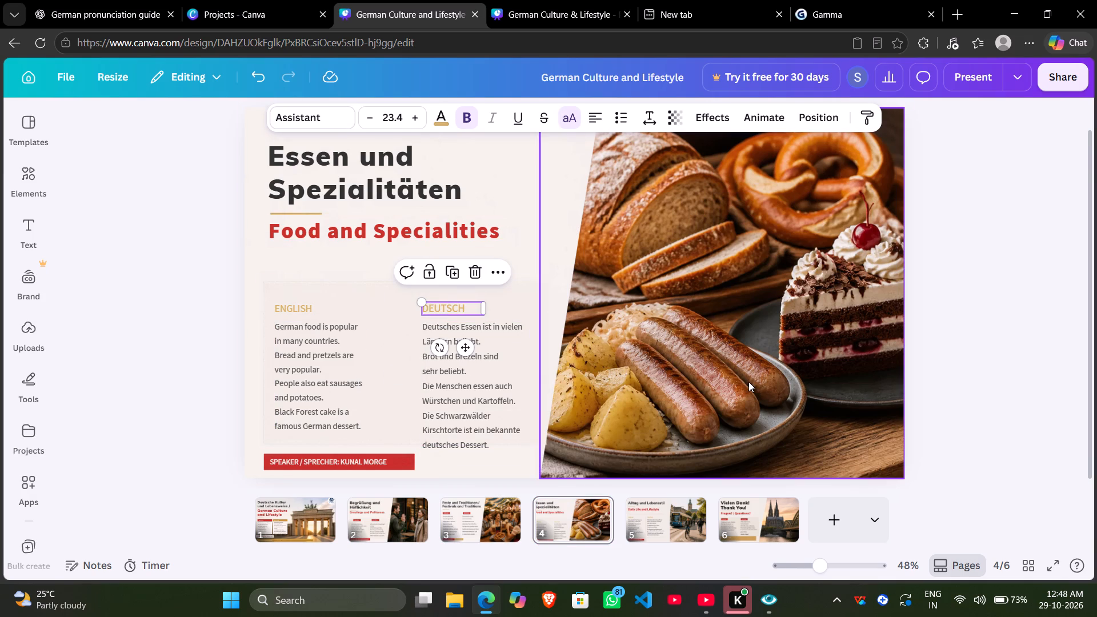
click(970, 404)
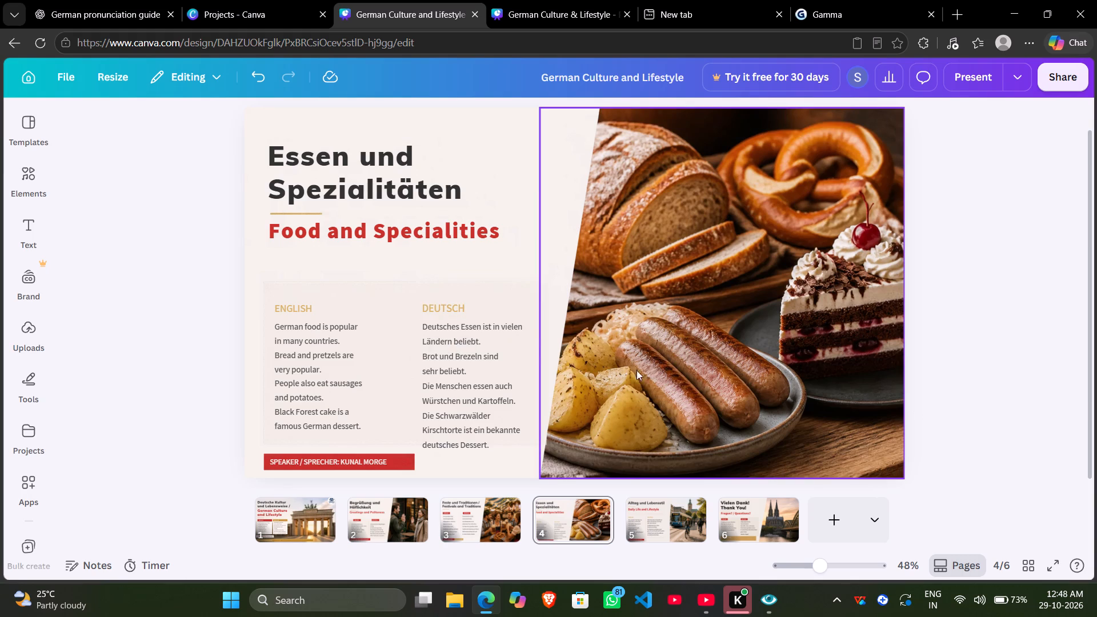
click(581, 521)
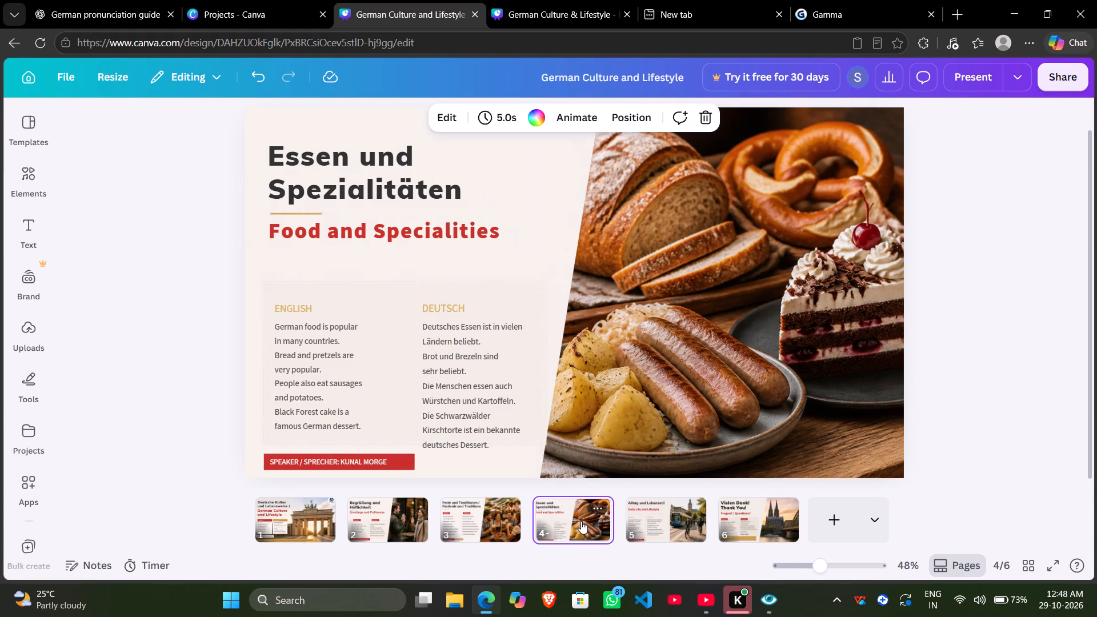
key(Right)
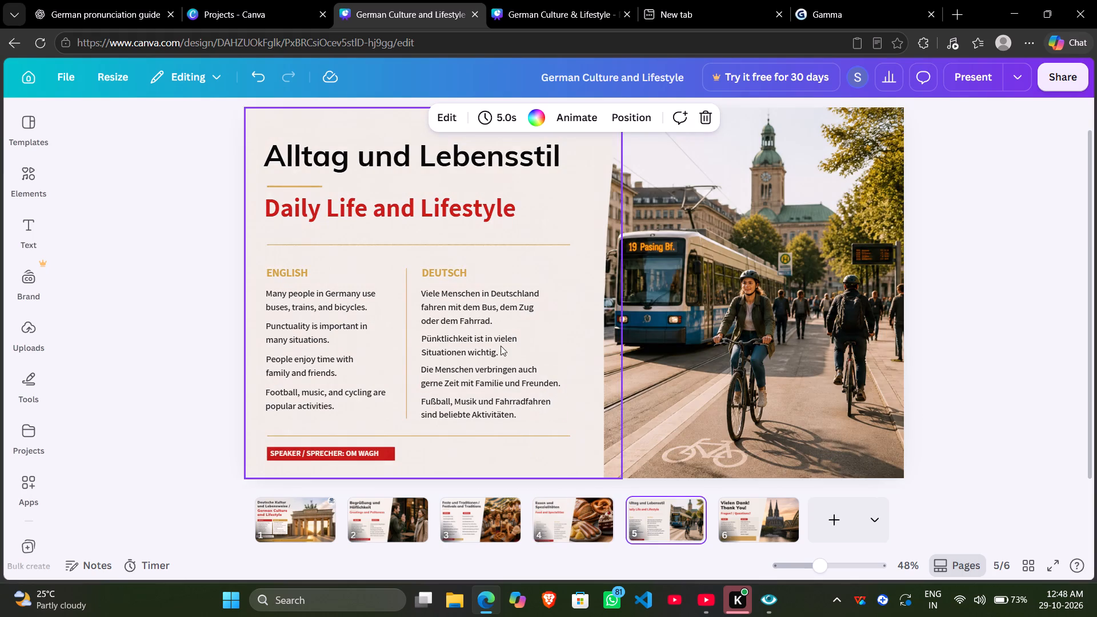
click(477, 302)
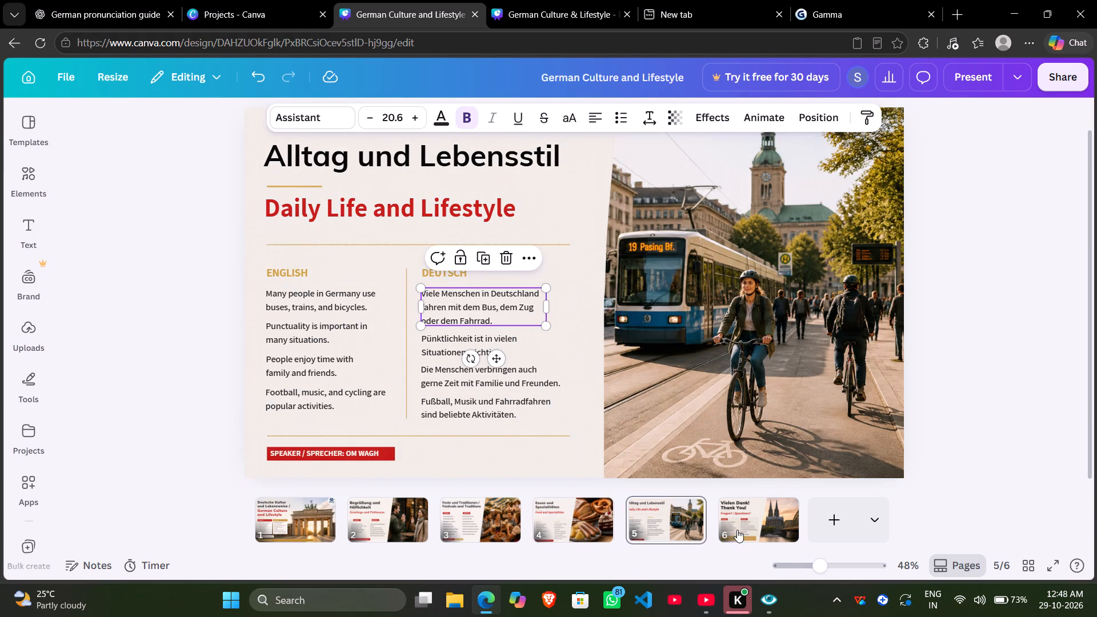
click(775, 514)
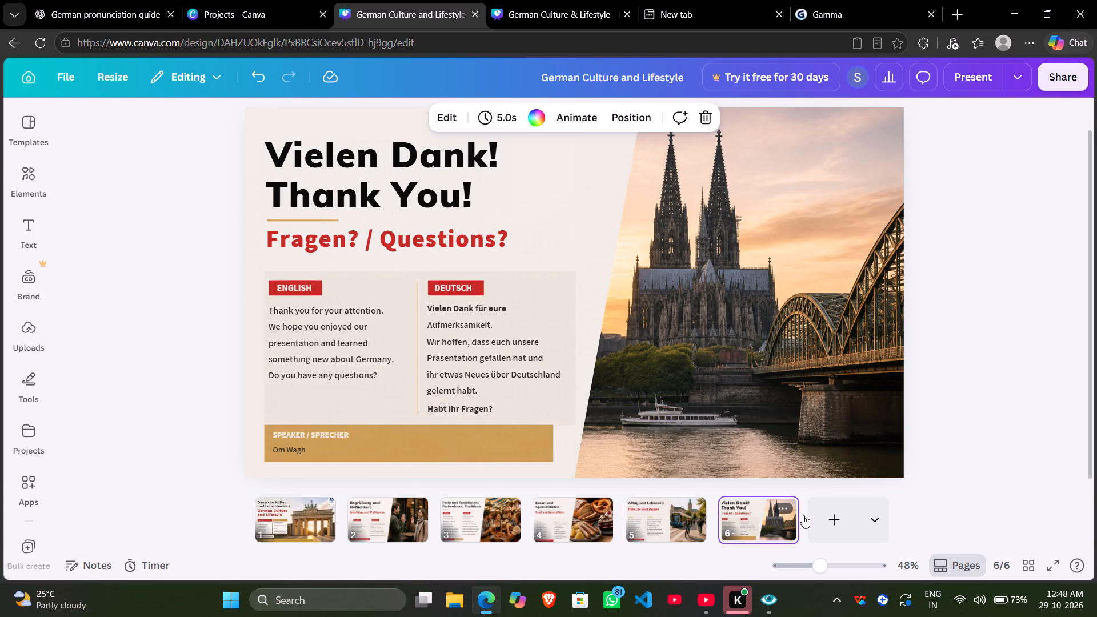
click(1030, 375)
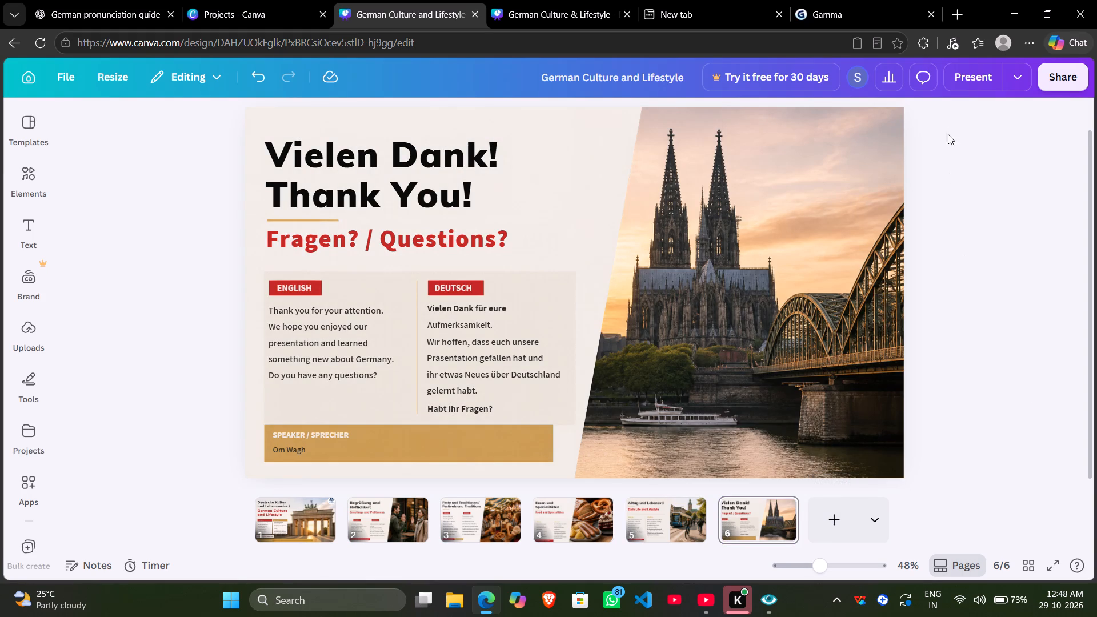
Download all pages of the presentation as a PDF with the Digital preset.
click(1068, 74)
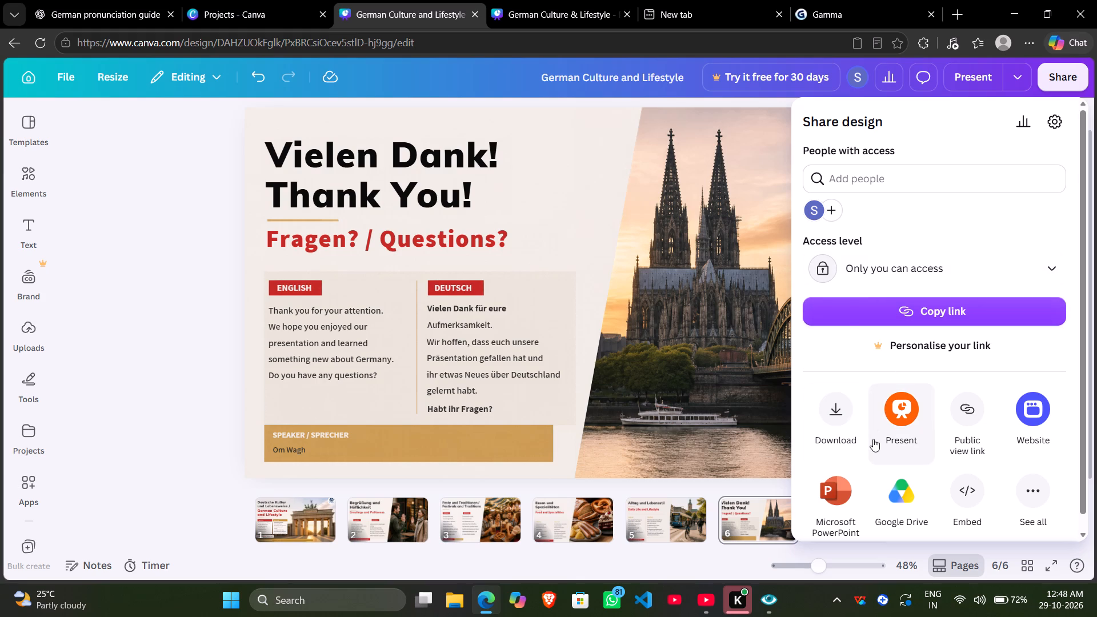
click(839, 417)
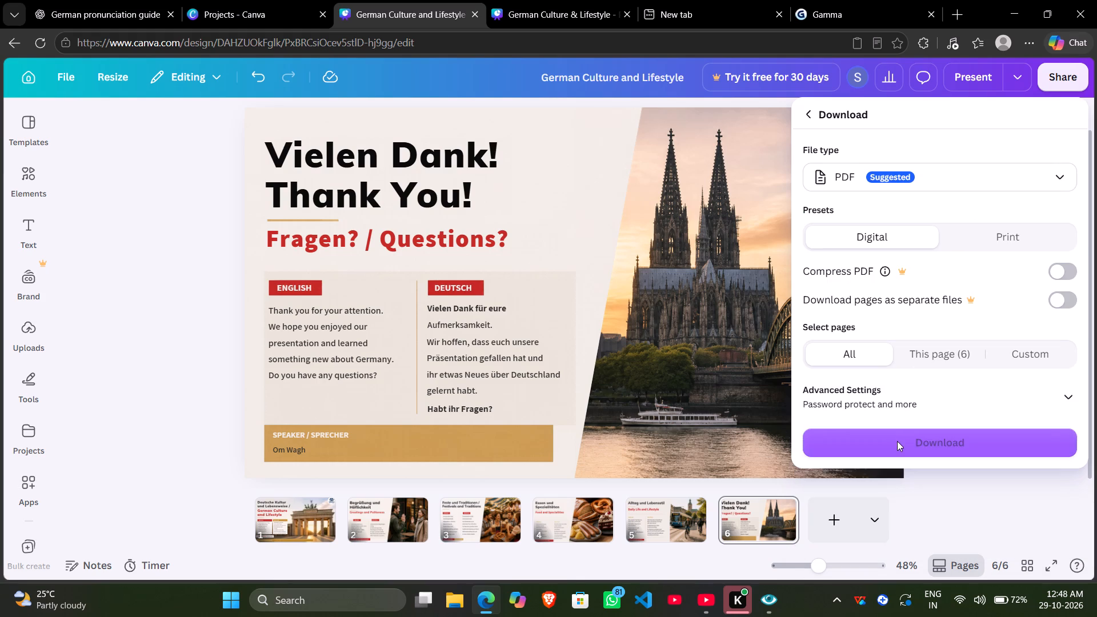
click(897, 441)
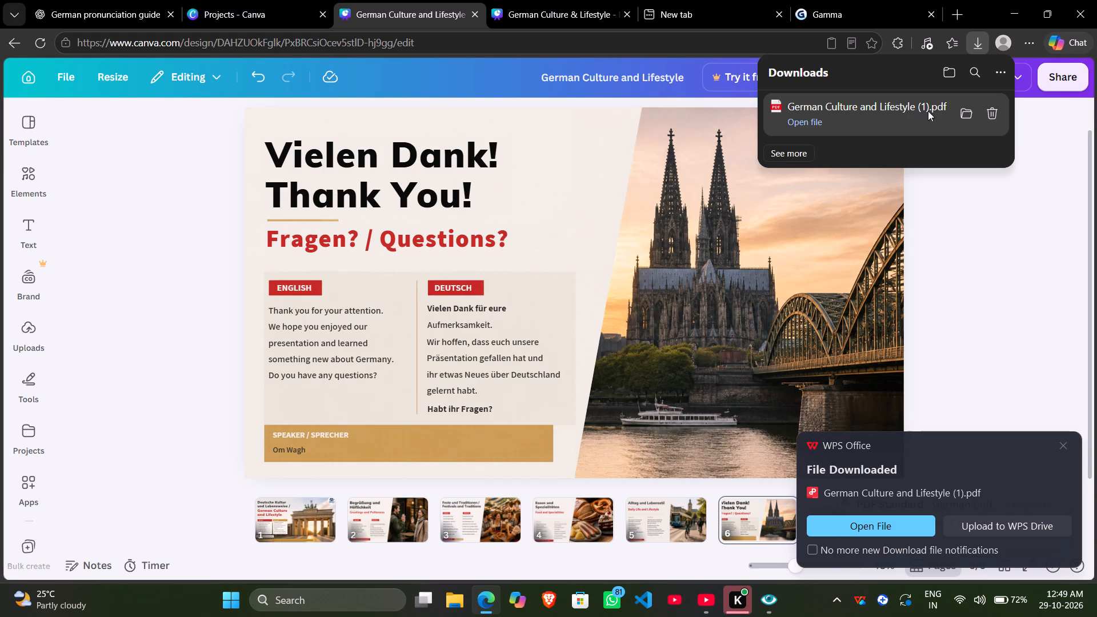
Locate the newly downloaded German Culture and Lifestyle (1).pdf in the Downloads folder and change its name to German Culture(Final PPT).pdf.
click(967, 114)
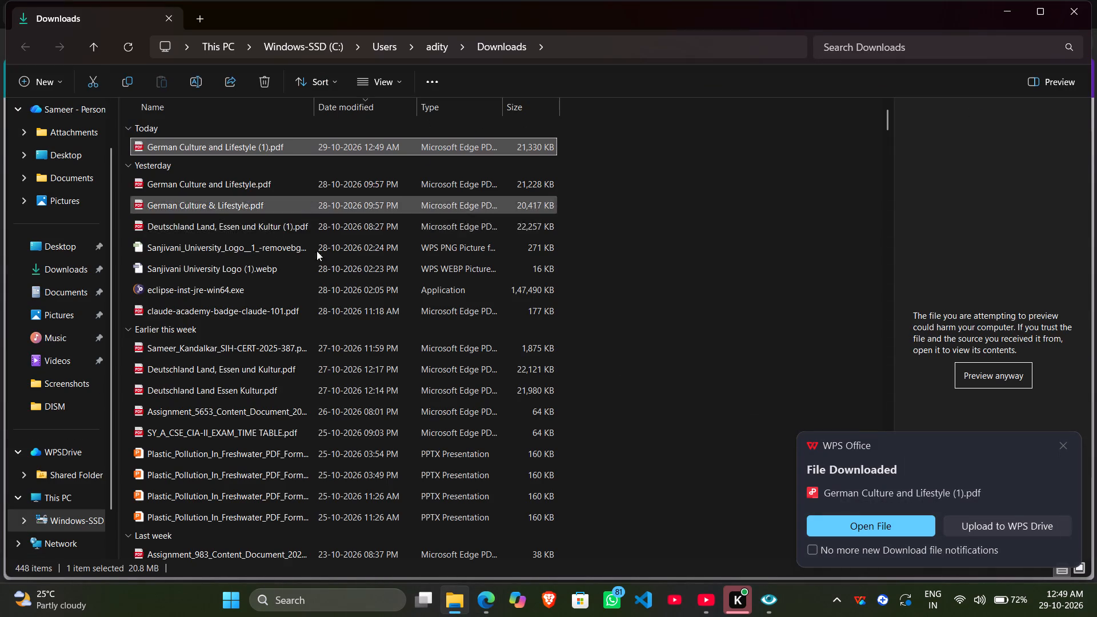
right_click(303, 147)
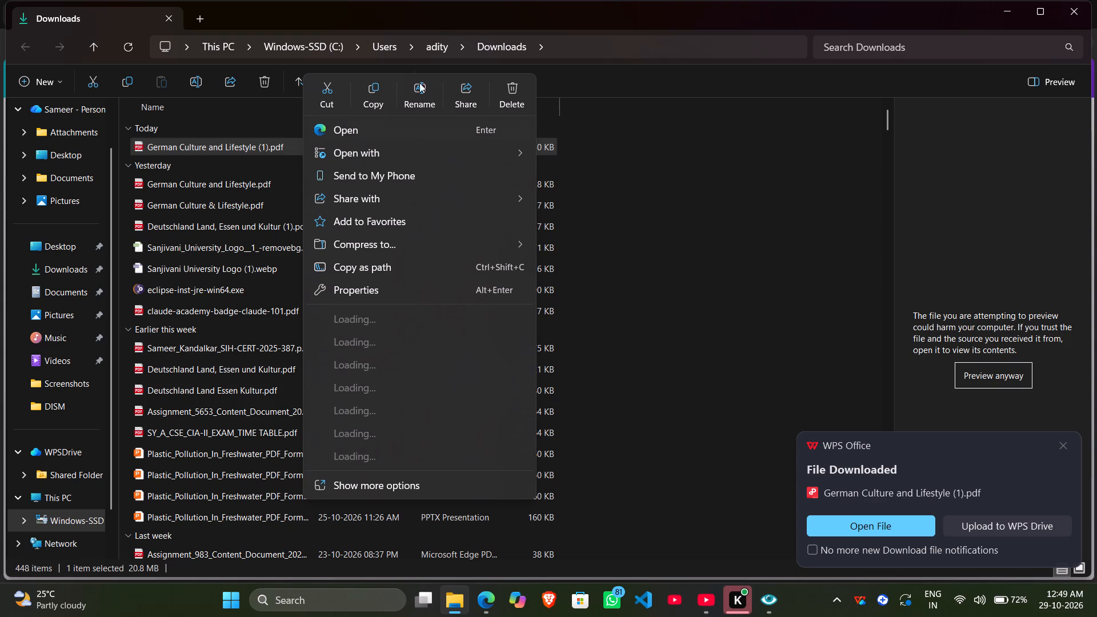
click(421, 97)
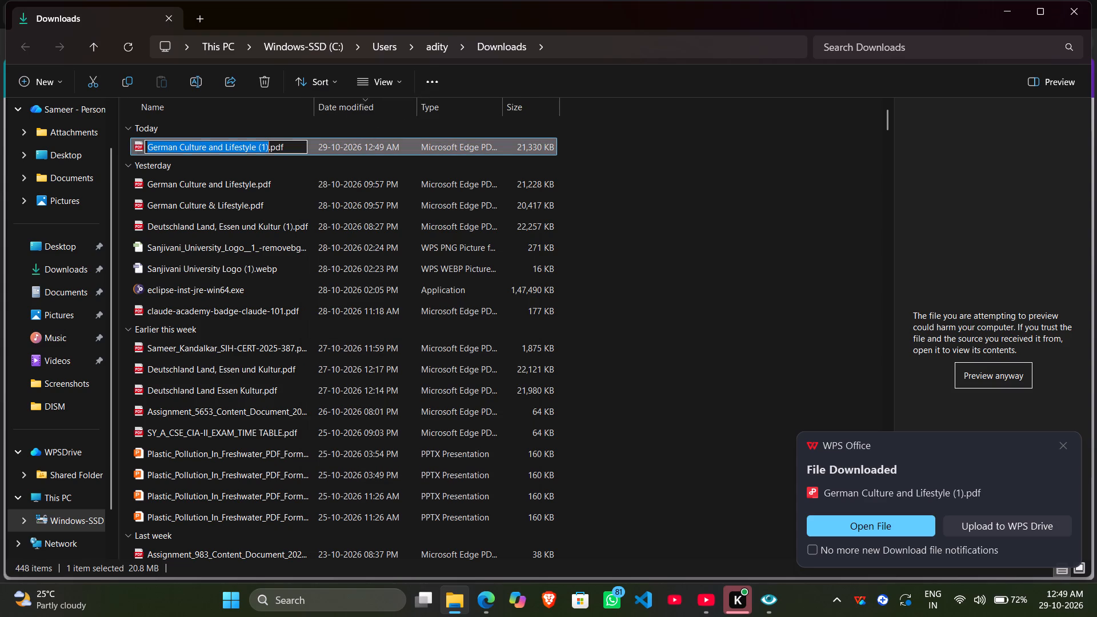
click(255, 148)
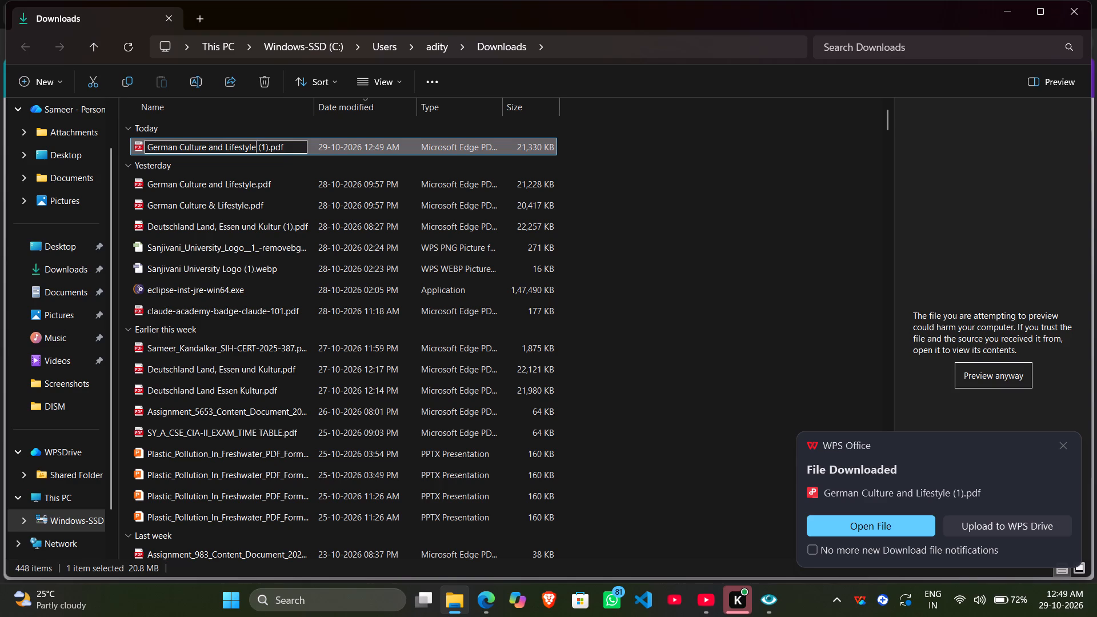
click(265, 148)
key(Right)
key(BackSpace)
key(BackSpace)
key(BackSpace)
key(BackSpace)
key(BackSpace)
key(BackSpace)
key(BackSpace)
key(BackSpace)
key(BackSpace)
key(BackSpace)
key(BackSpace)
key(BackSpace)
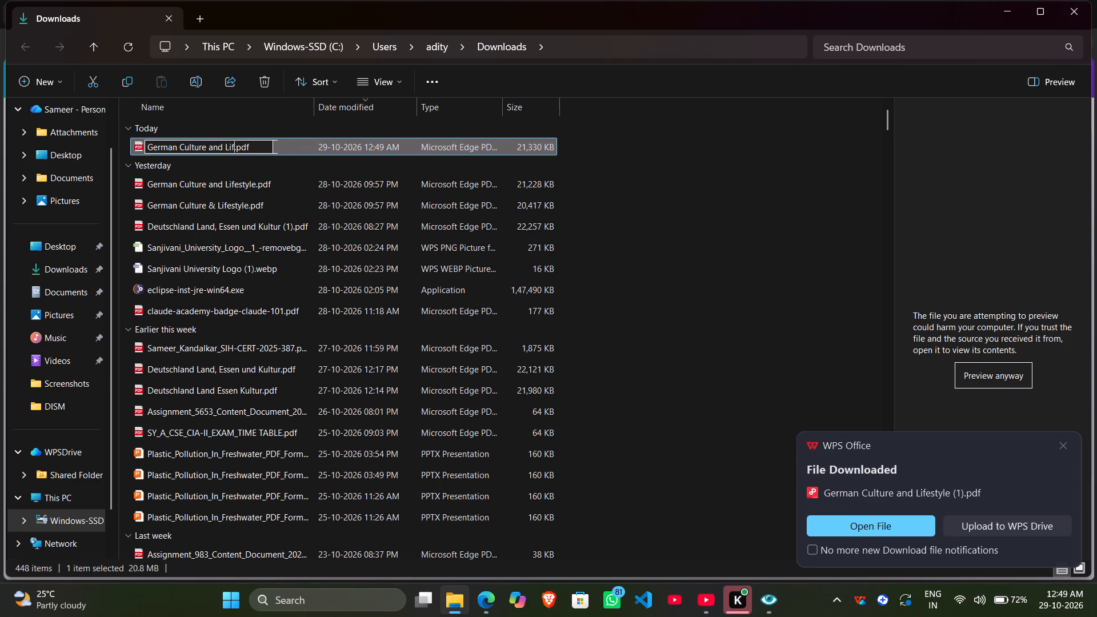
key(BackSpace)
key(BackSpace)
key(BackSpace)
key(BackSpace)
key(BackSpace)
key(BackSpace)
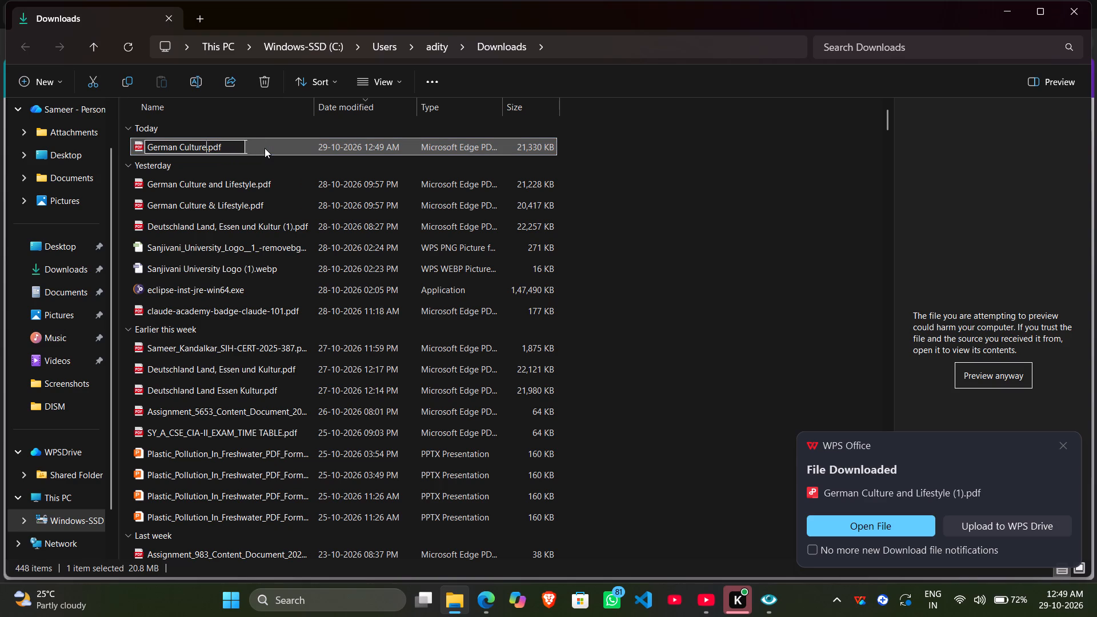
key(shift+parenleft)
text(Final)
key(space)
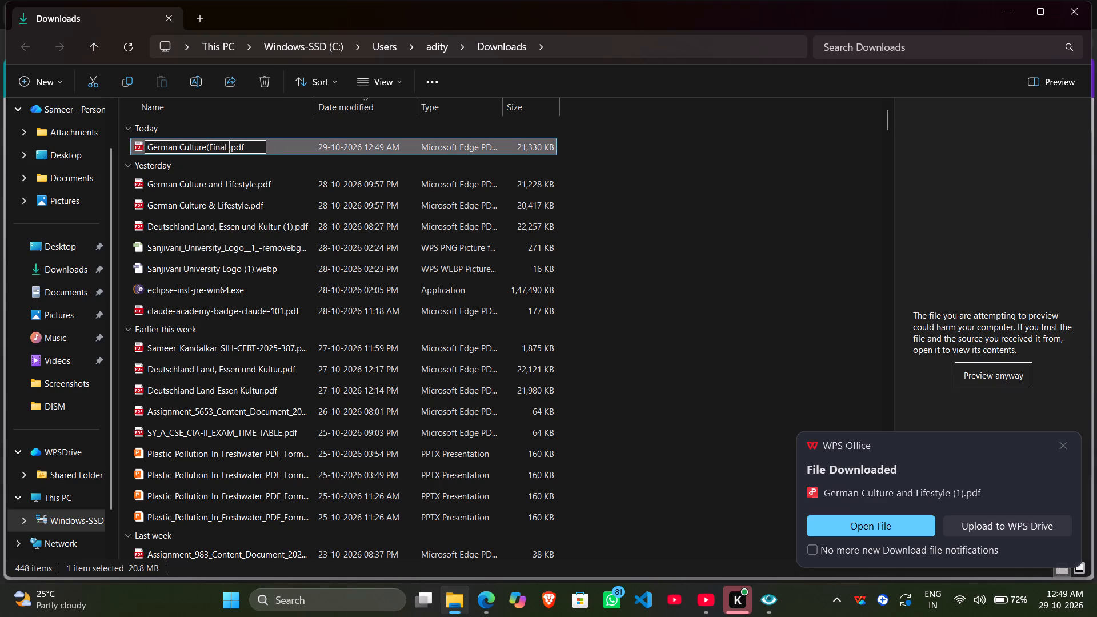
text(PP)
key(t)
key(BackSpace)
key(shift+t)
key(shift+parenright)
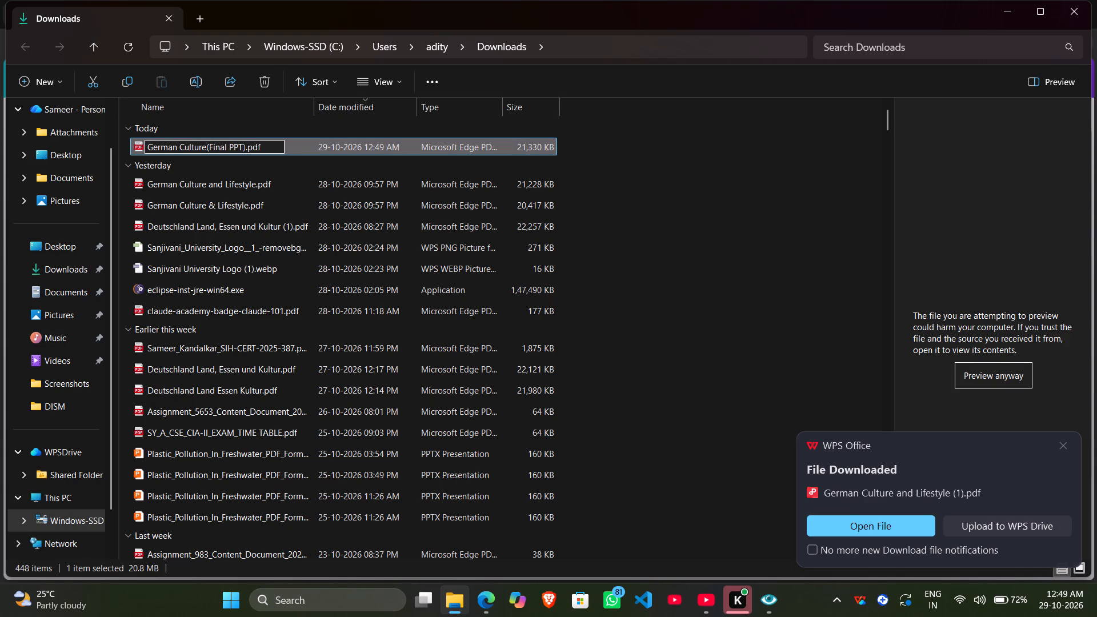
Remove the .pdf extension from the file name, leaving German Culture(Final PPT).
click(259, 147)
key(Right)
key(BackSpace)
key(BackSpace)
key(BackSpace)
key(BackSpace)
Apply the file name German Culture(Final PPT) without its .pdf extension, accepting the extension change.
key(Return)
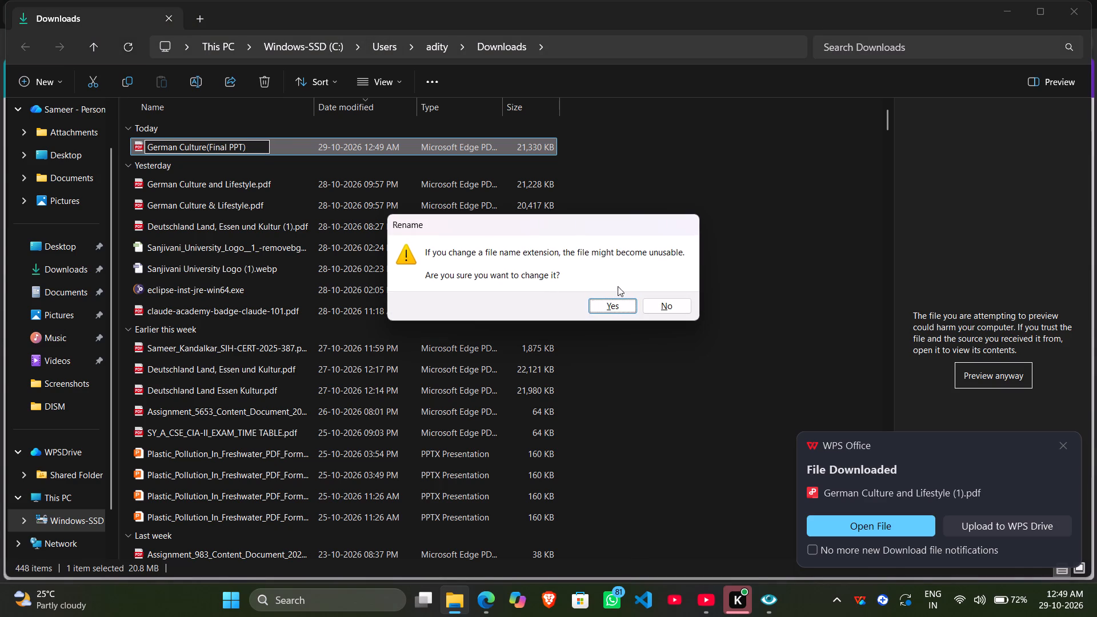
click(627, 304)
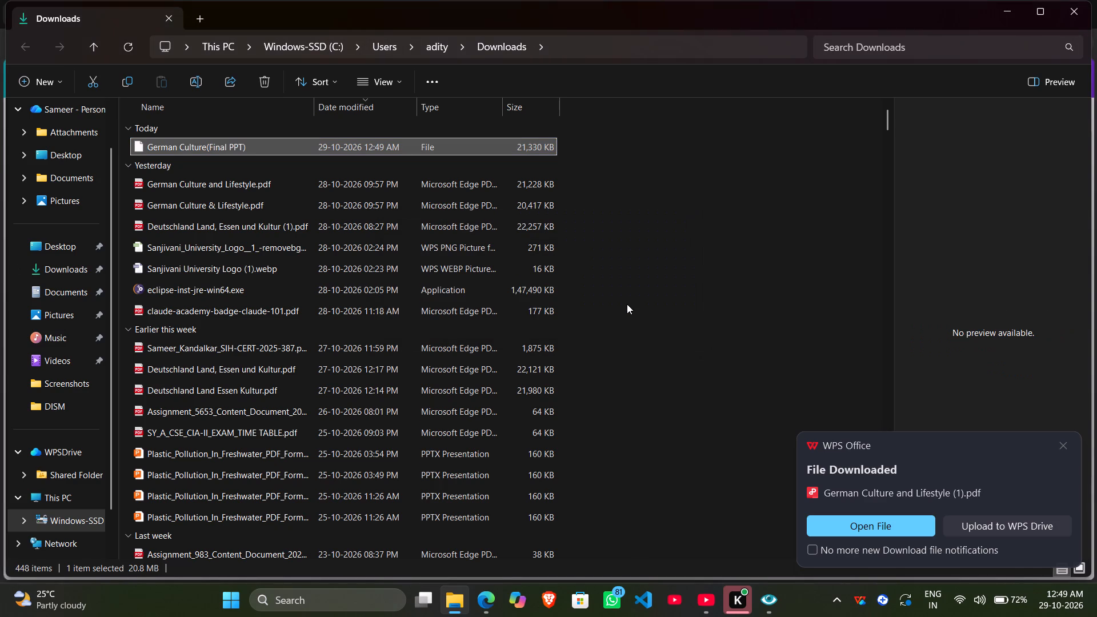
Rename the German Culture(Final PPT) file by adding the .pdf extension back, making it German Culture(Final PPT).pdf.
right_click(227, 149)
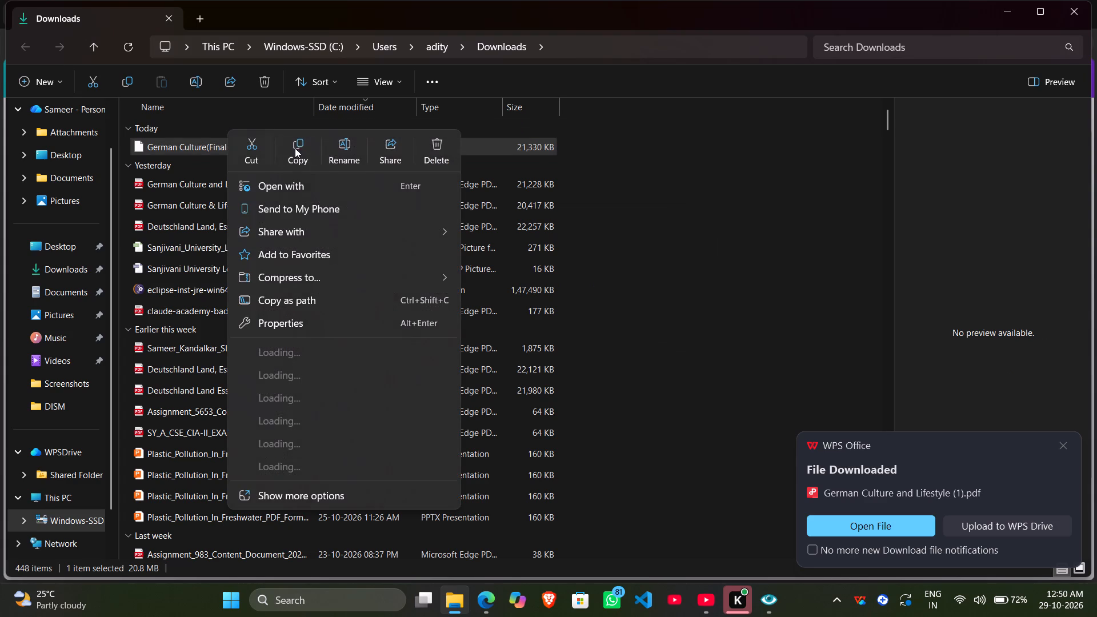
click(353, 158)
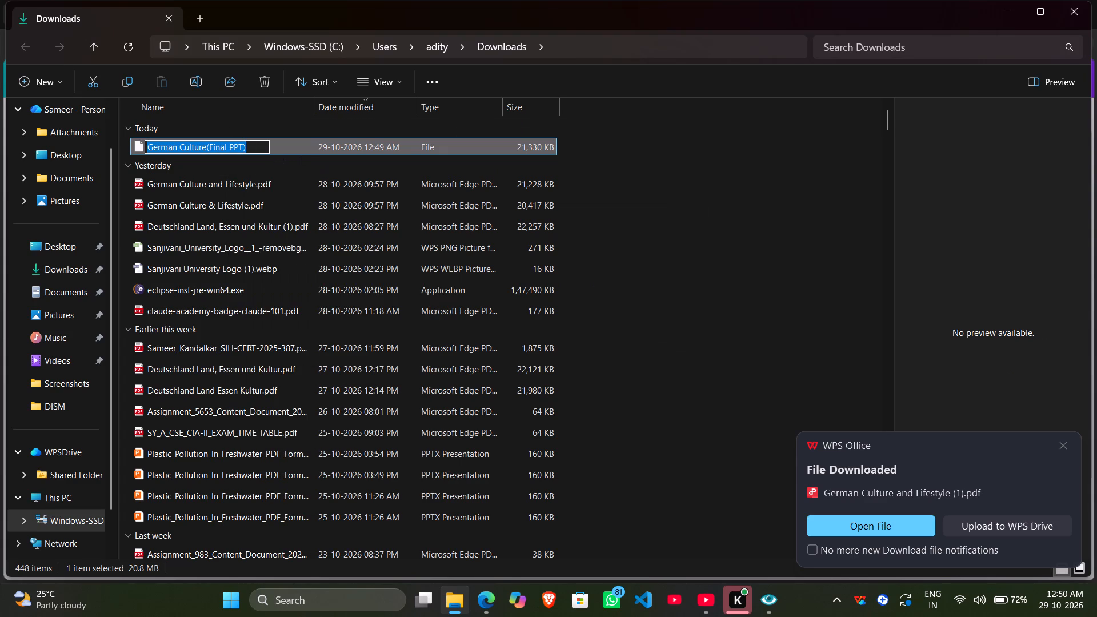